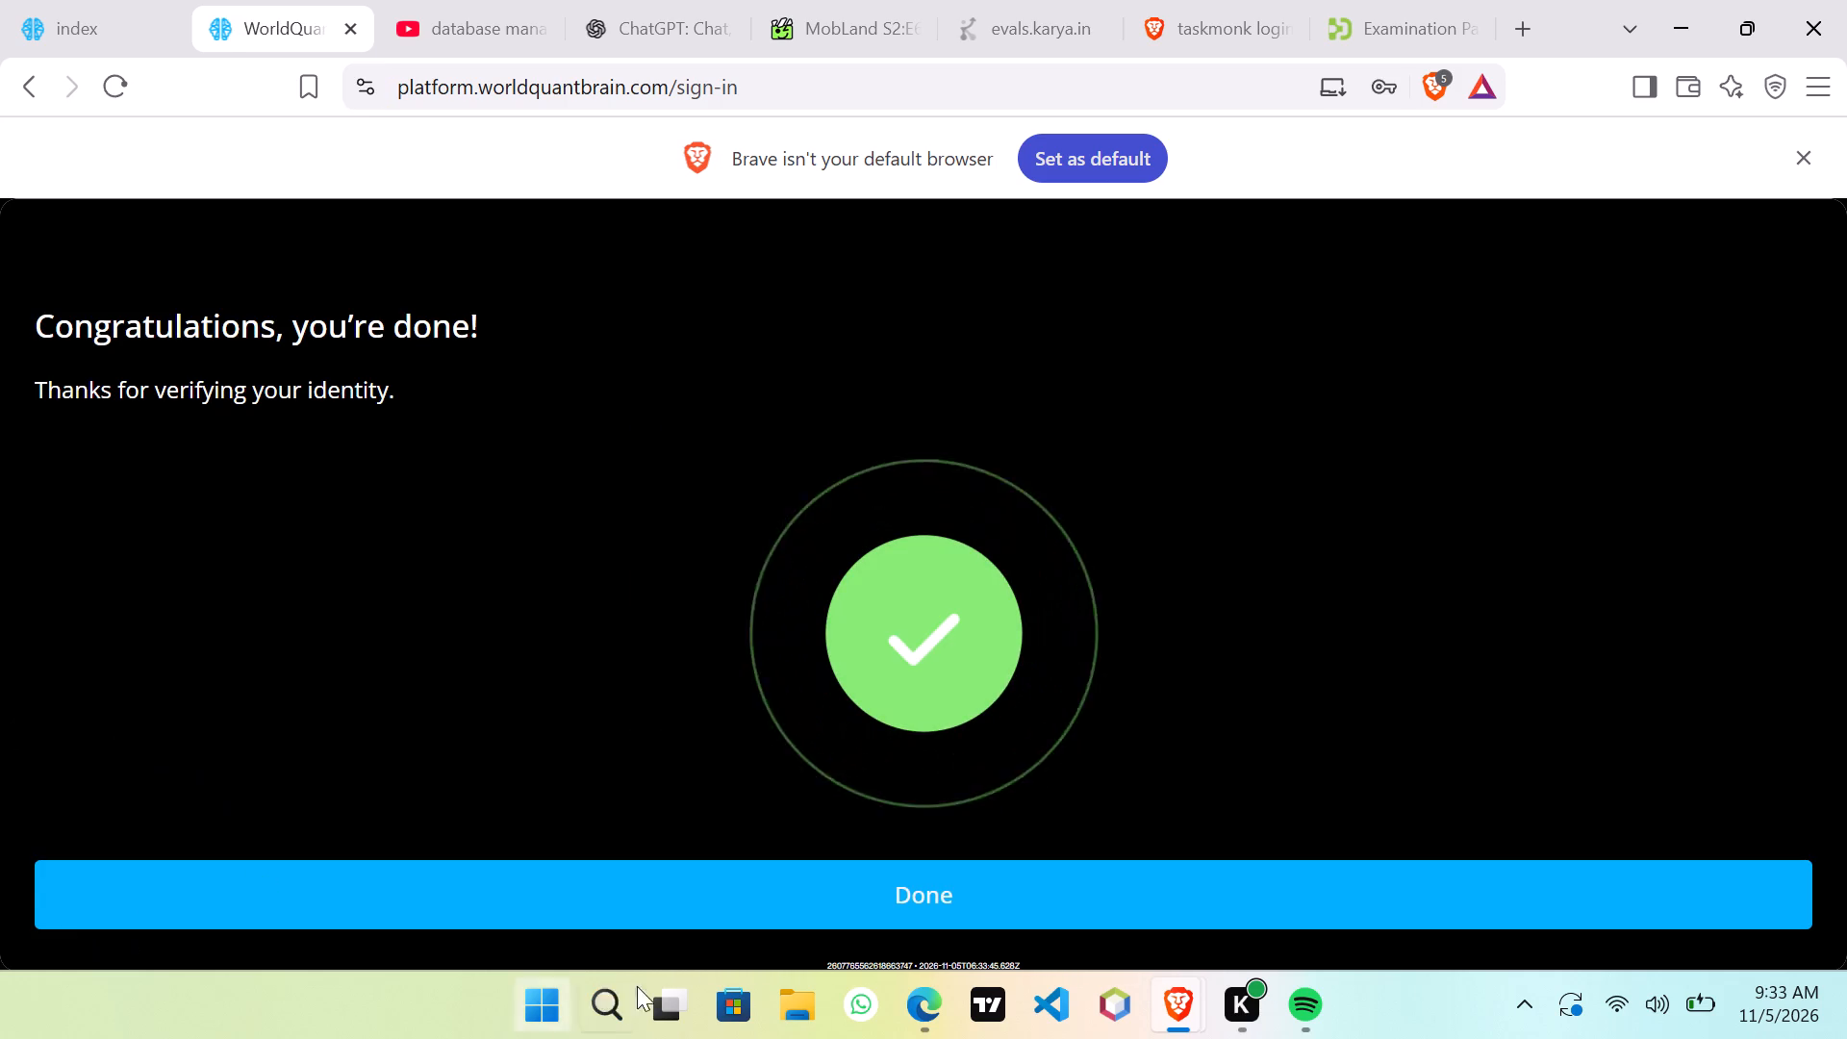
Finish the identity verification and complete the biometric sign-in to WorldQuant BRAIN.
click(746, 927)
click(764, 891)
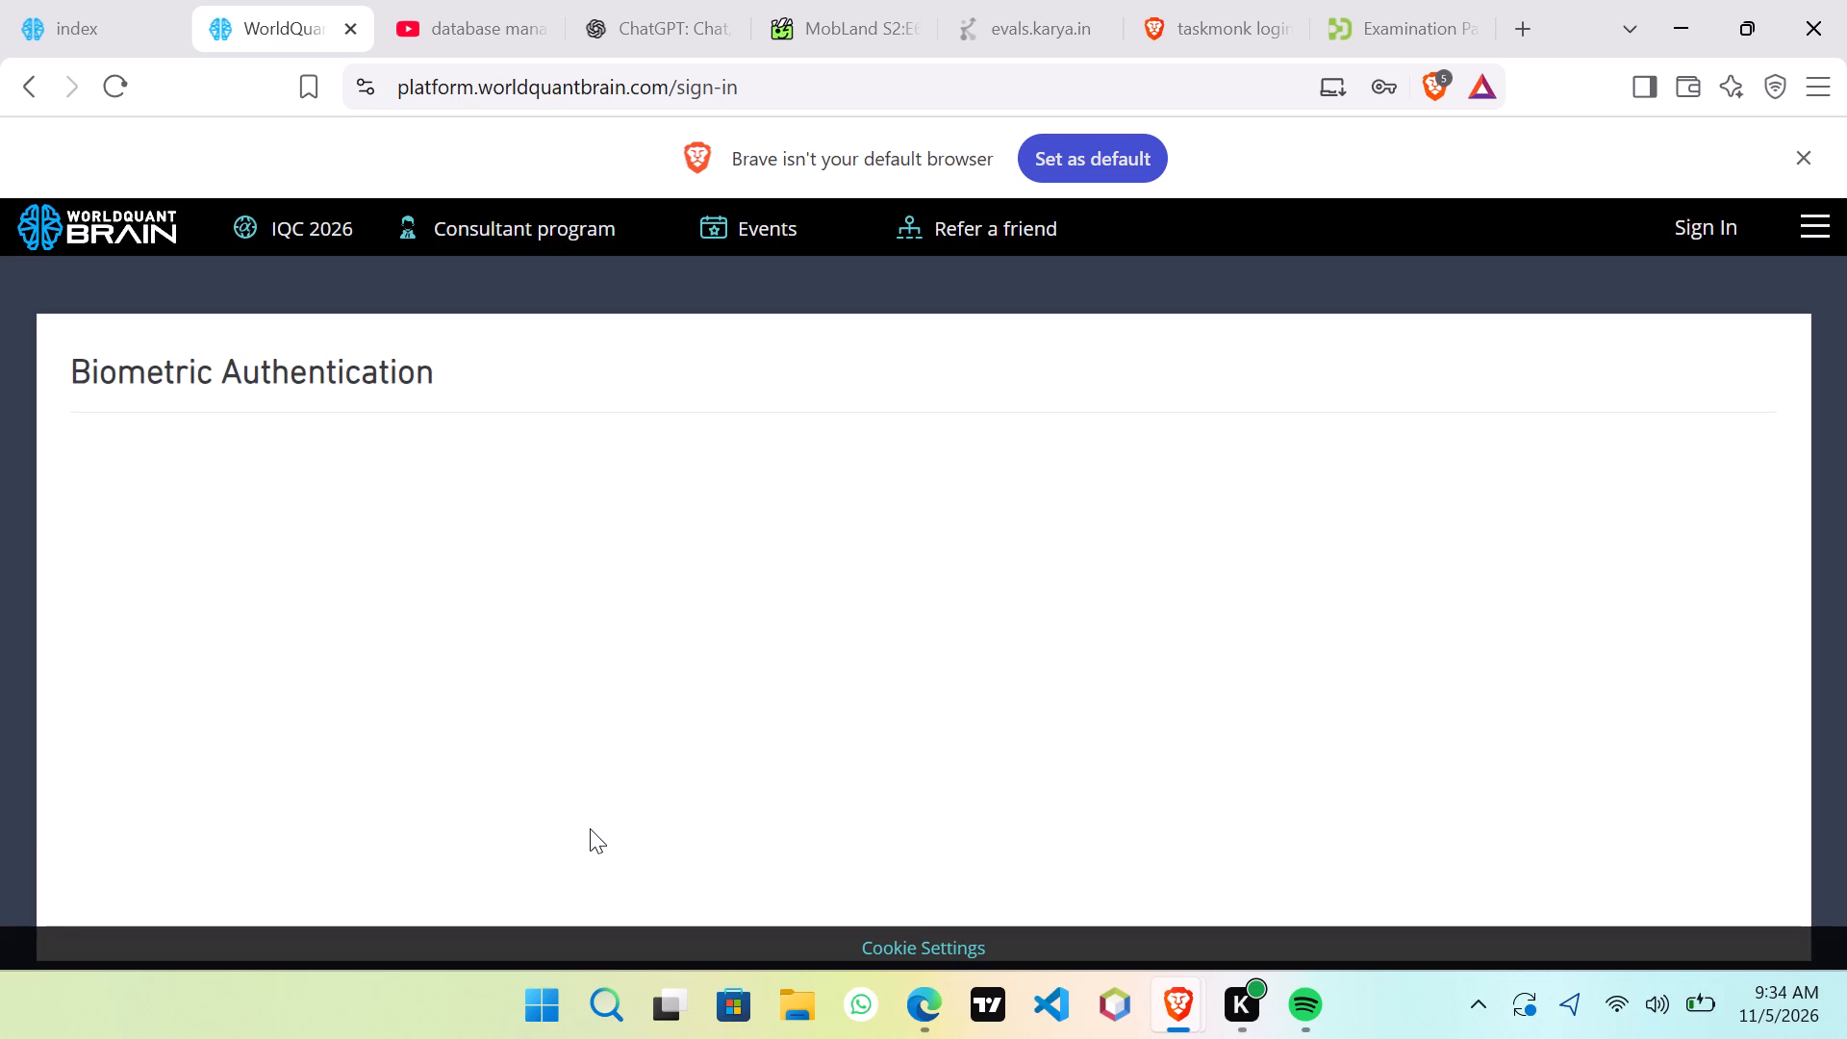
scroll(375, 681, down, 2)
click(384, 599)
click(376, 580)
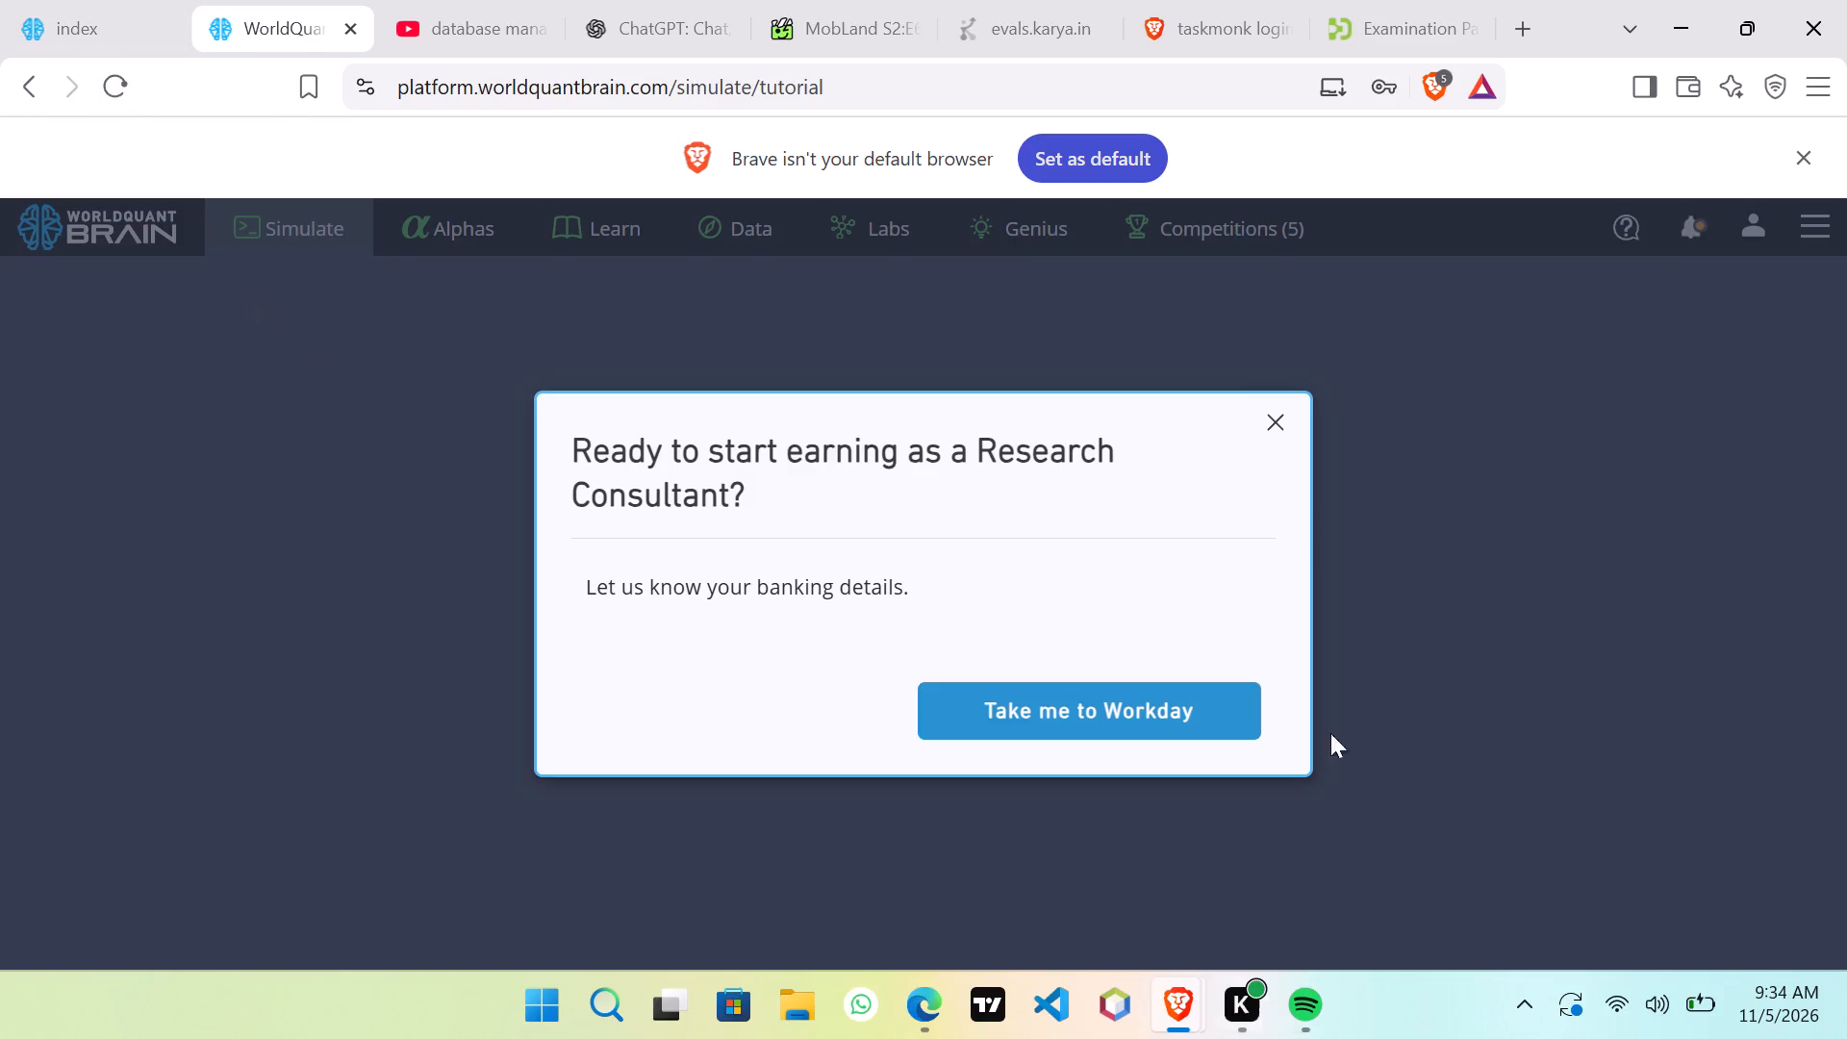
Dismiss the Research Consultant prompt asking for banking details.
click(1289, 421)
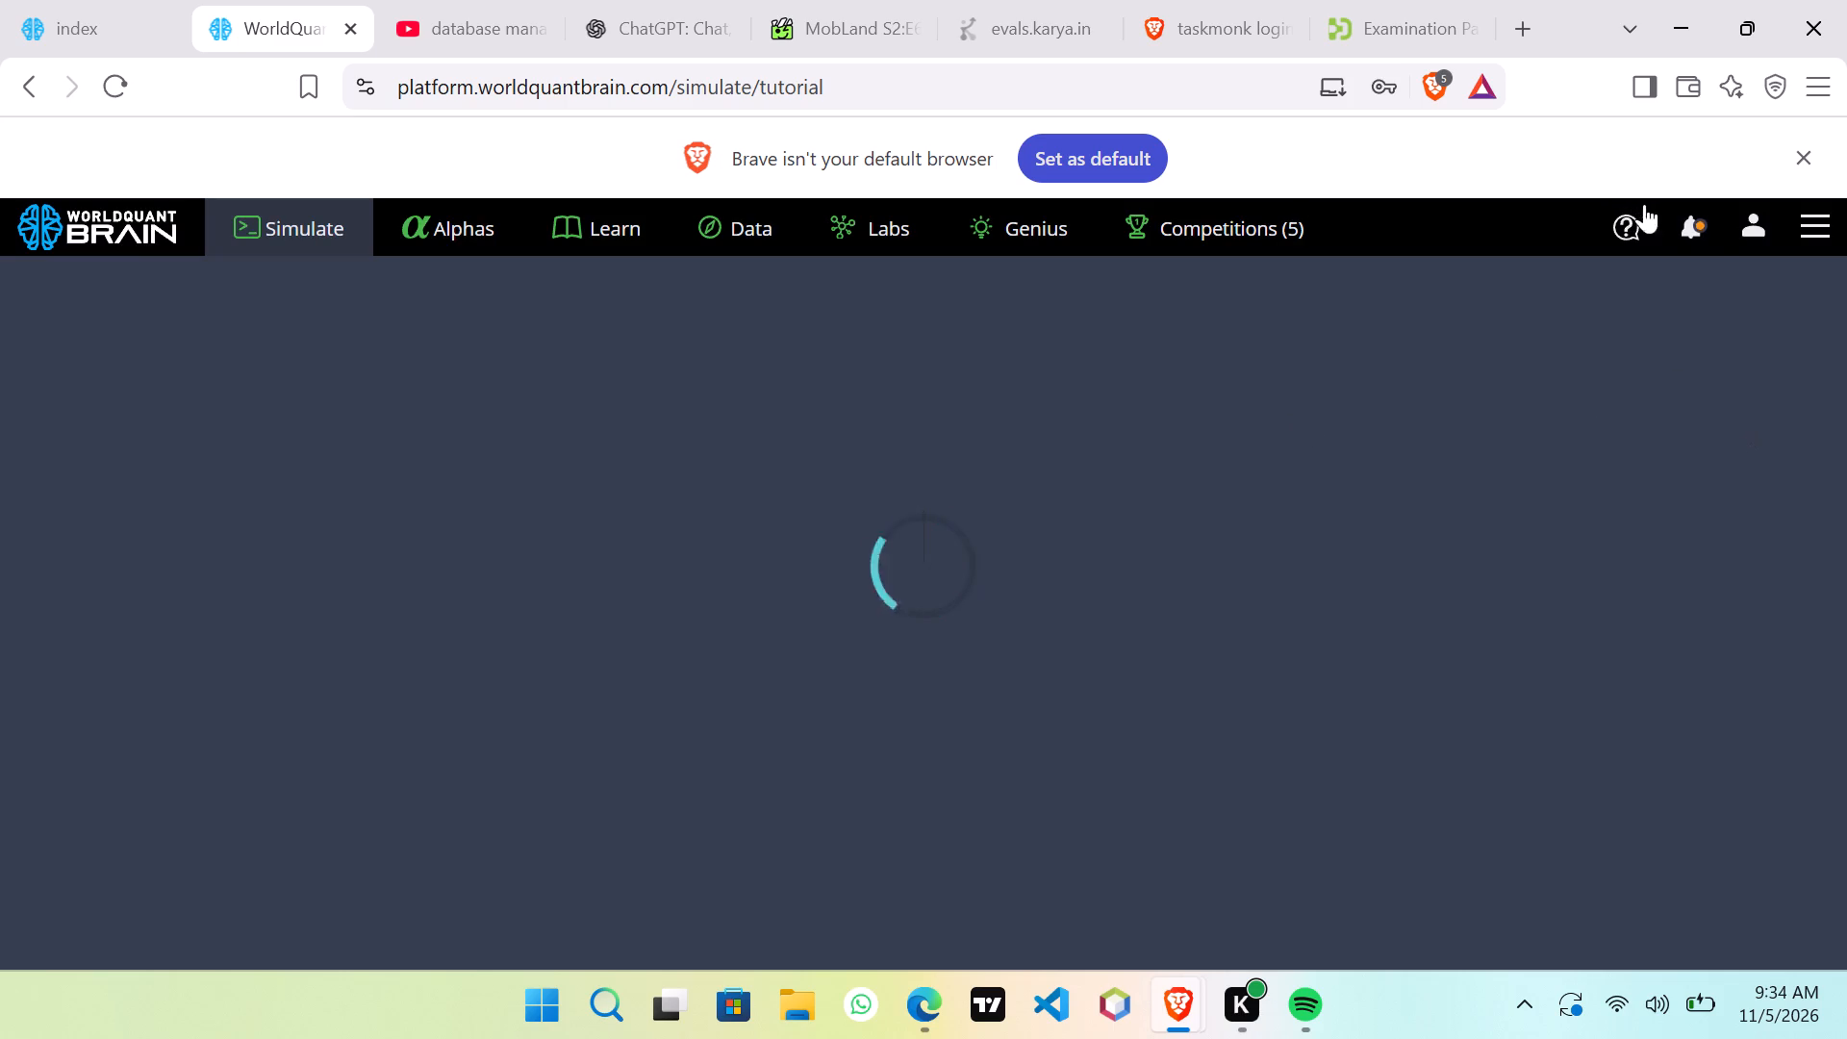
Open the Performance page of the user profile.
click(1741, 225)
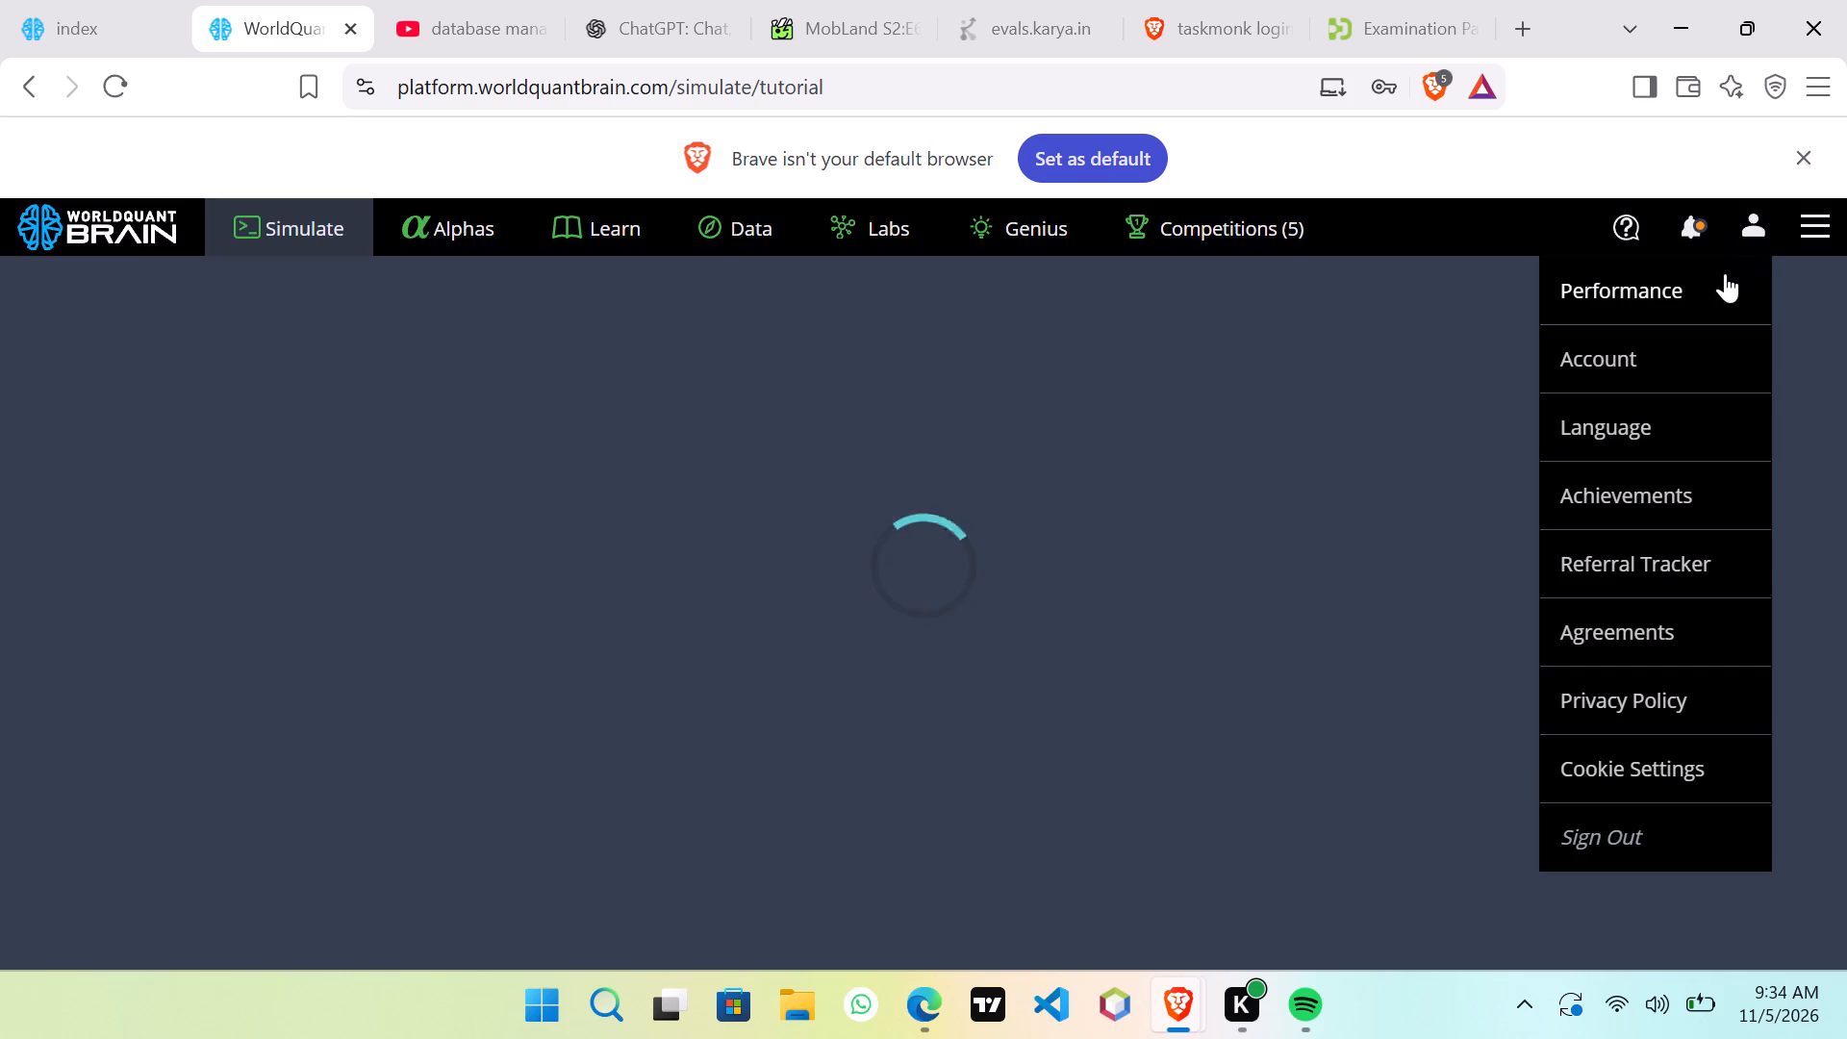
click(1716, 287)
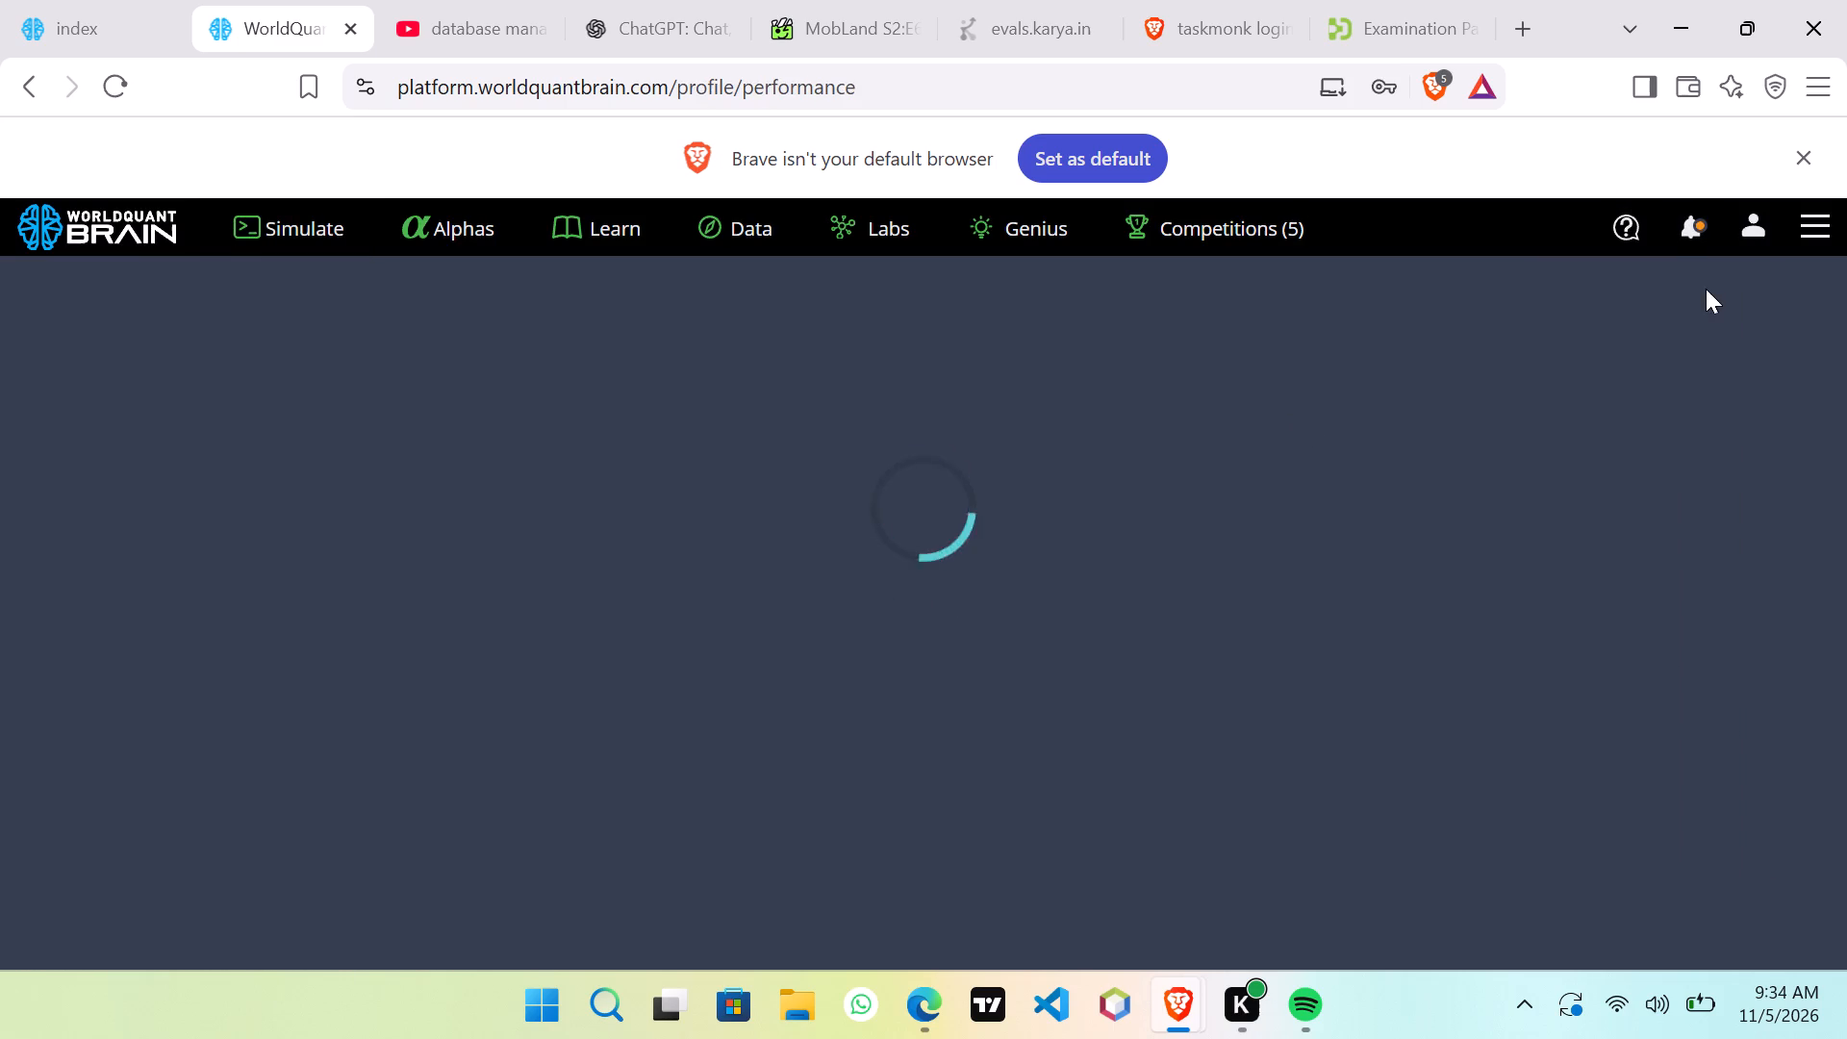
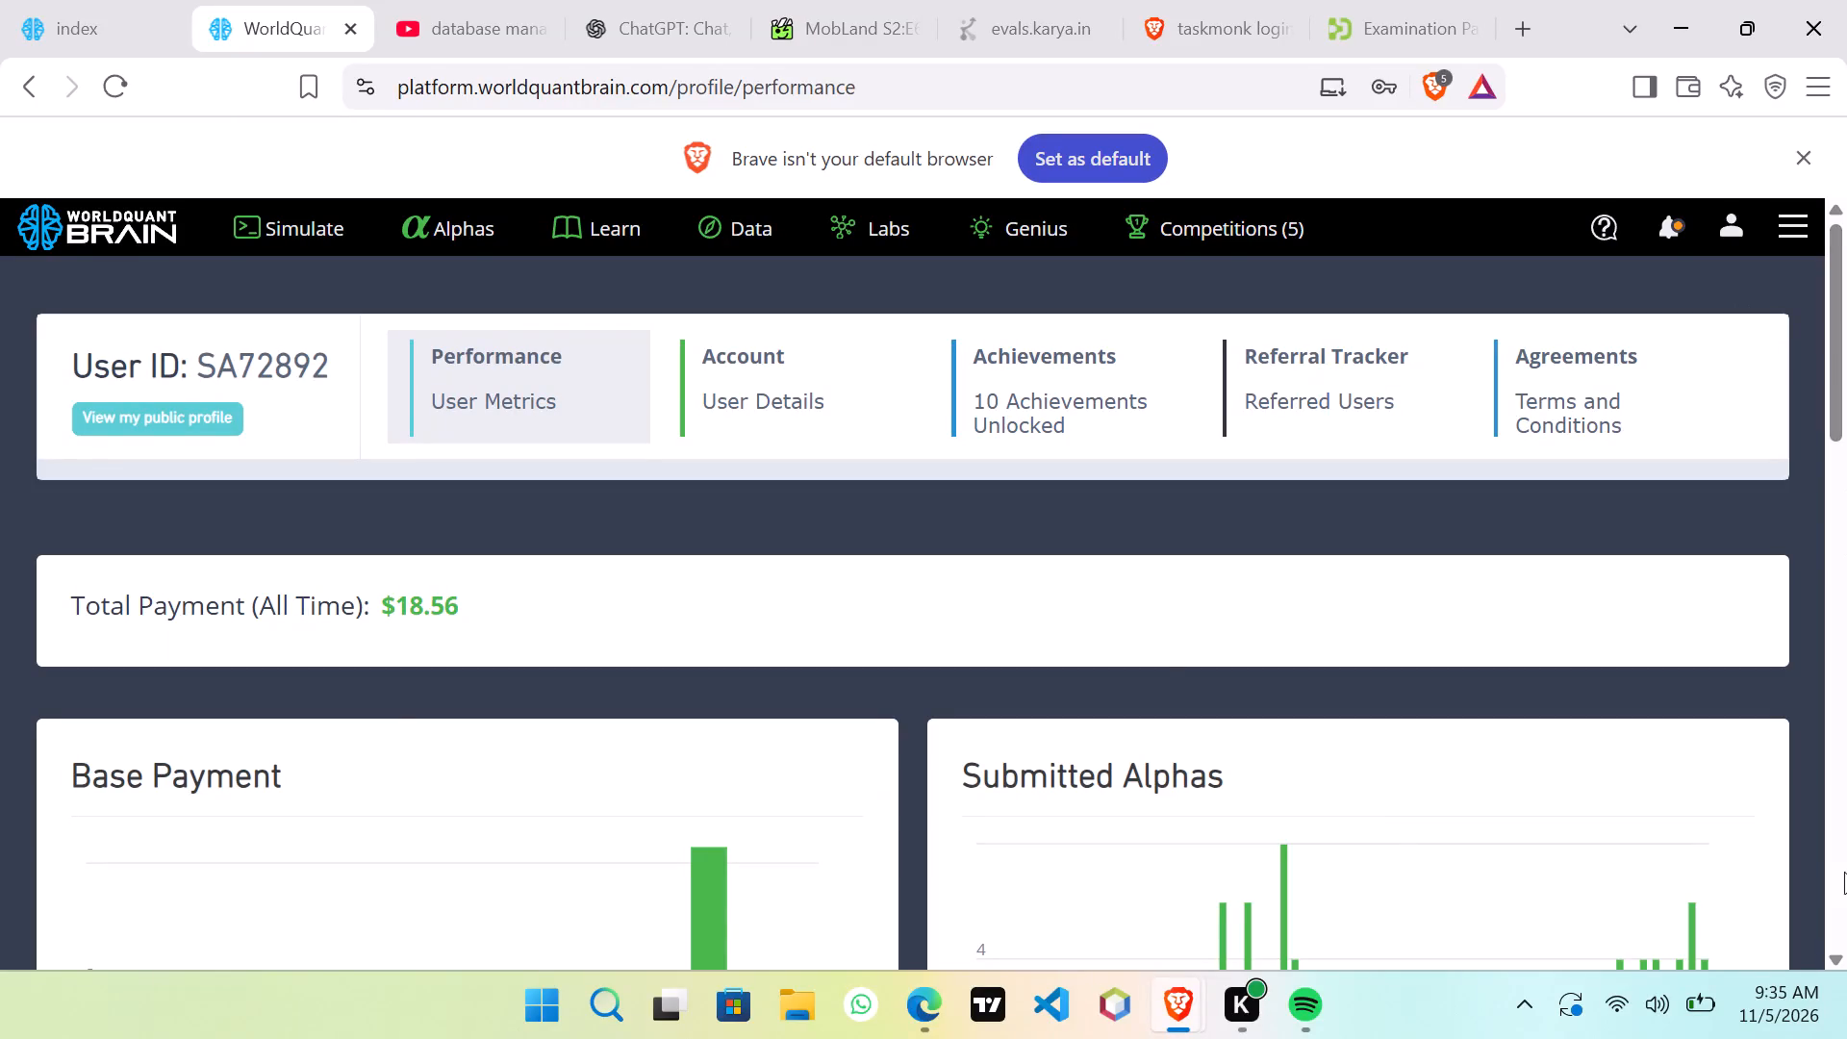
Examine the base payment, submitted alphas, simulated alphas and other payment sections of the Performance page.
scroll(1163, 649, down, 3)
scroll(1164, 651, up, 1)
scroll(877, 693, down, 3)
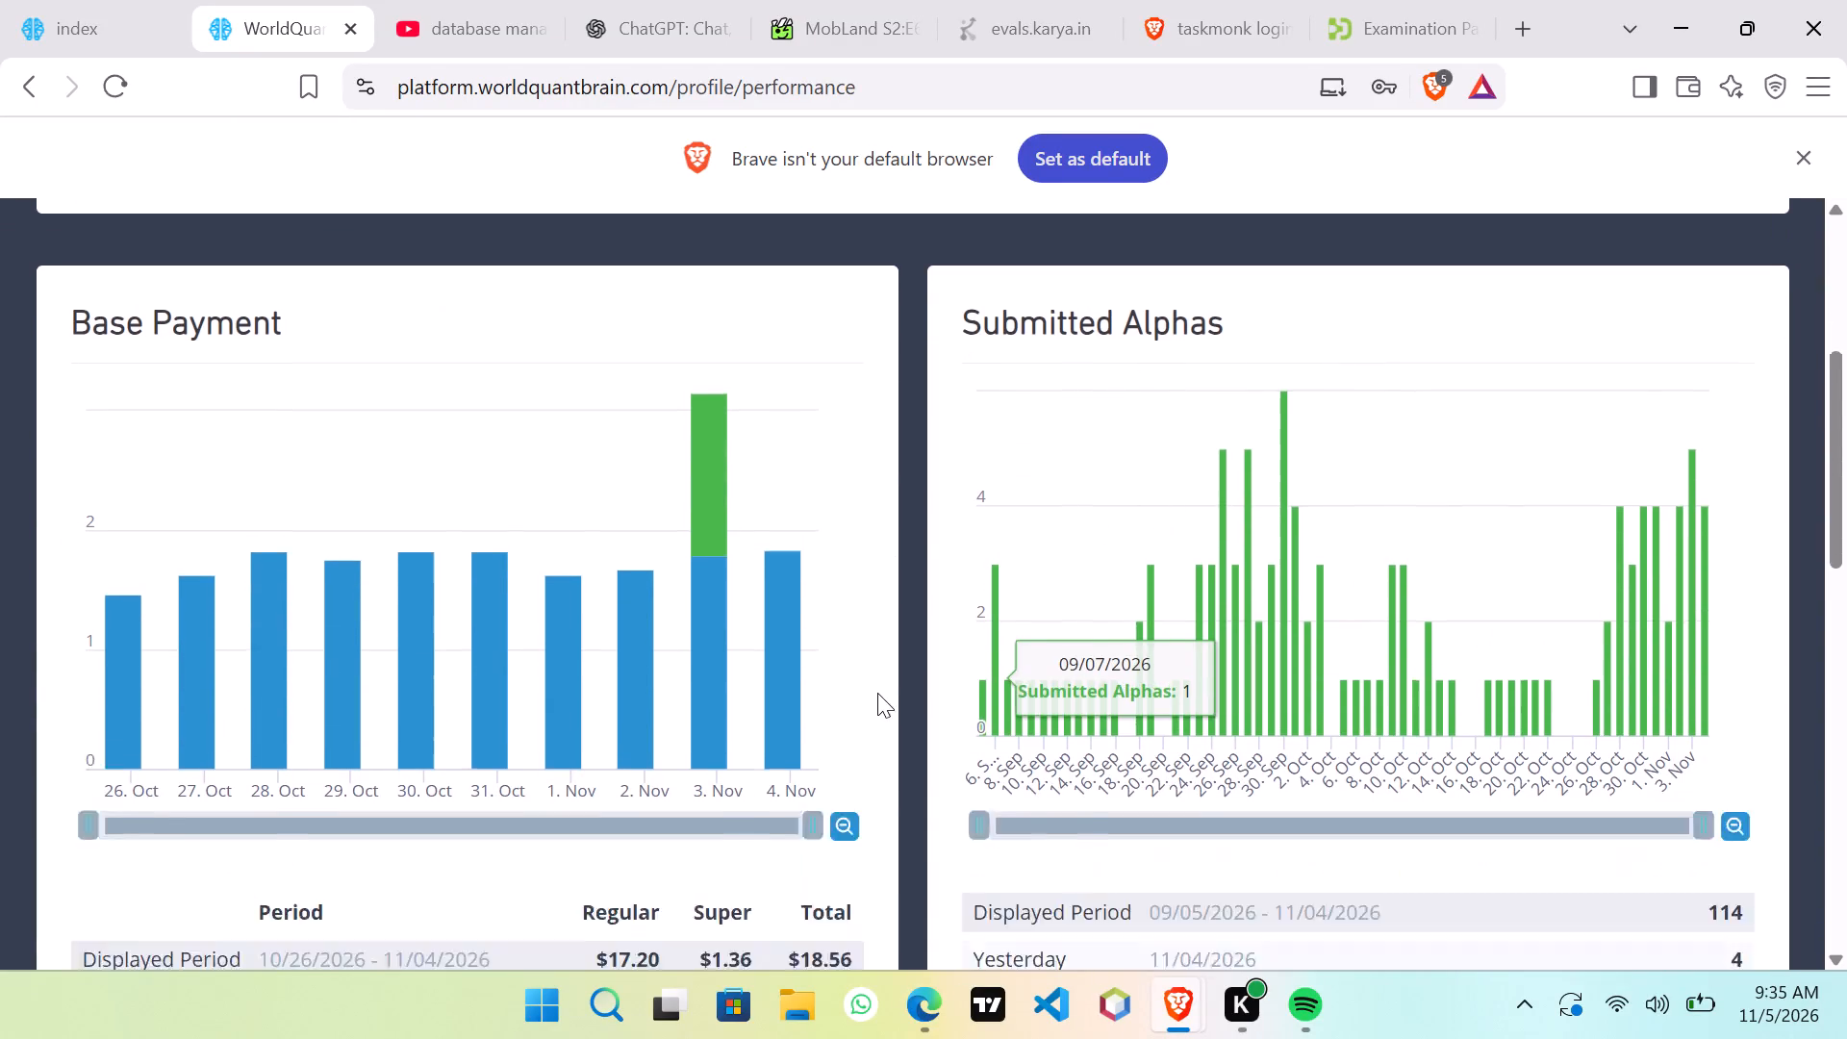
scroll(852, 751, down, 1)
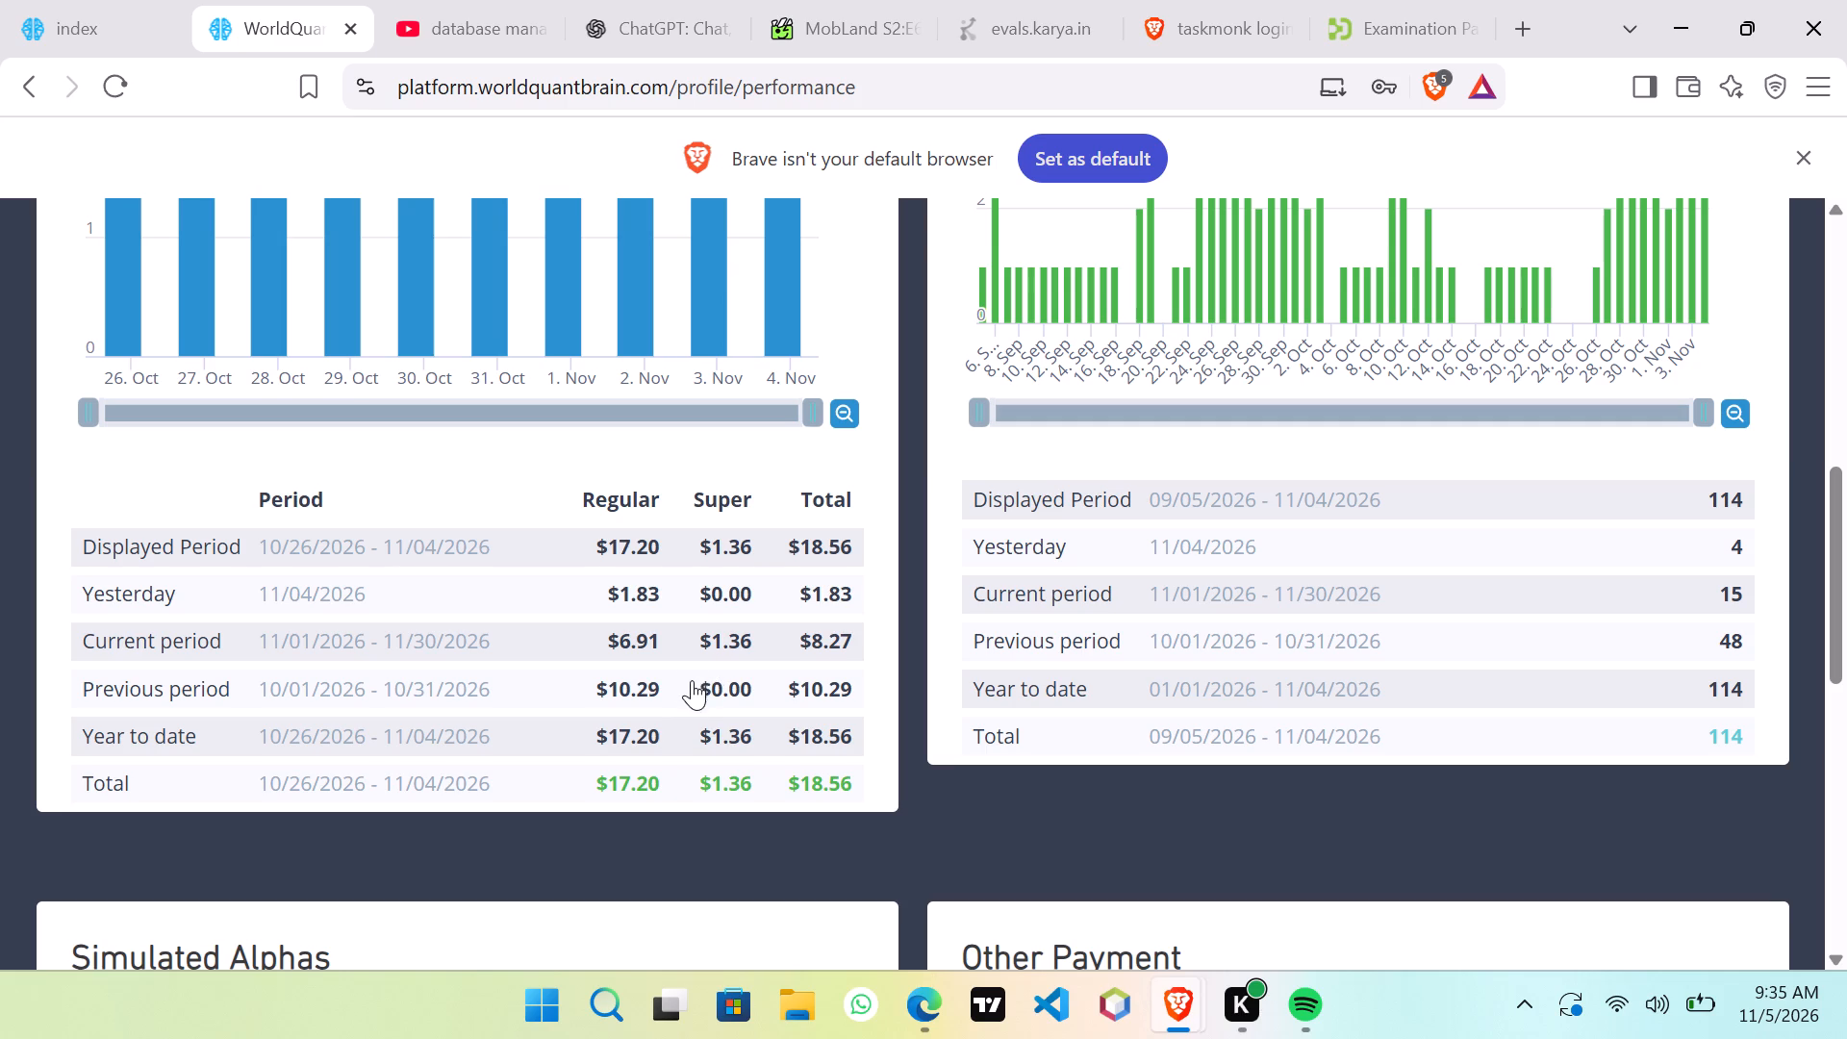
scroll(690, 697, up, 4)
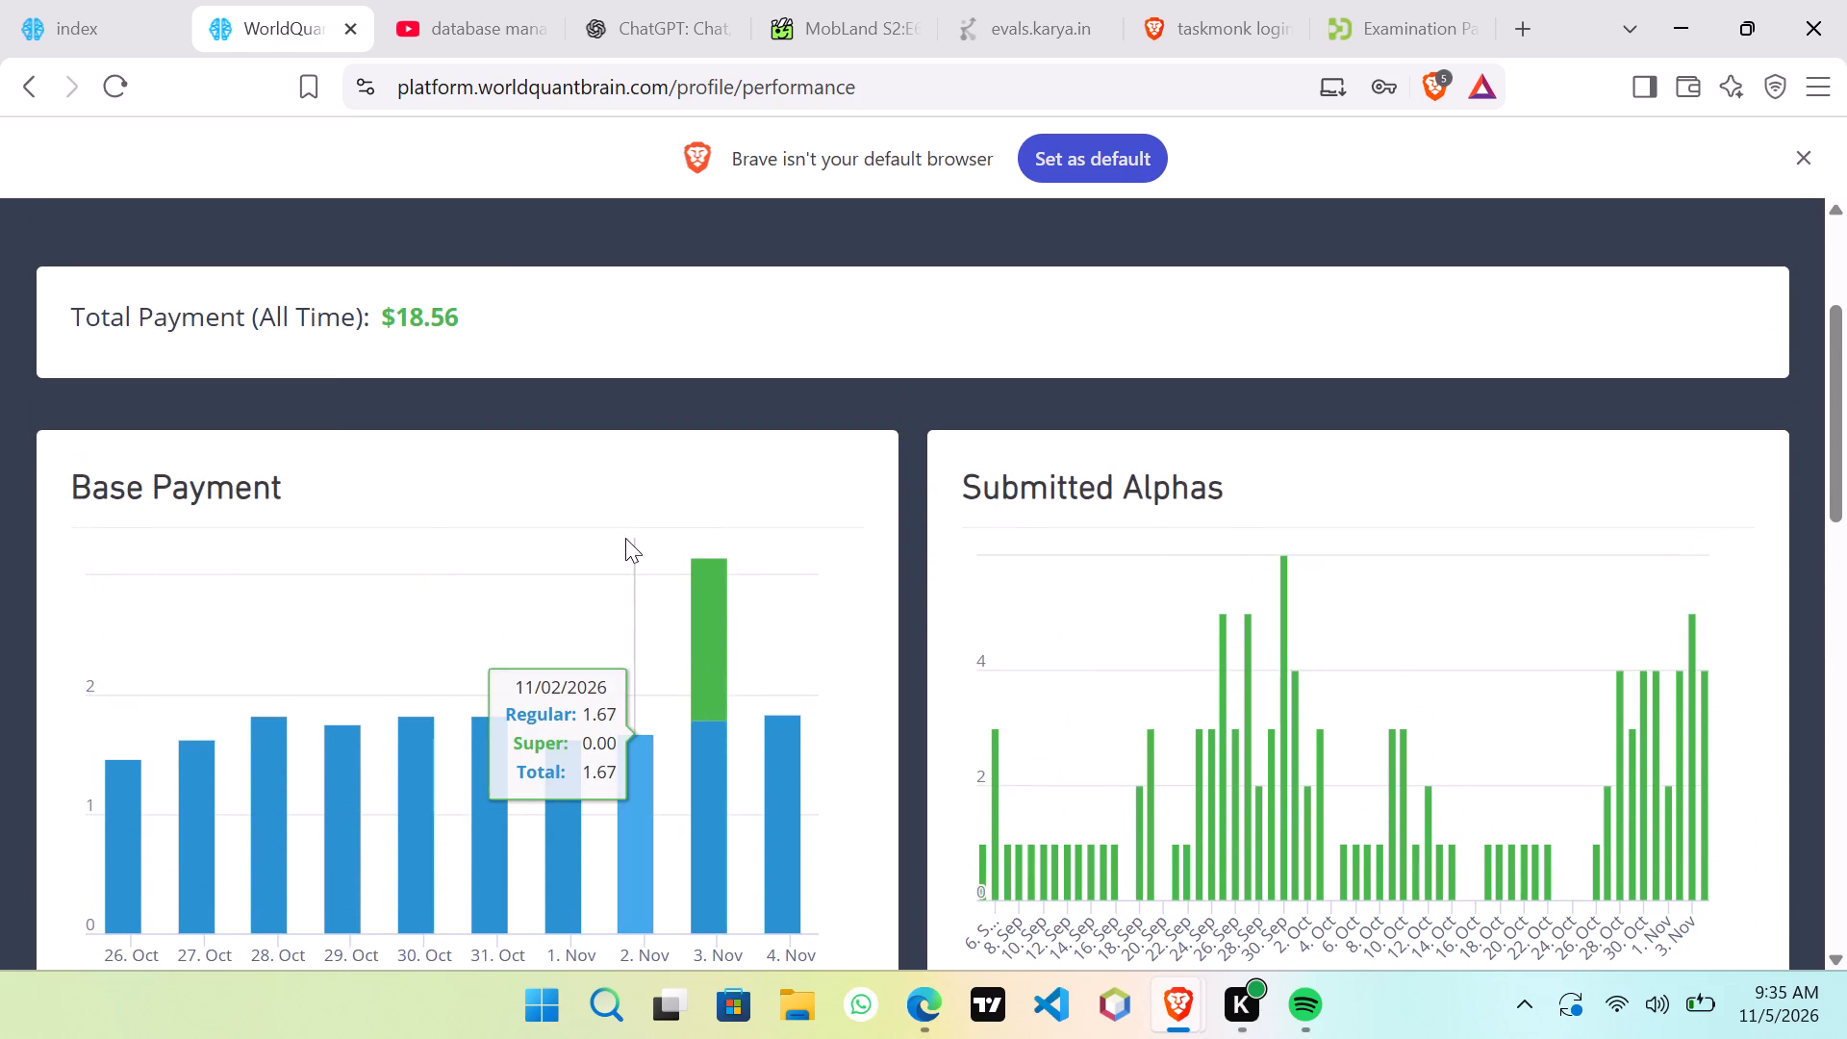
scroll(625, 538, down, 4)
scroll(599, 646, down, 2)
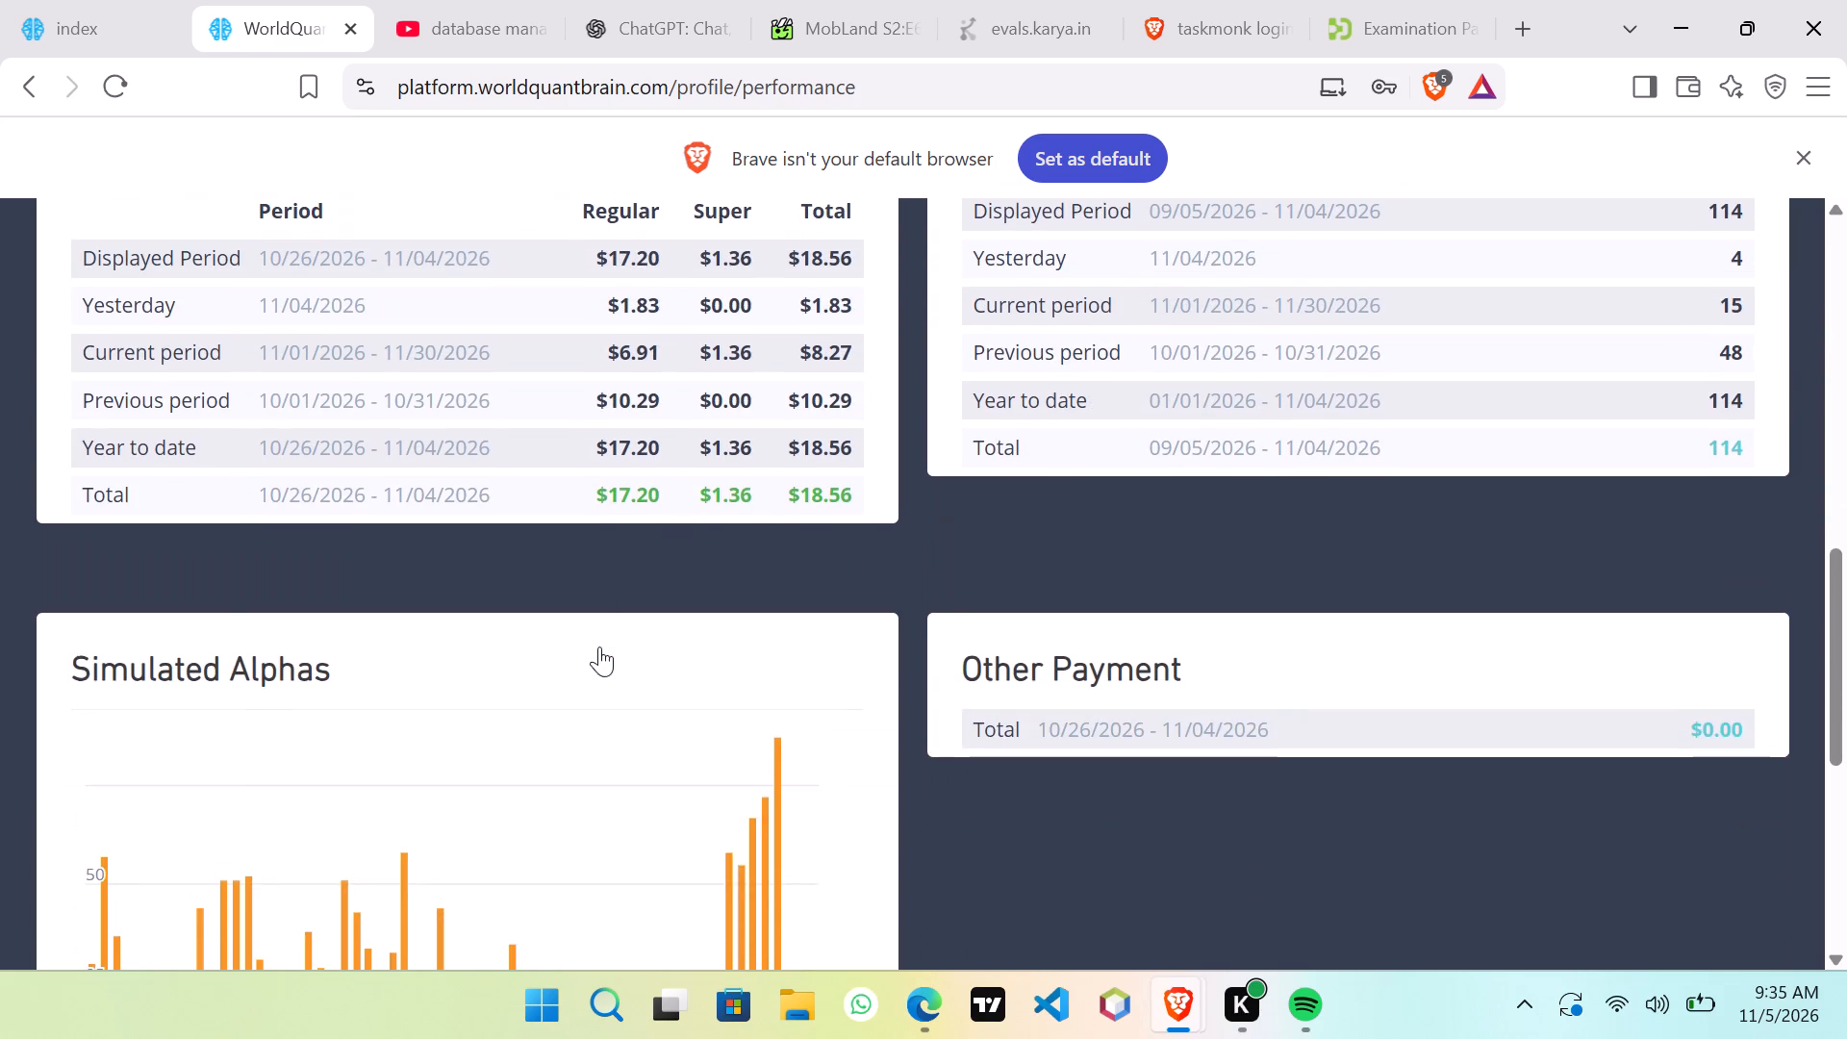
scroll(599, 647, down, 5)
scroll(597, 650, up, 8)
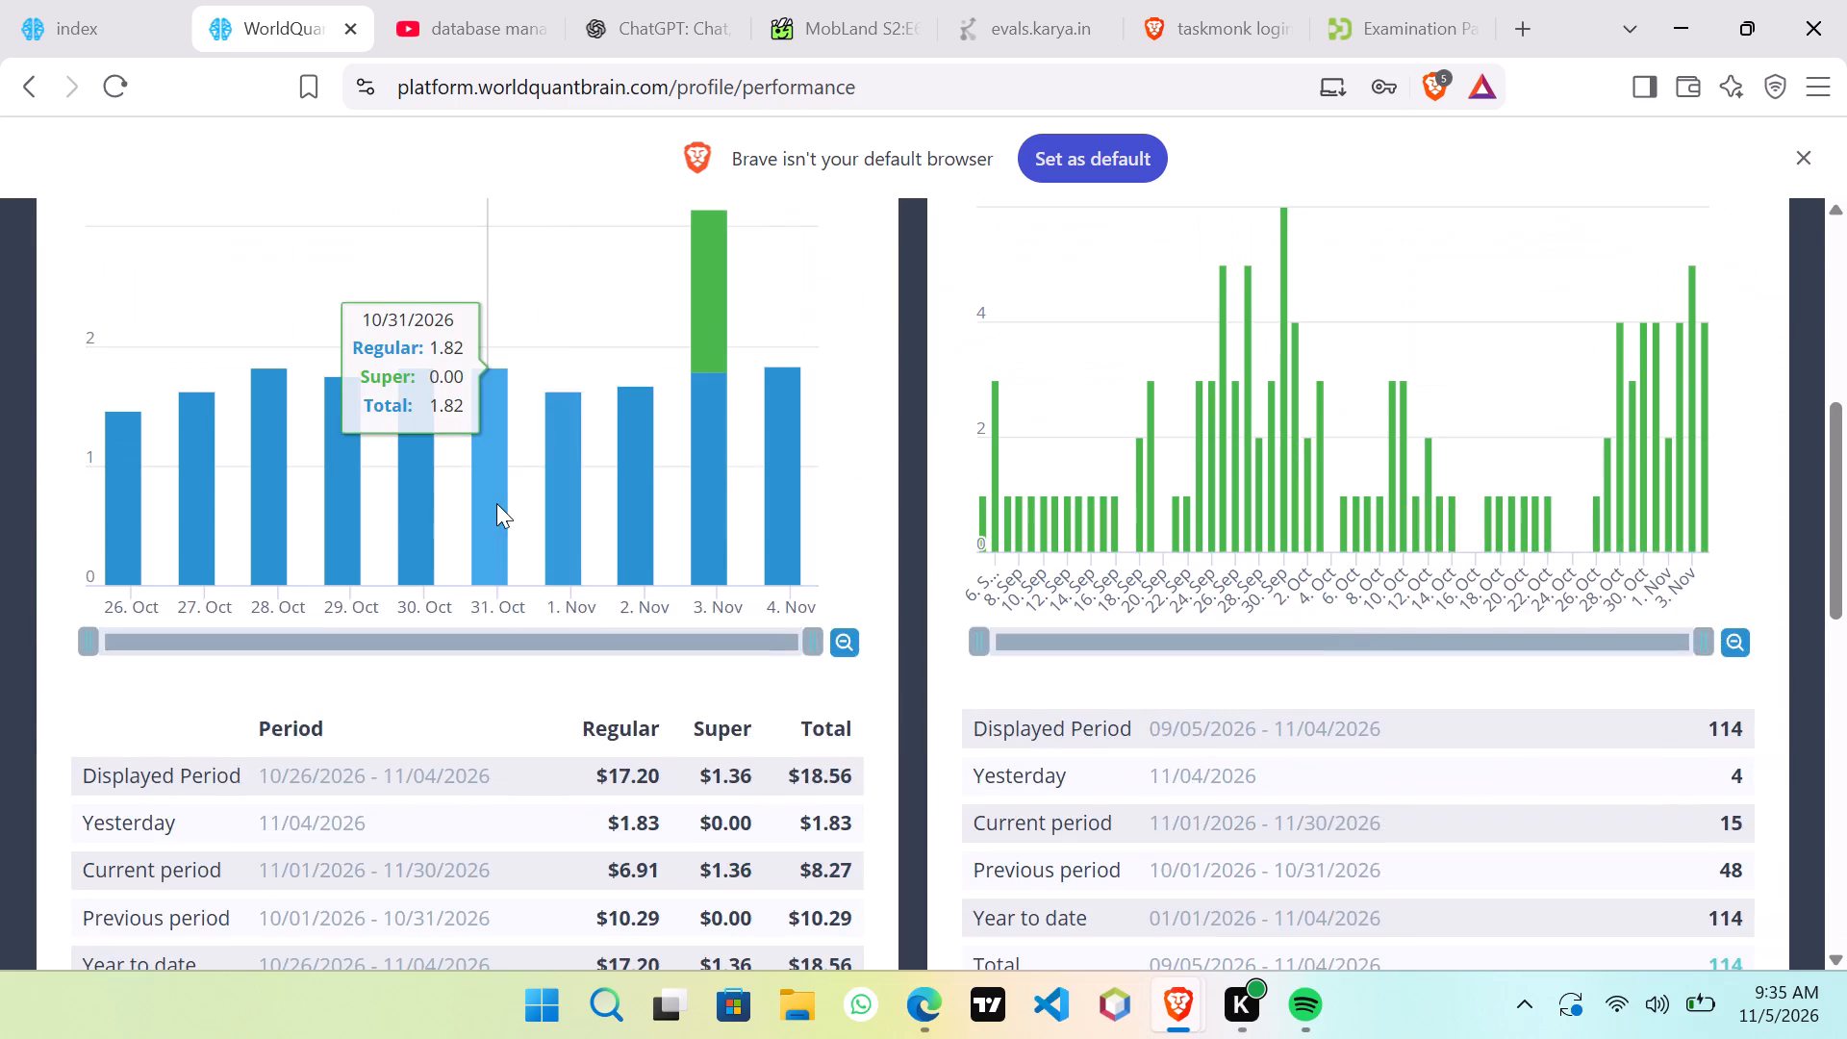
scroll(496, 503, up, 7)
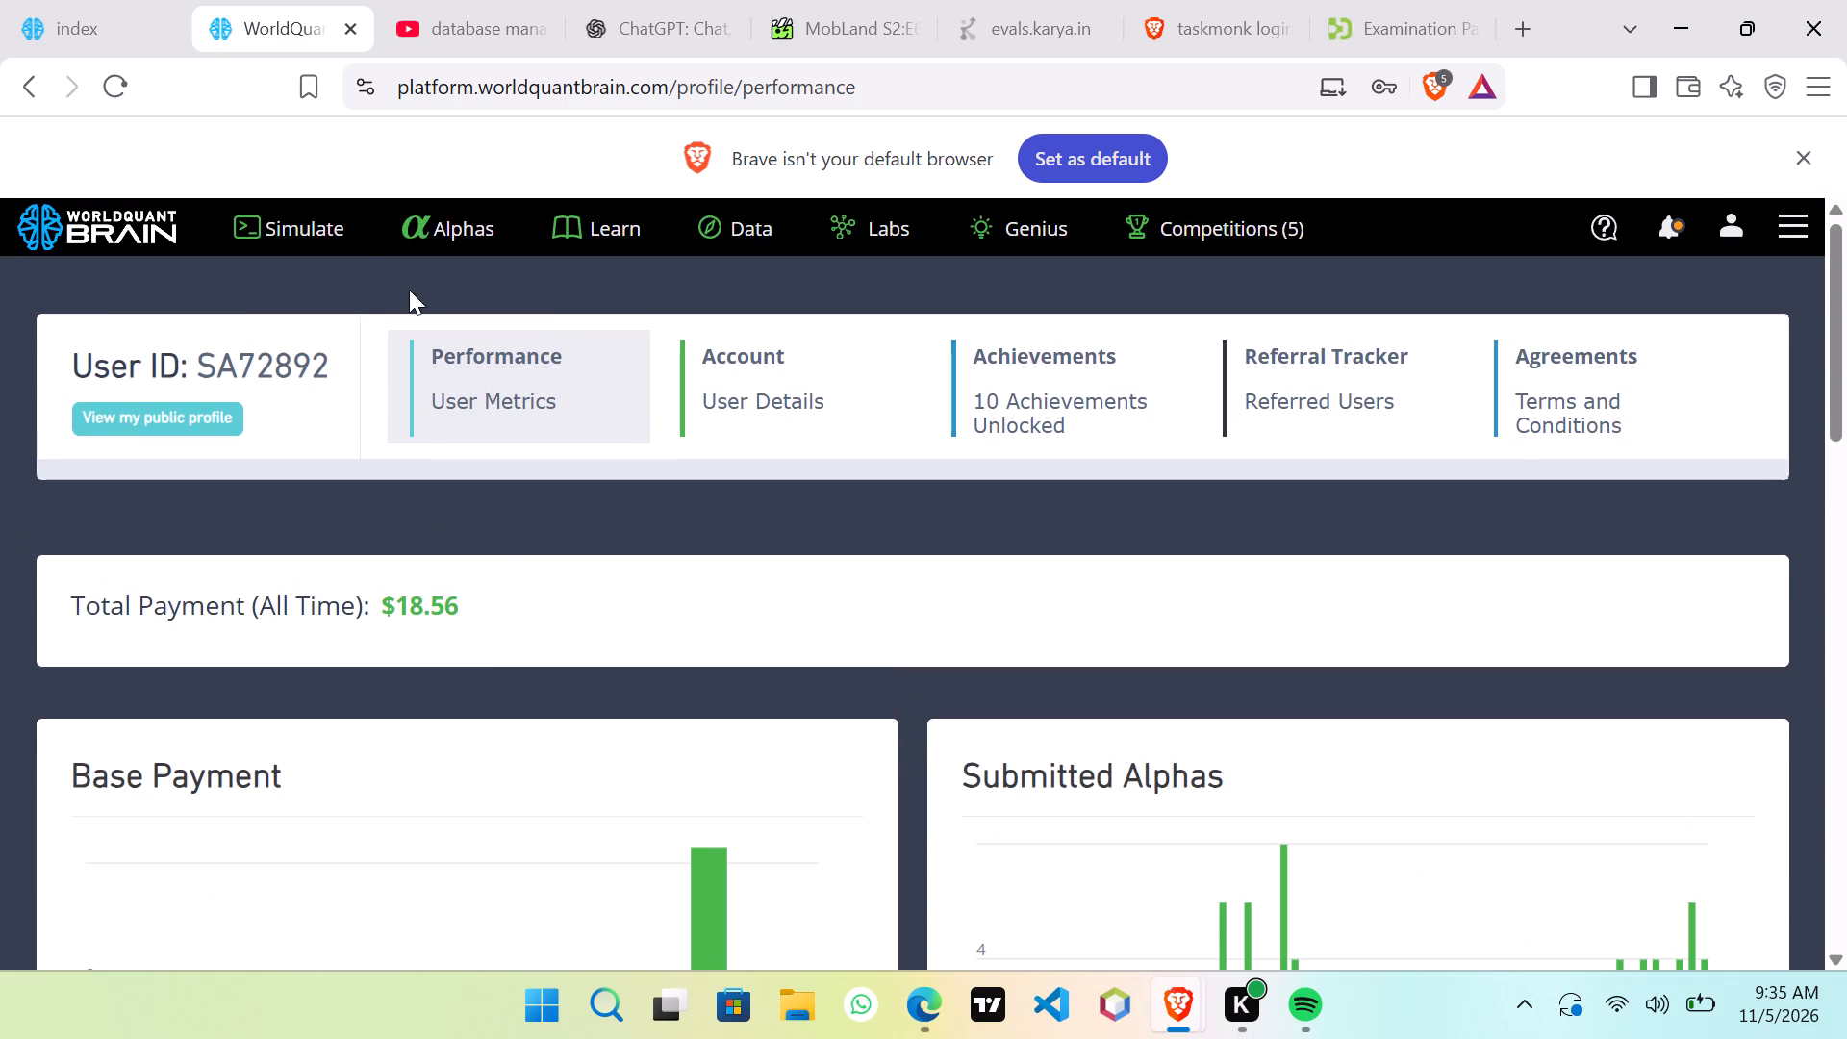
Open Super Simulation 1 on the Simulate page.
click(329, 229)
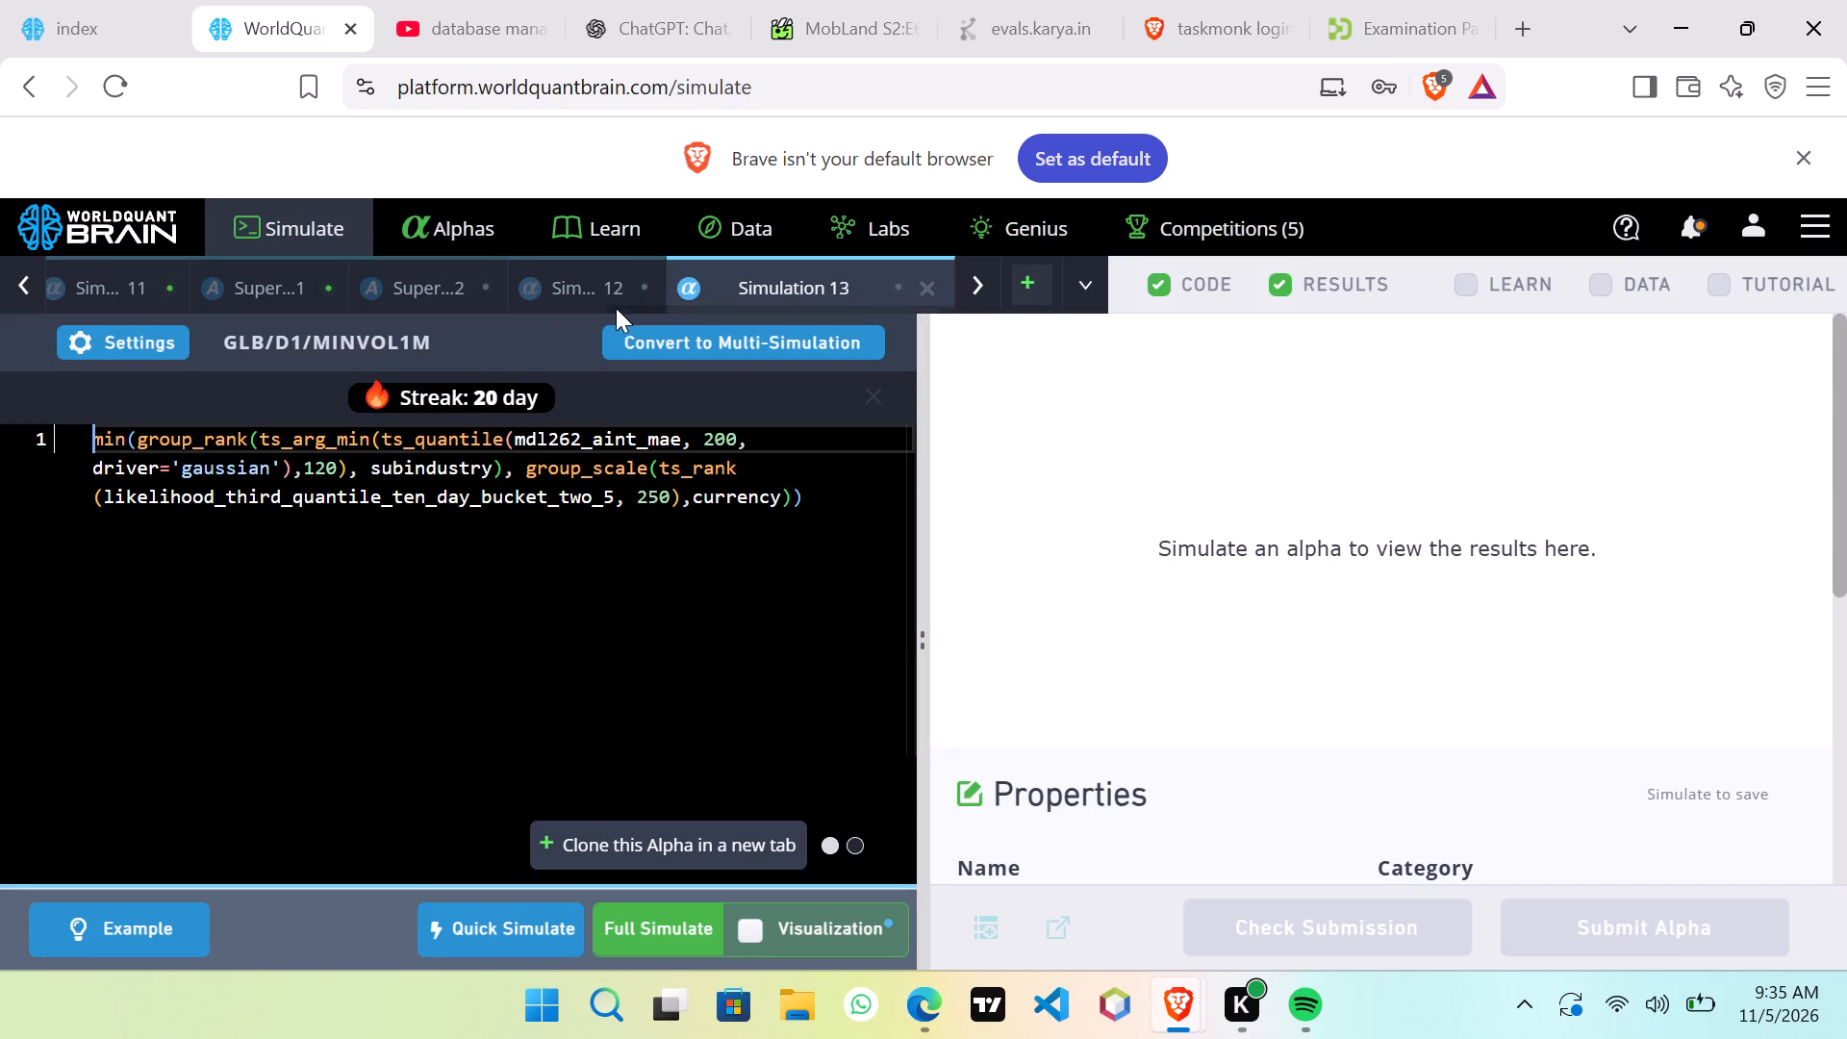
click(613, 278)
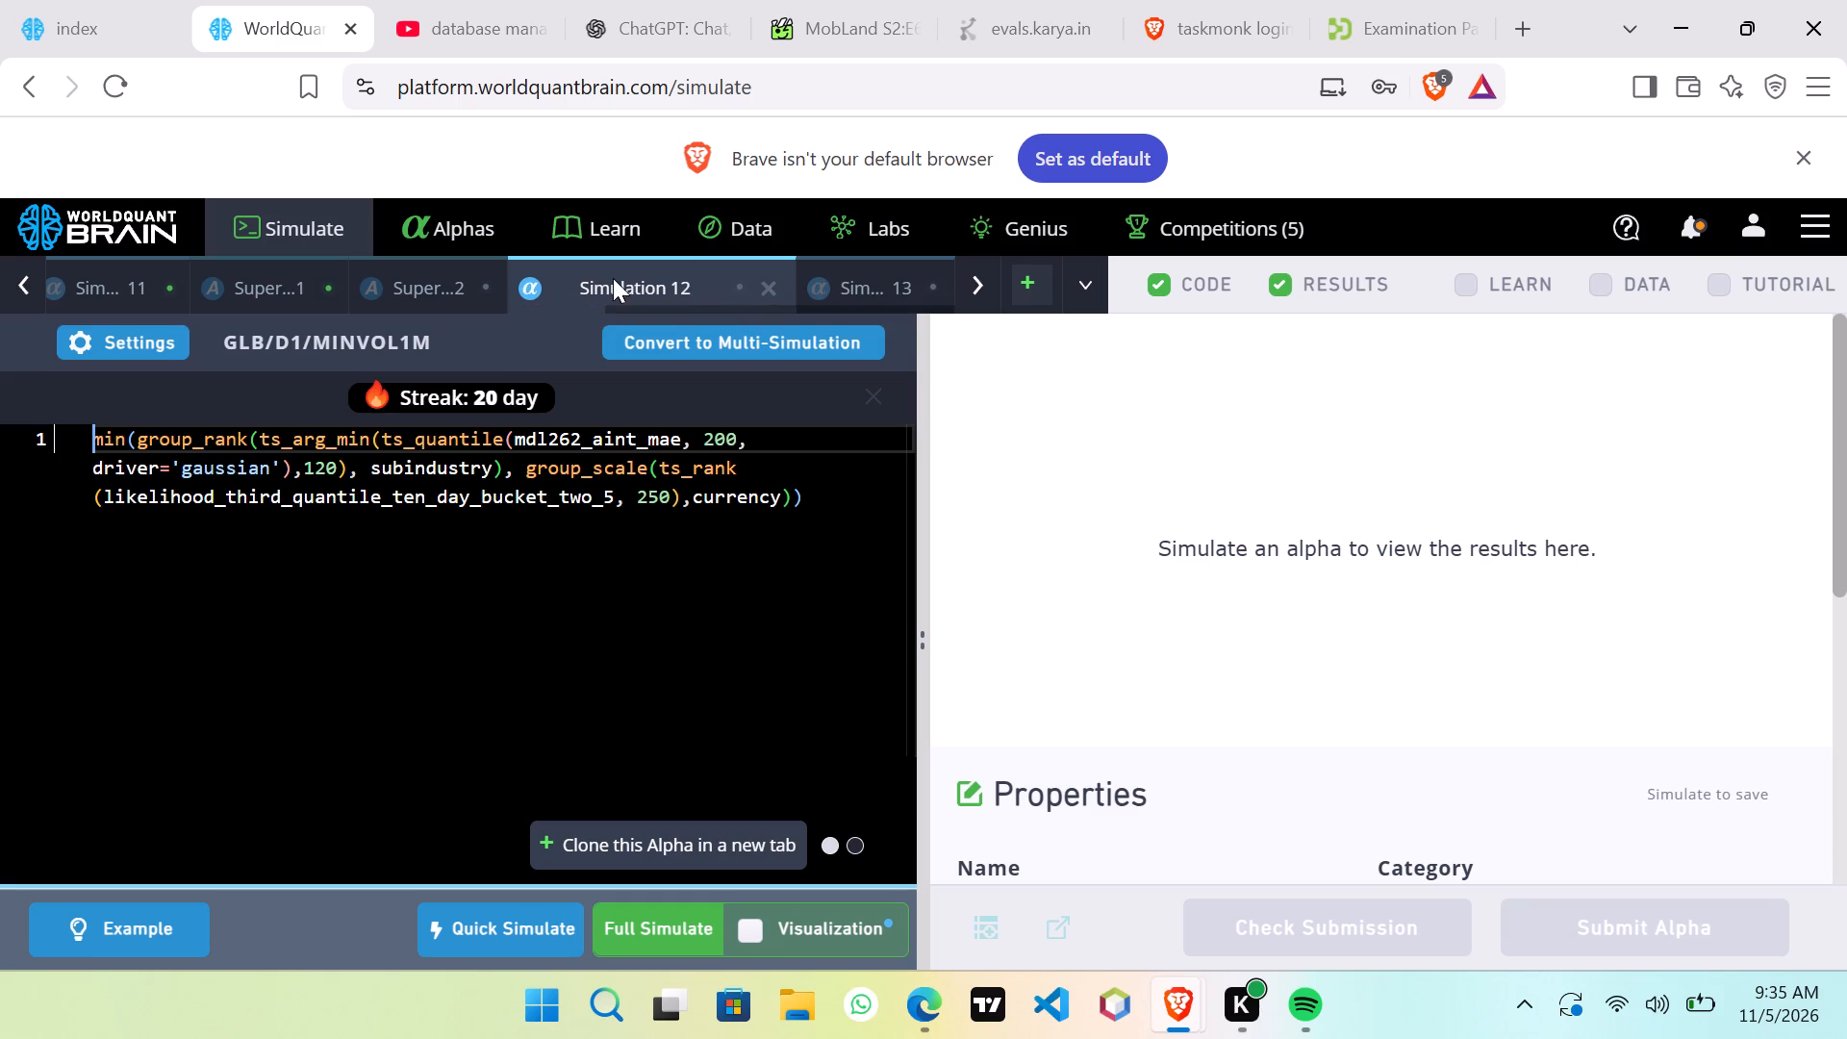
click(419, 282)
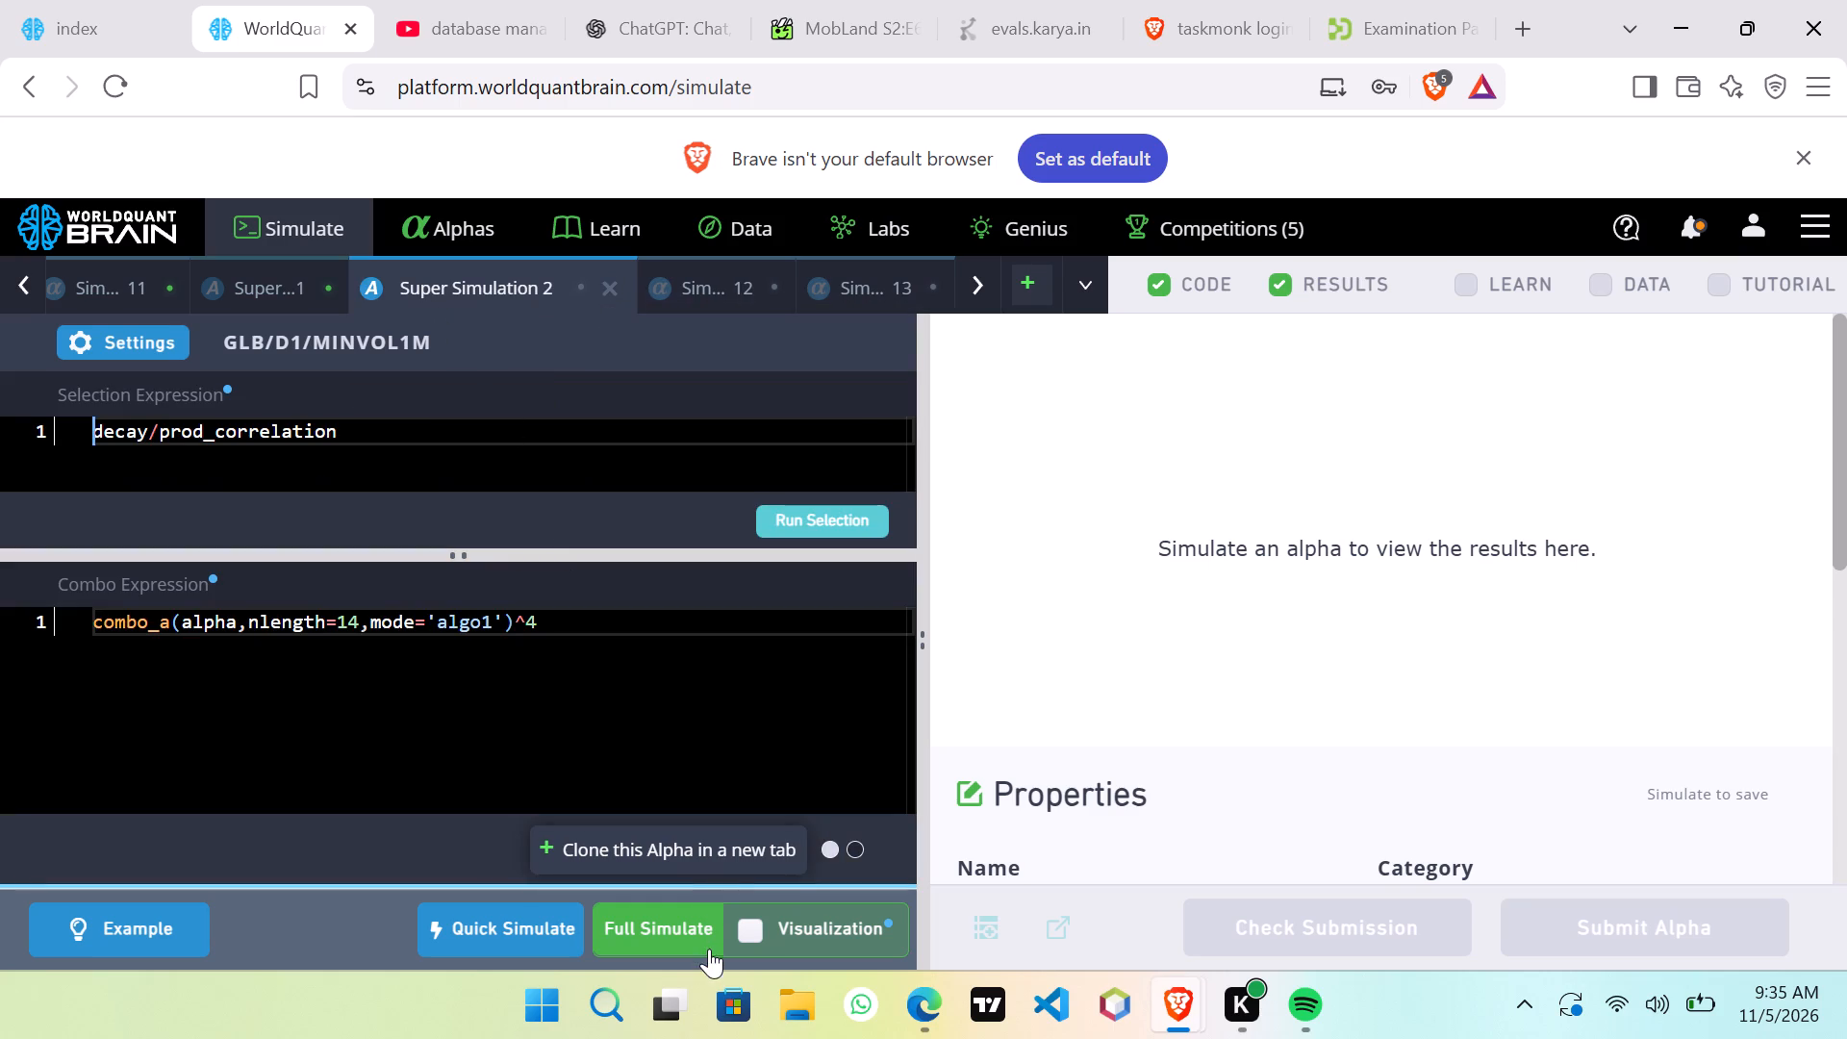
click(239, 287)
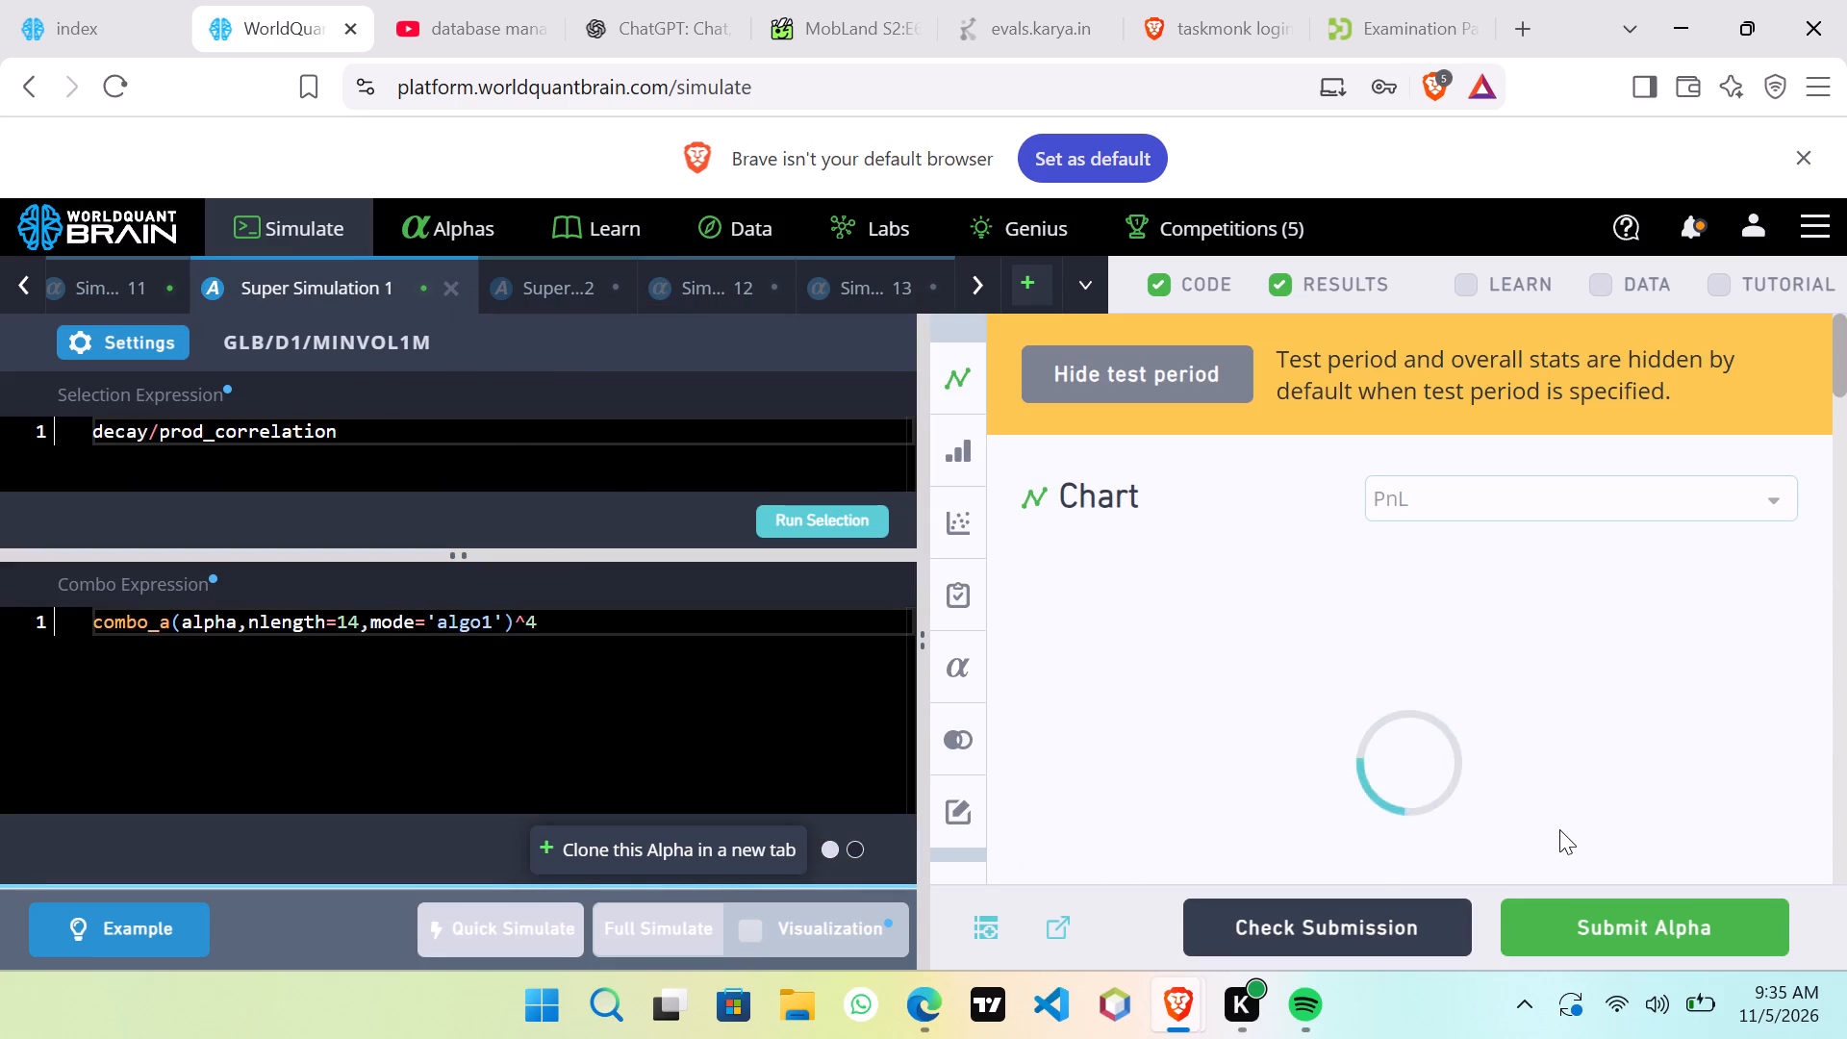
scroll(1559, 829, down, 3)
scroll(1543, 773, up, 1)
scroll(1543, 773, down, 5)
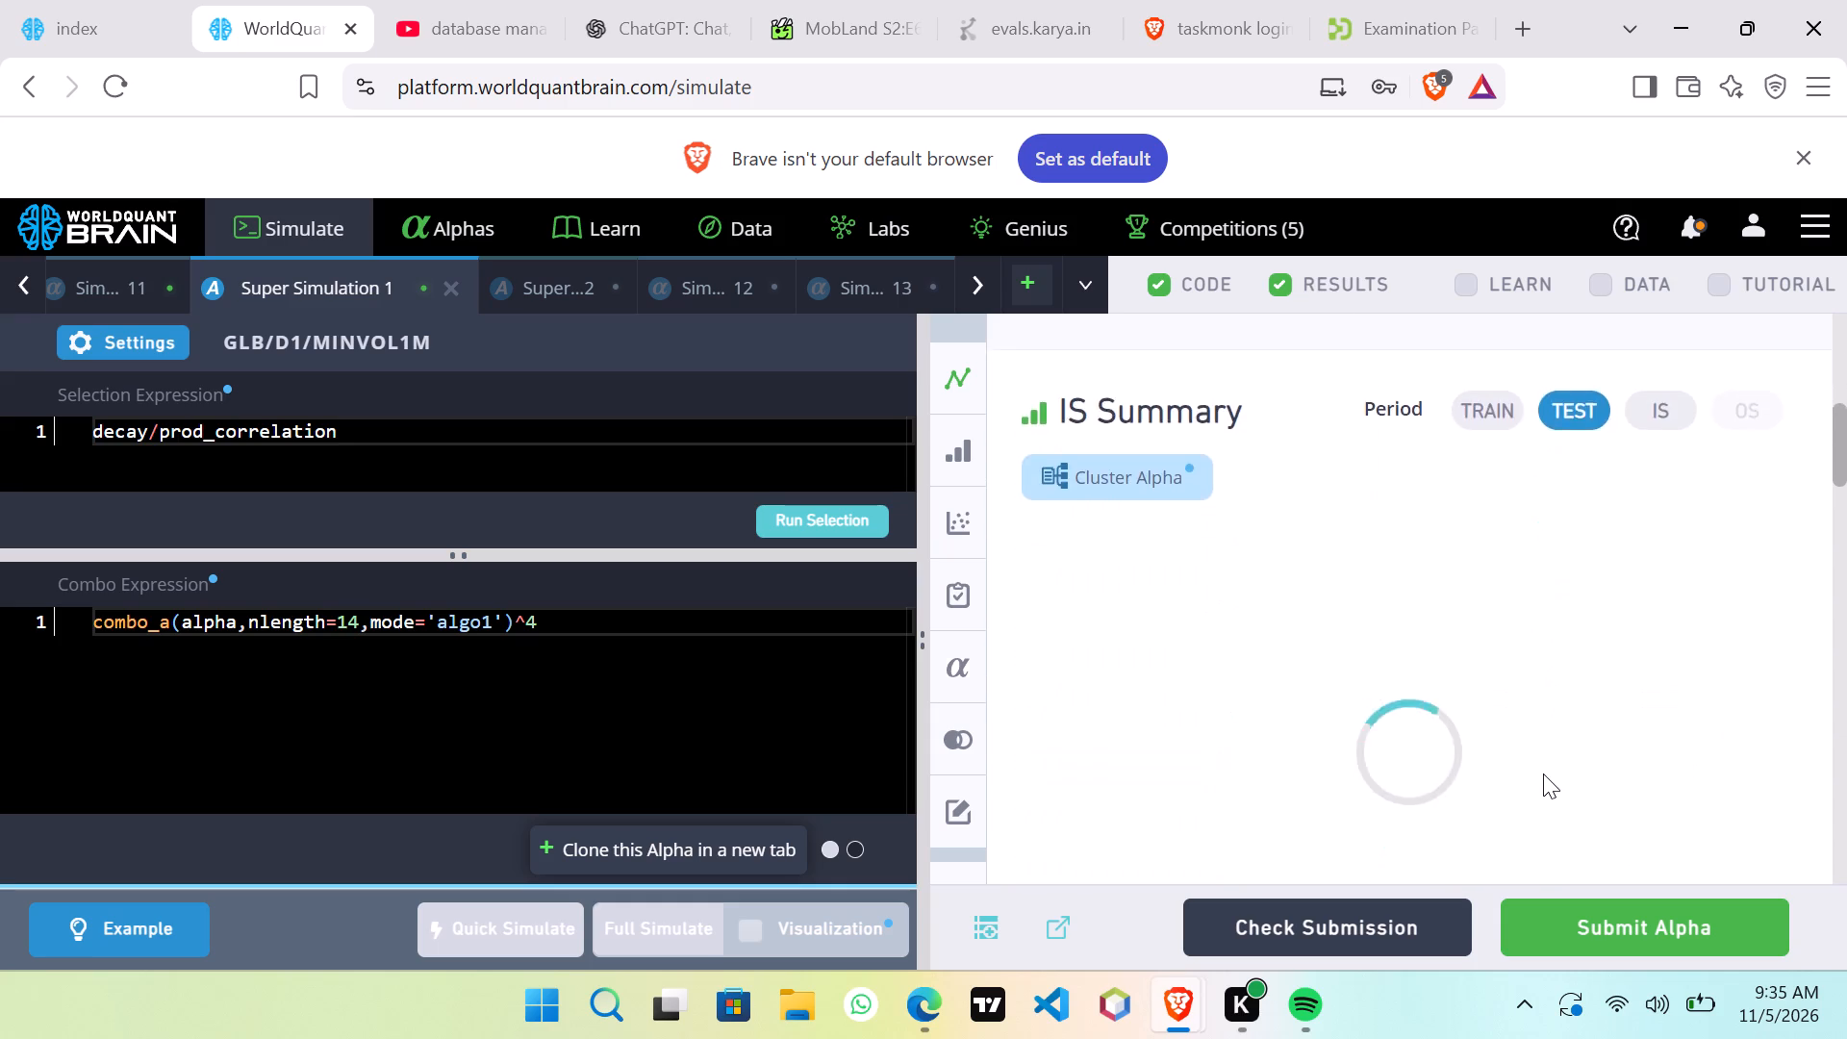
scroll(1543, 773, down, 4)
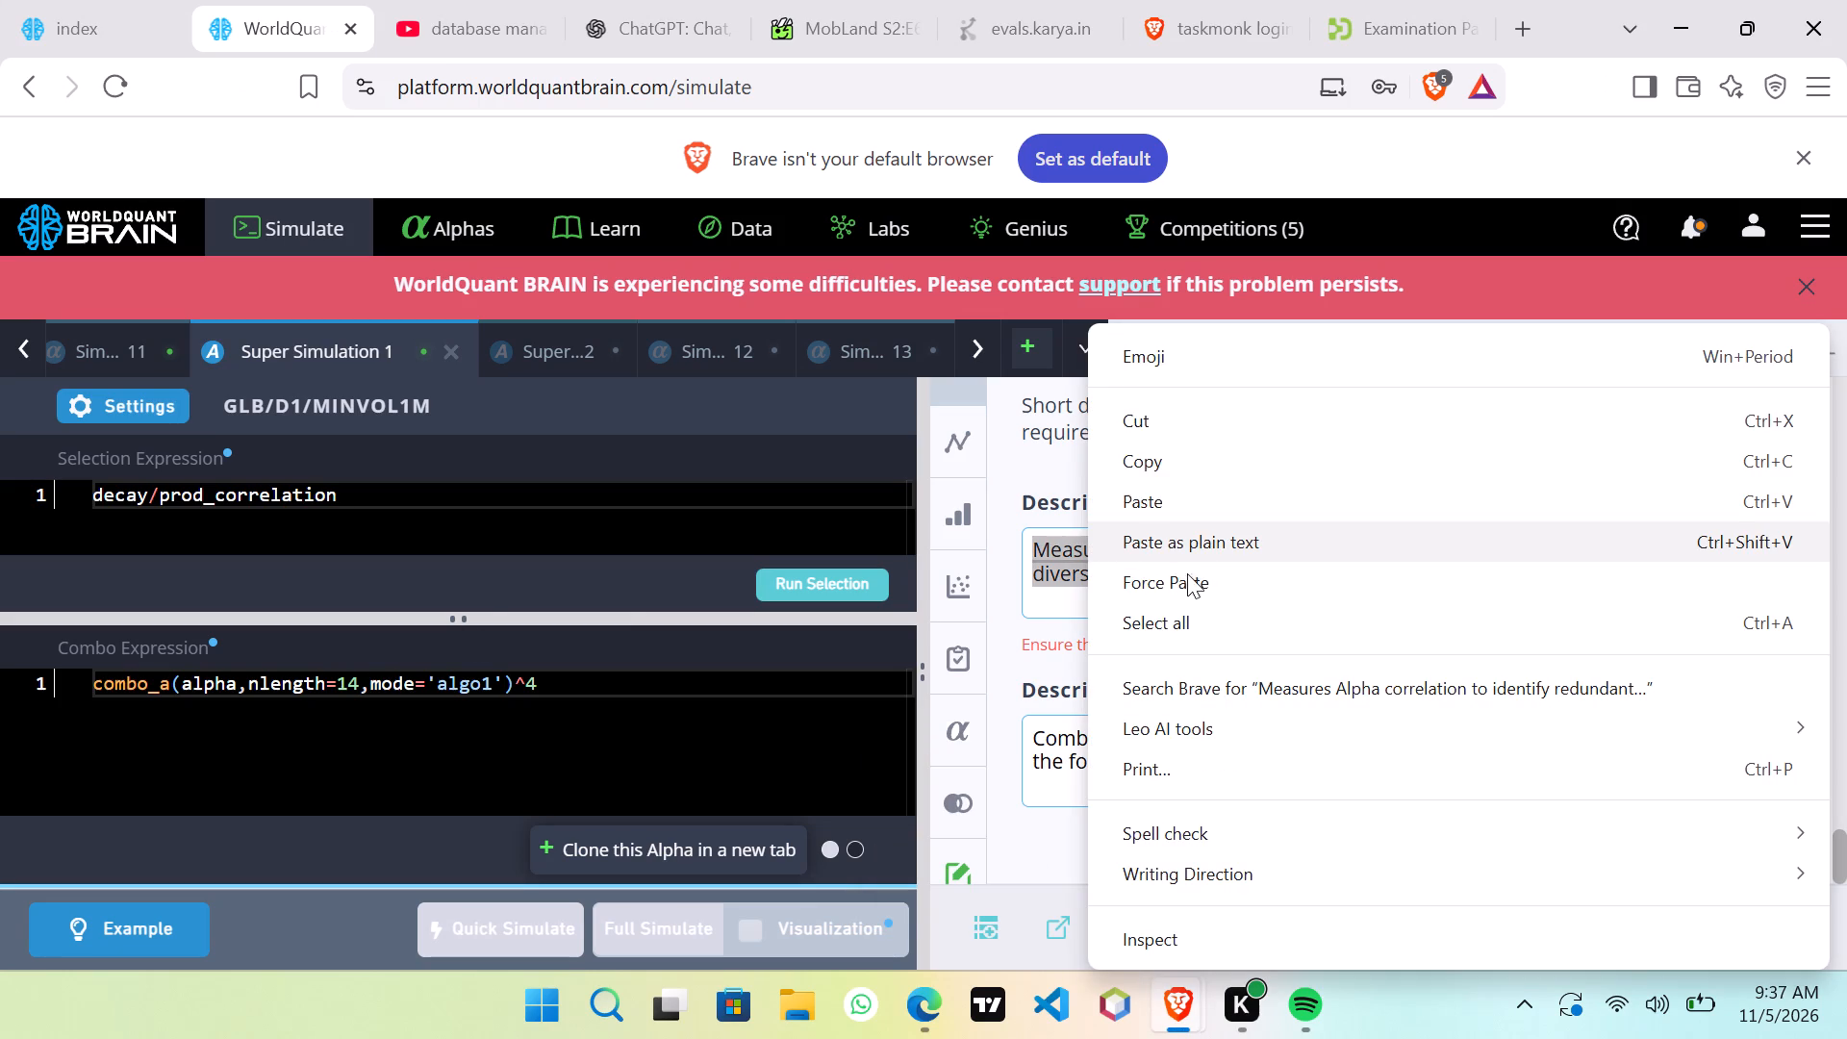
click(1187, 503)
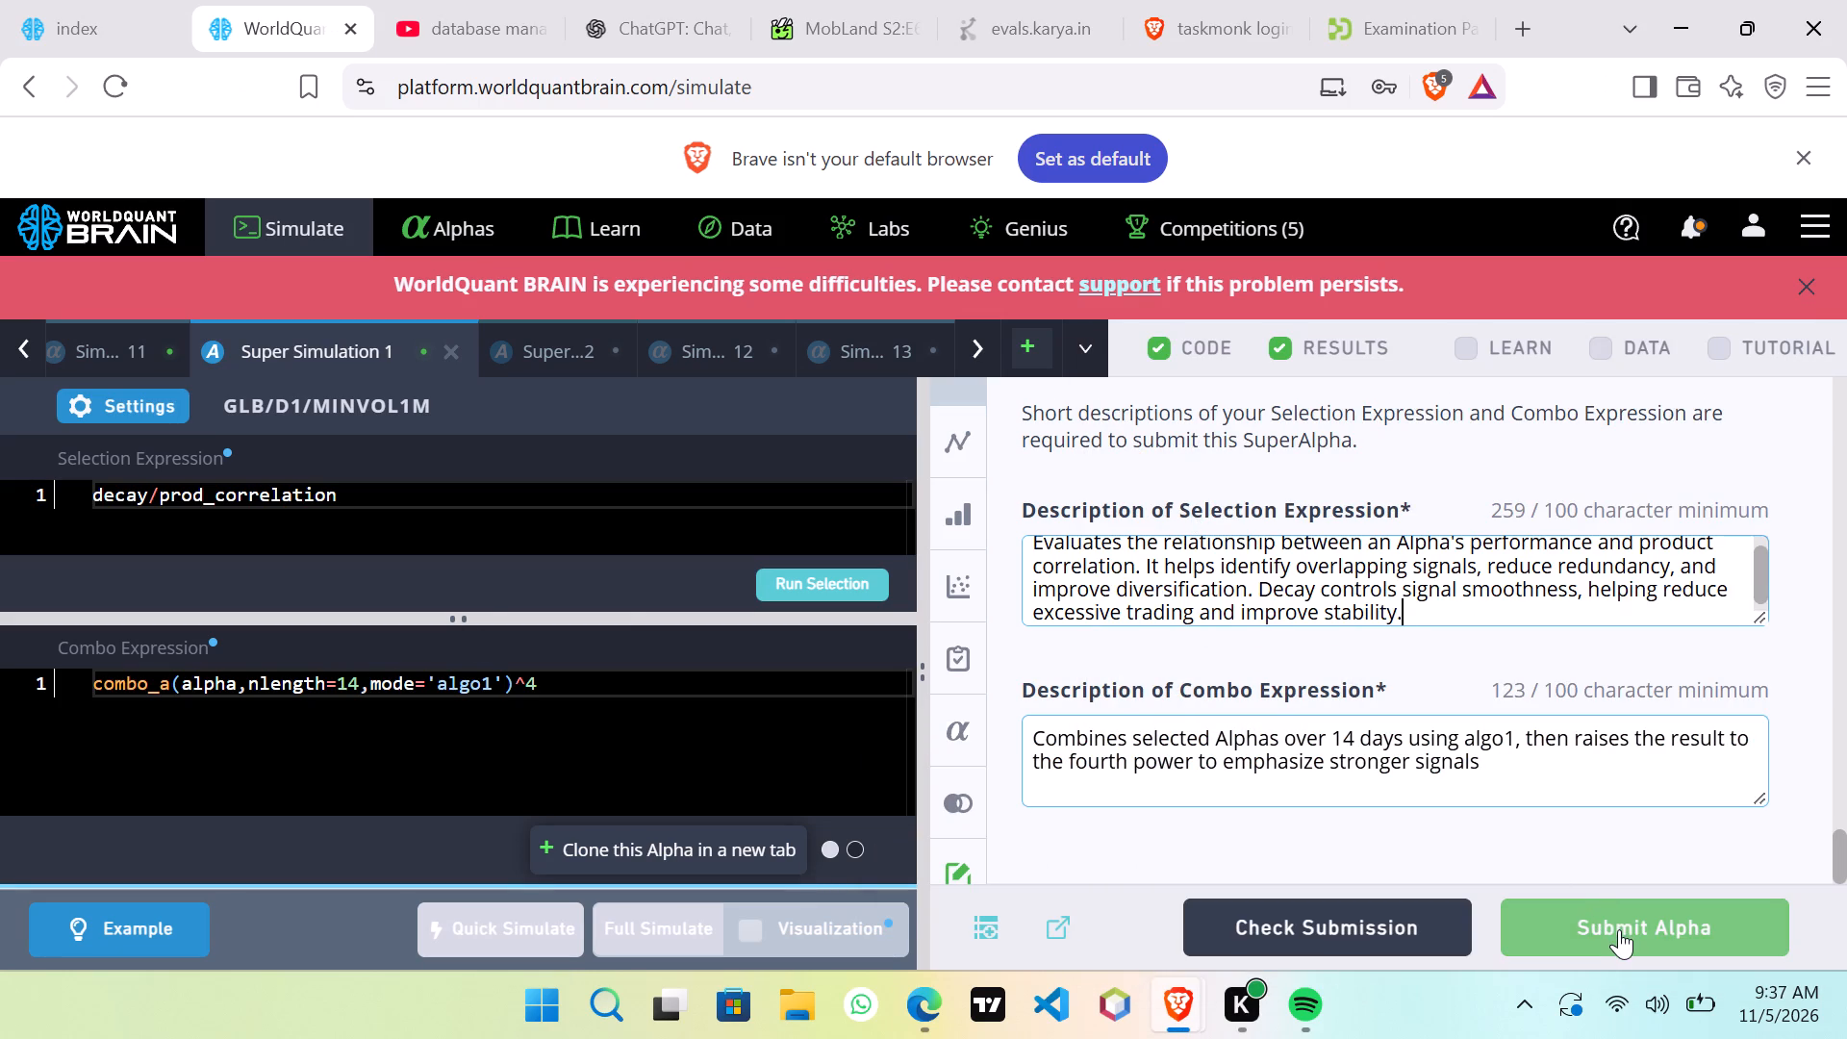
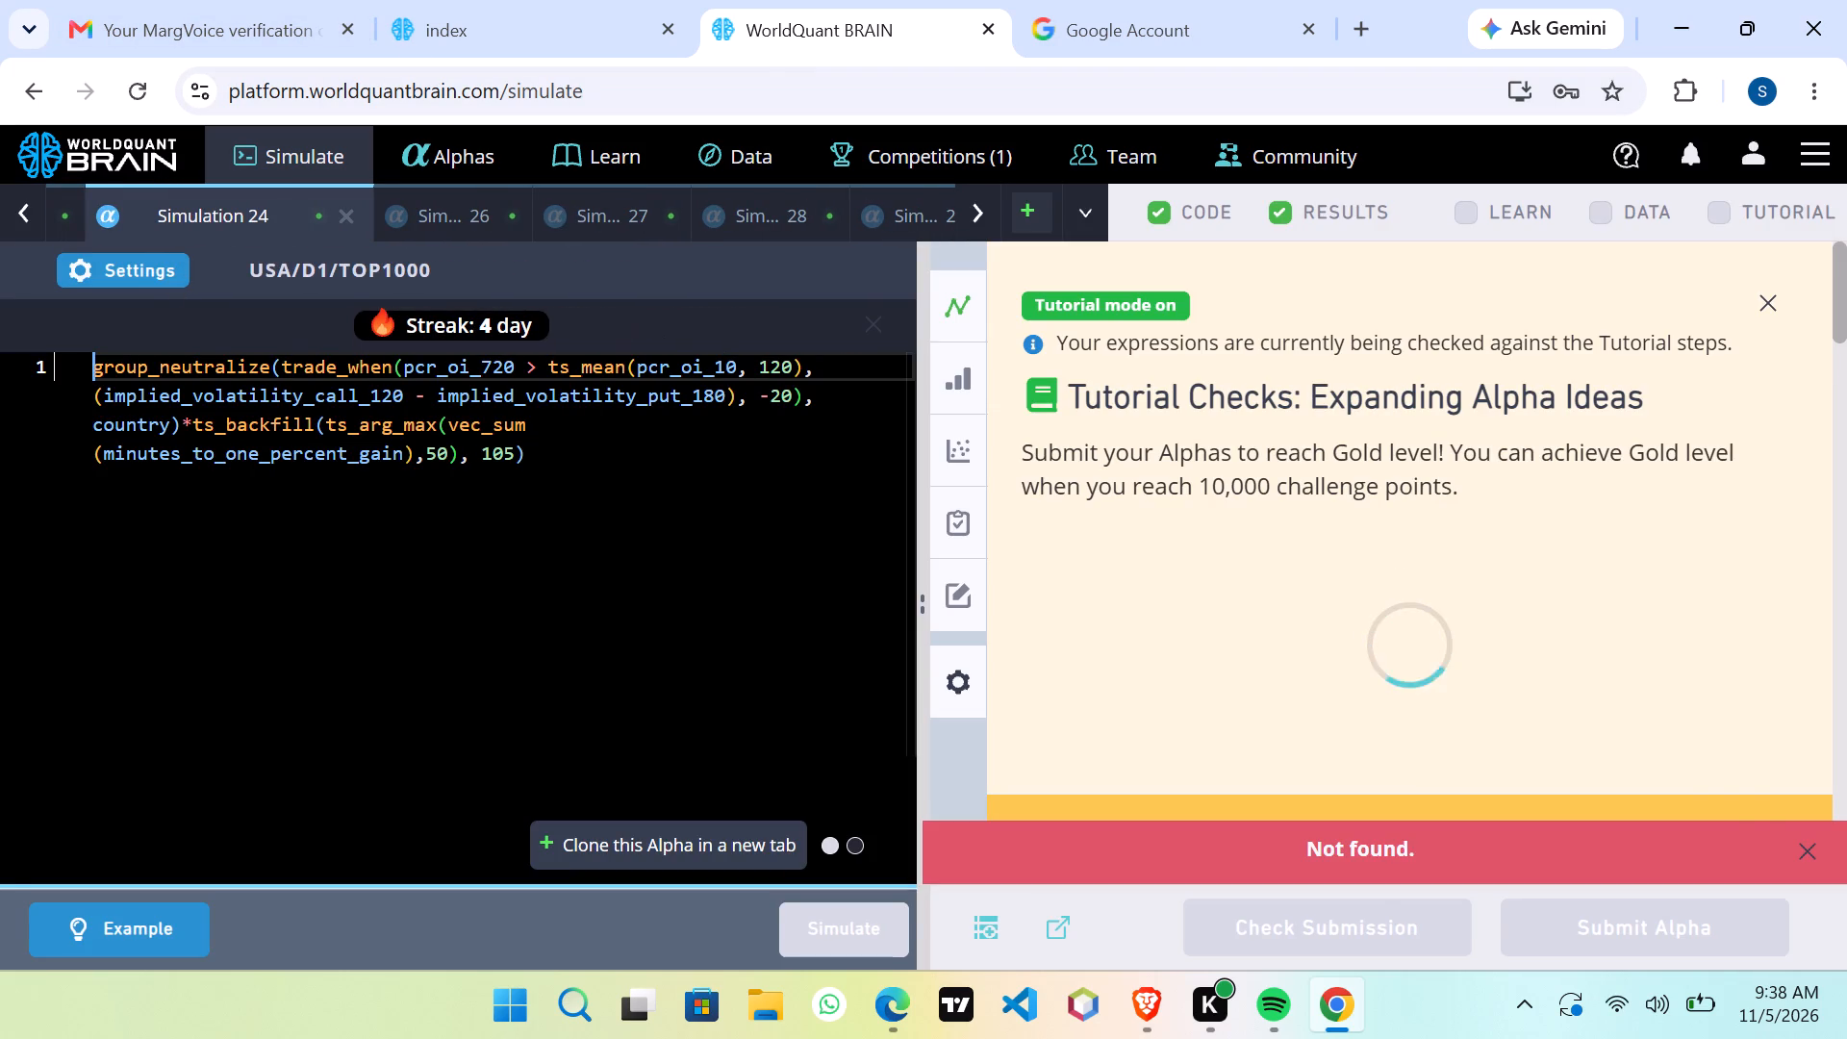
In Chrome, dismiss the error banner and close the simulation tabs from the last one back through Simulation 23, discarding unsimulated code.
click(1796, 851)
click(1805, 849)
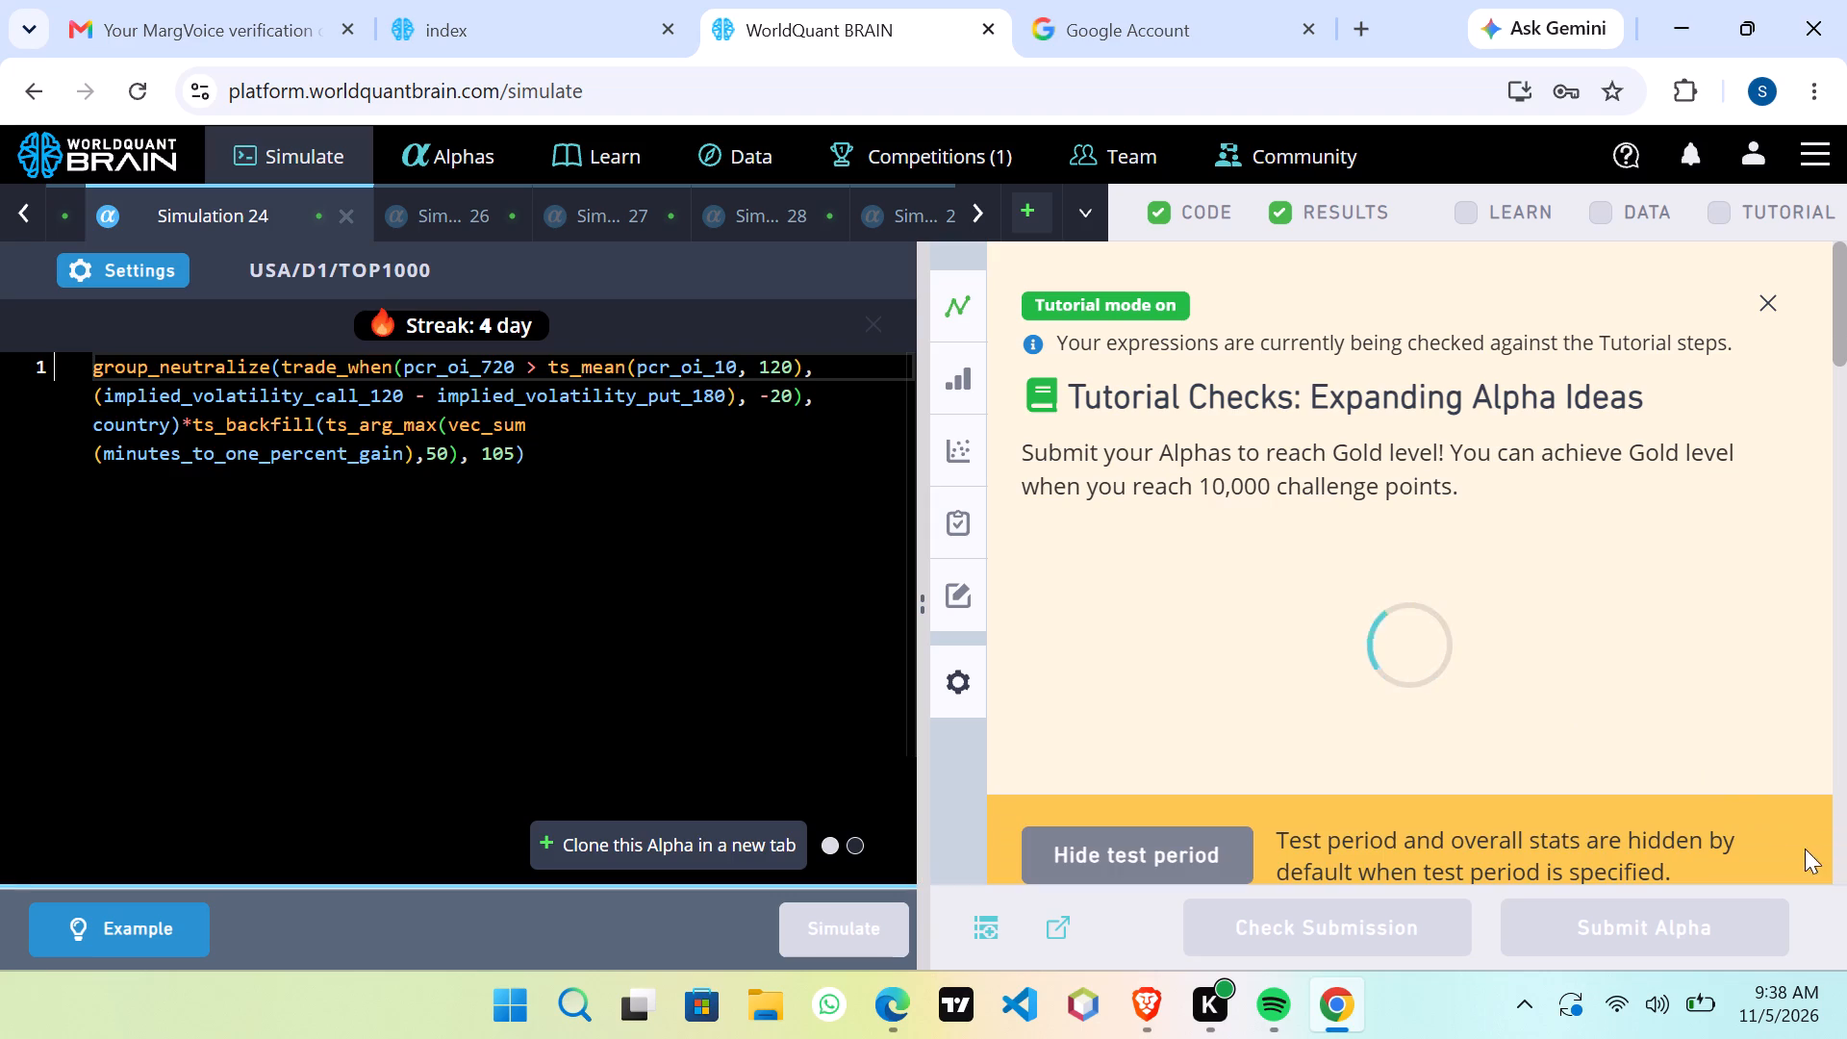
click(744, 220)
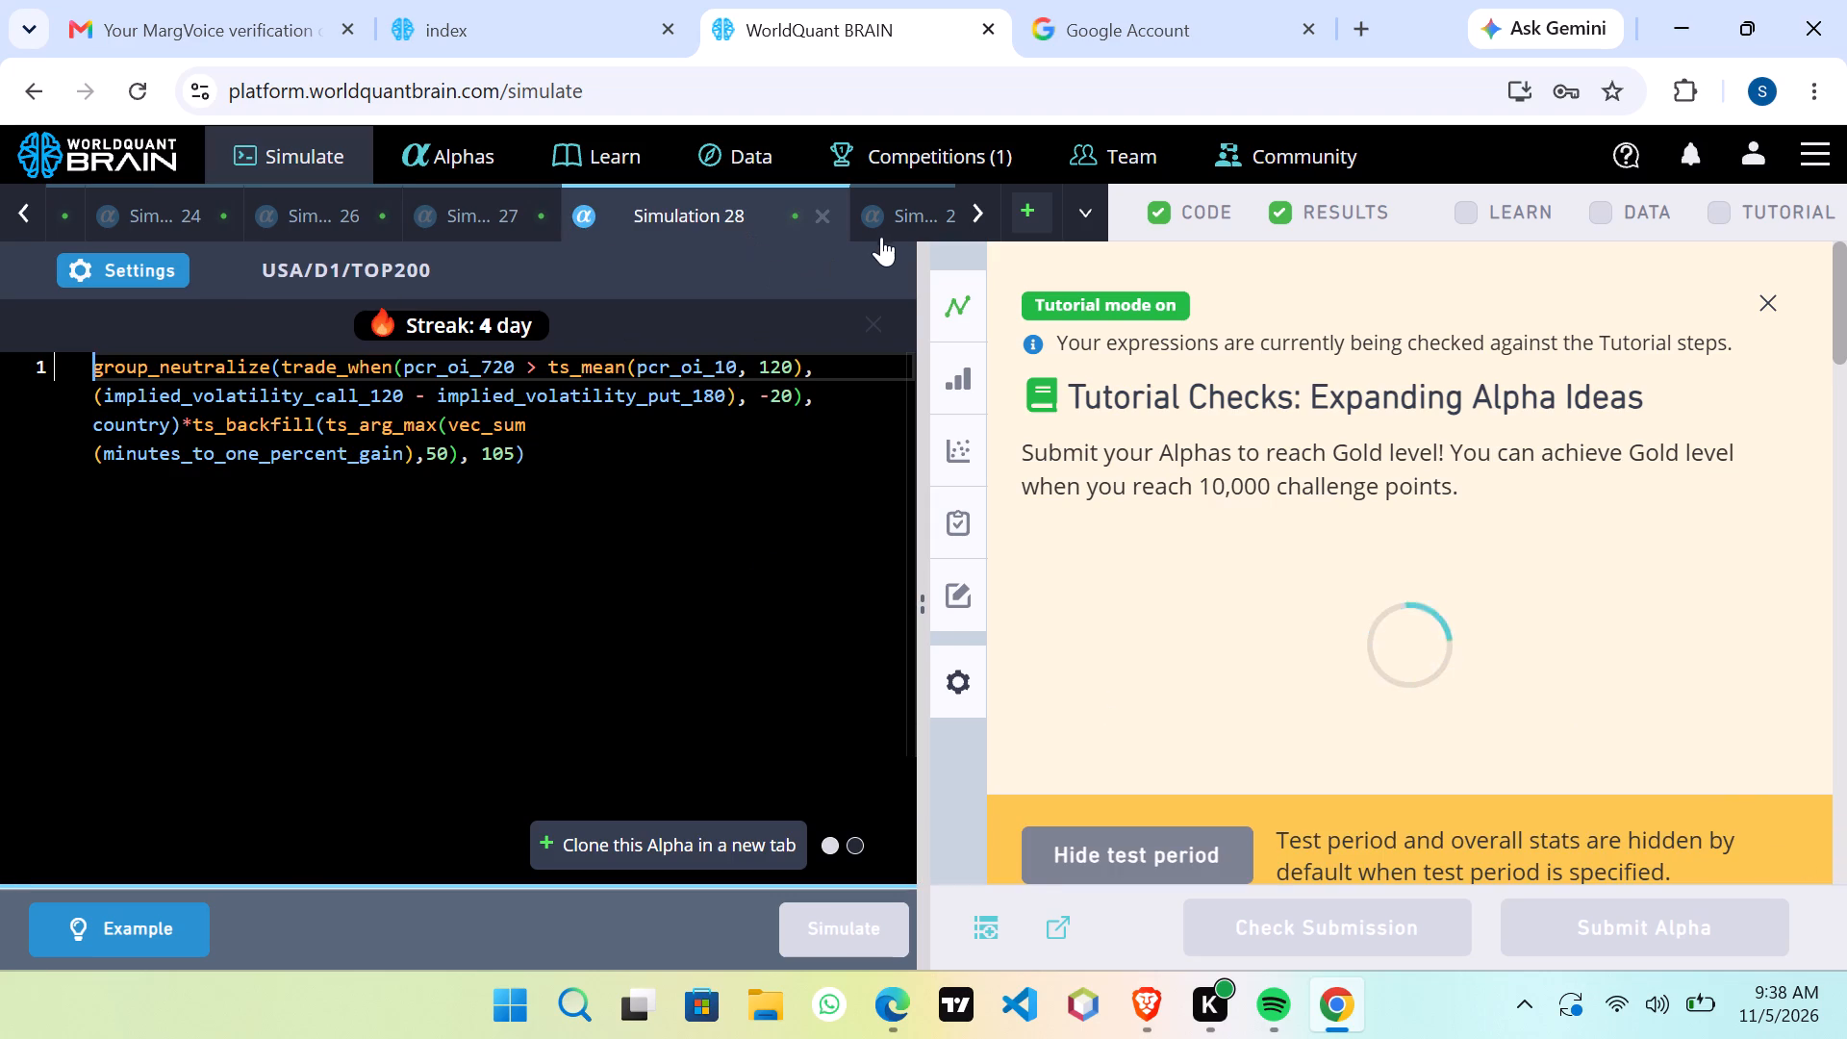
click(893, 223)
click(935, 219)
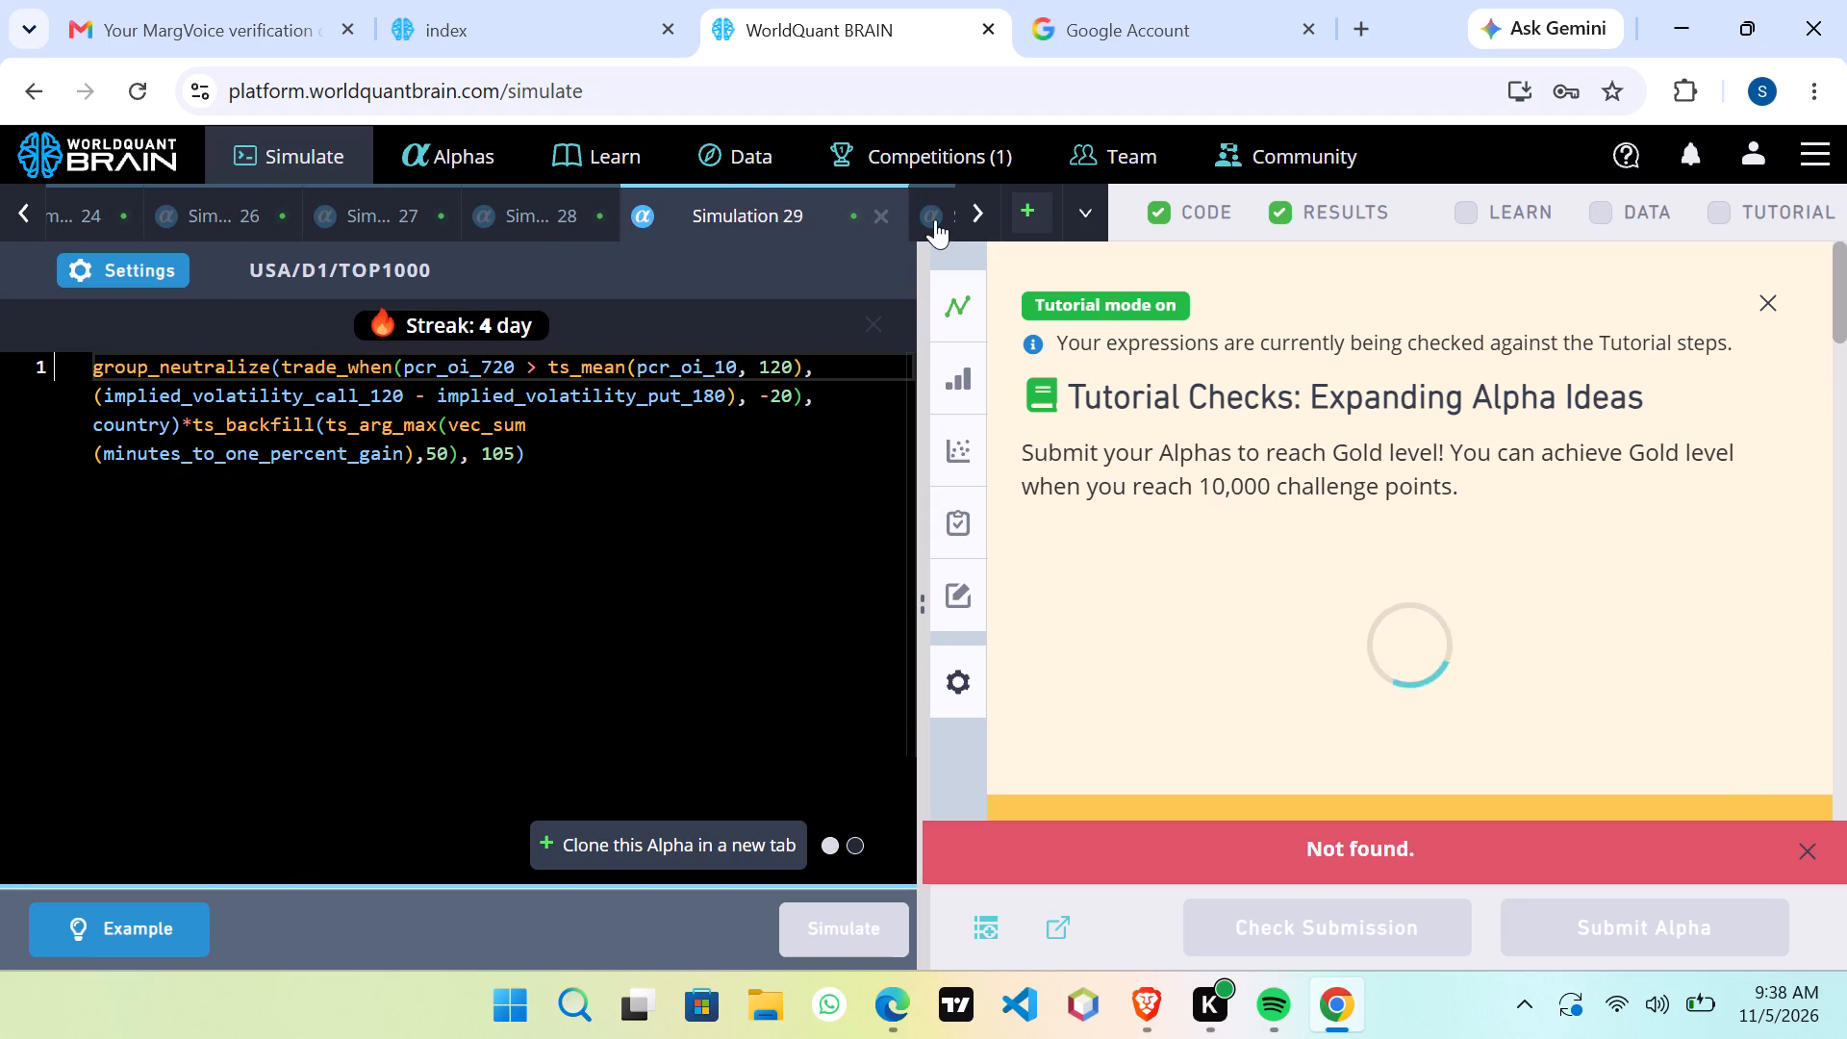
click(918, 213)
triple_click(918, 213)
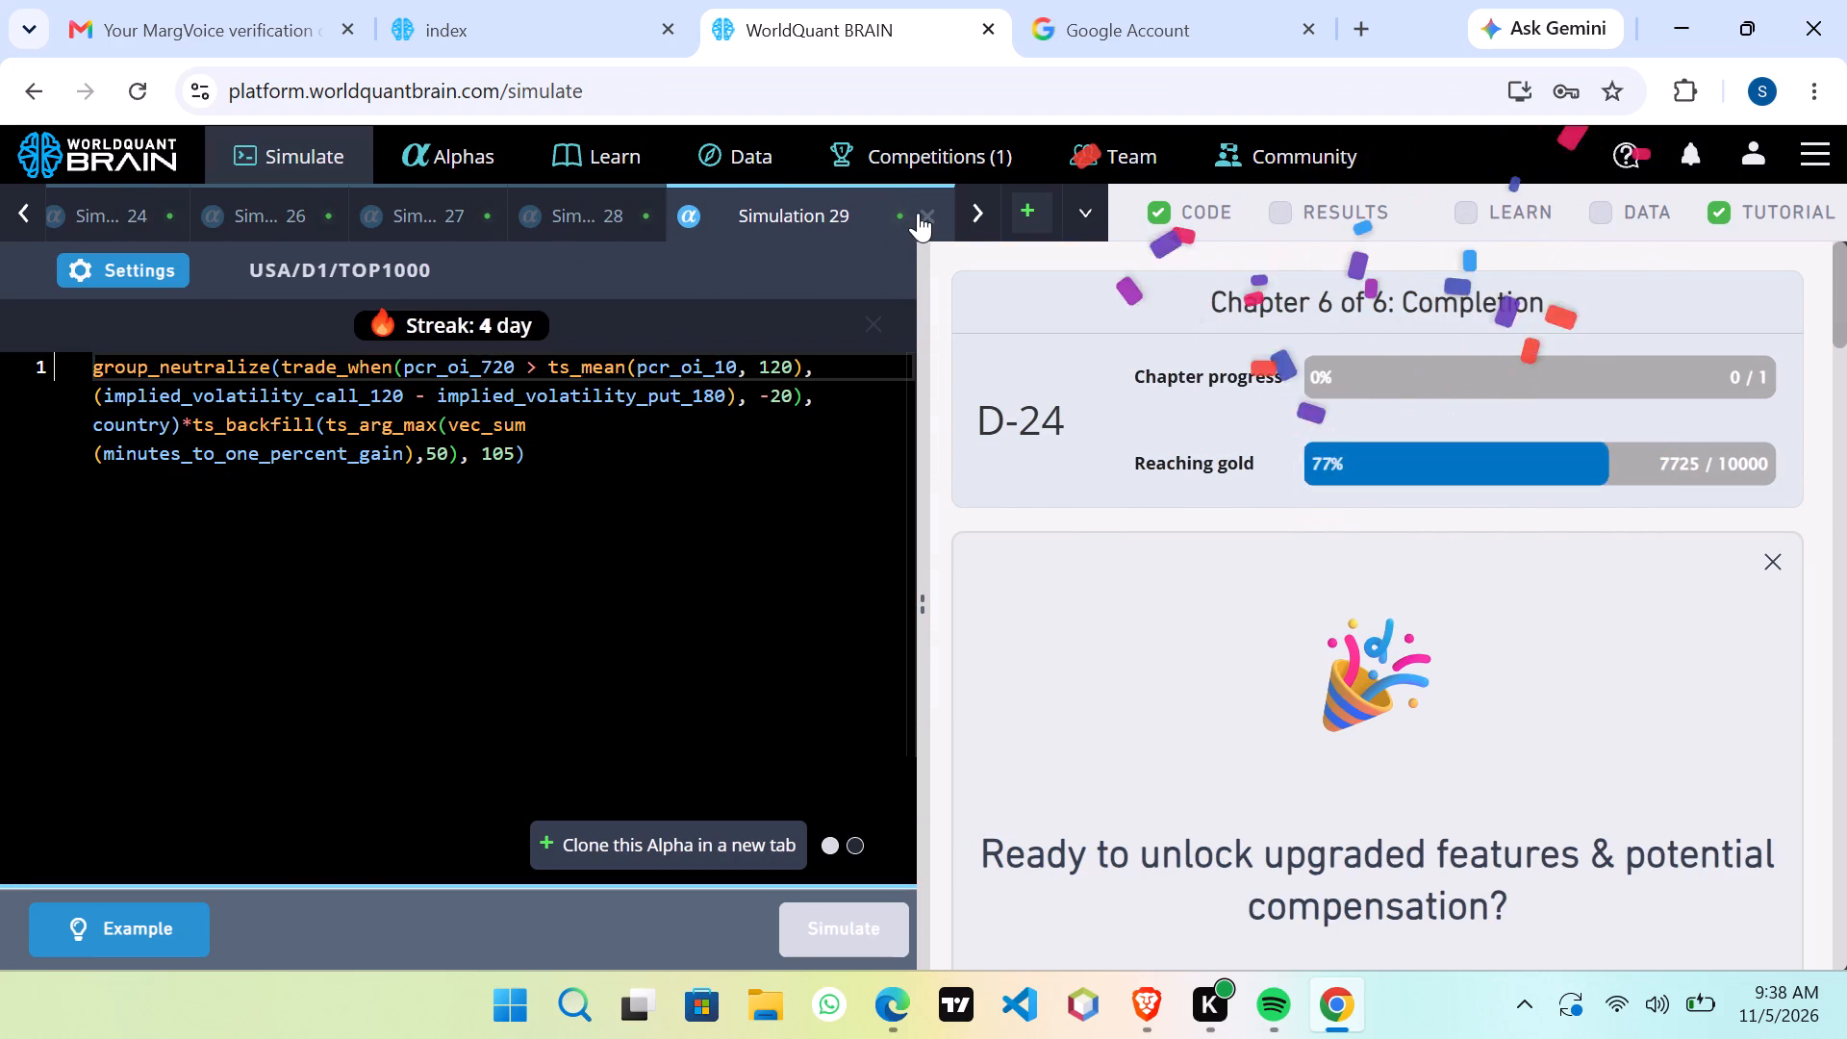
triple_click(918, 213)
click(918, 213)
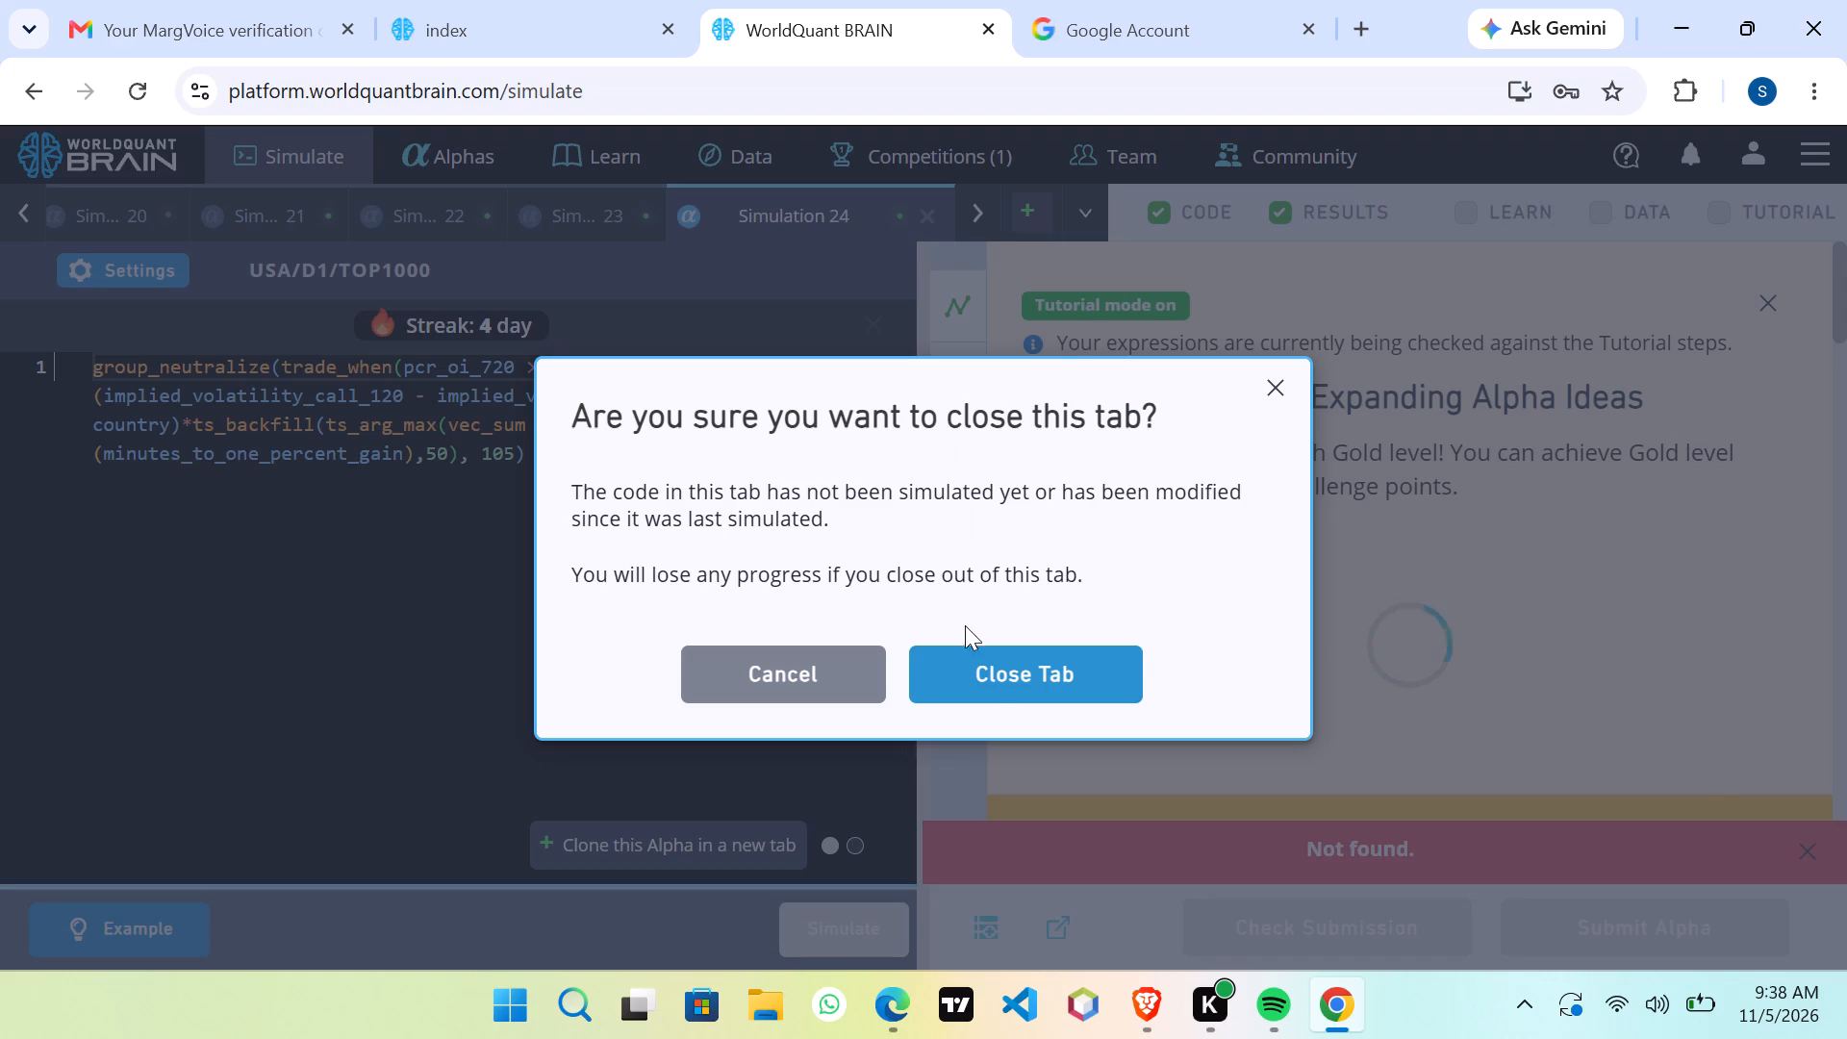
click(991, 658)
double_click(927, 215)
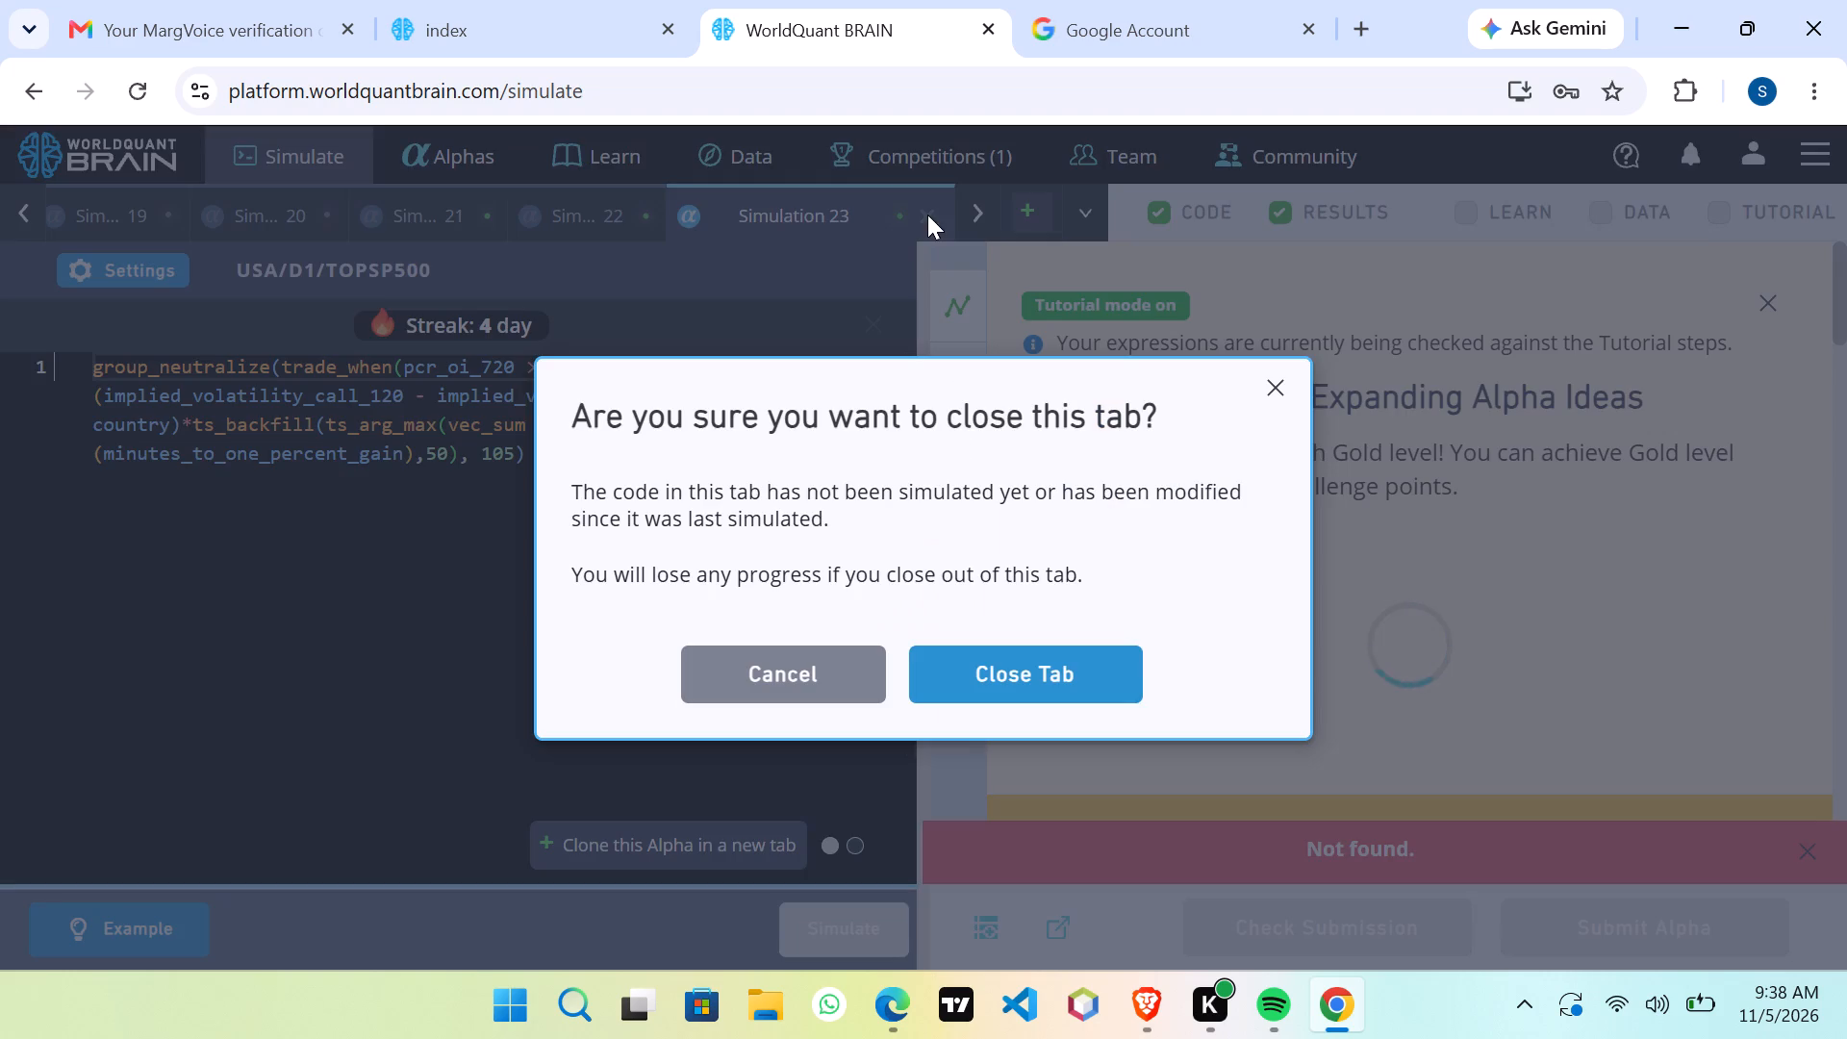
click(945, 650)
click(948, 658)
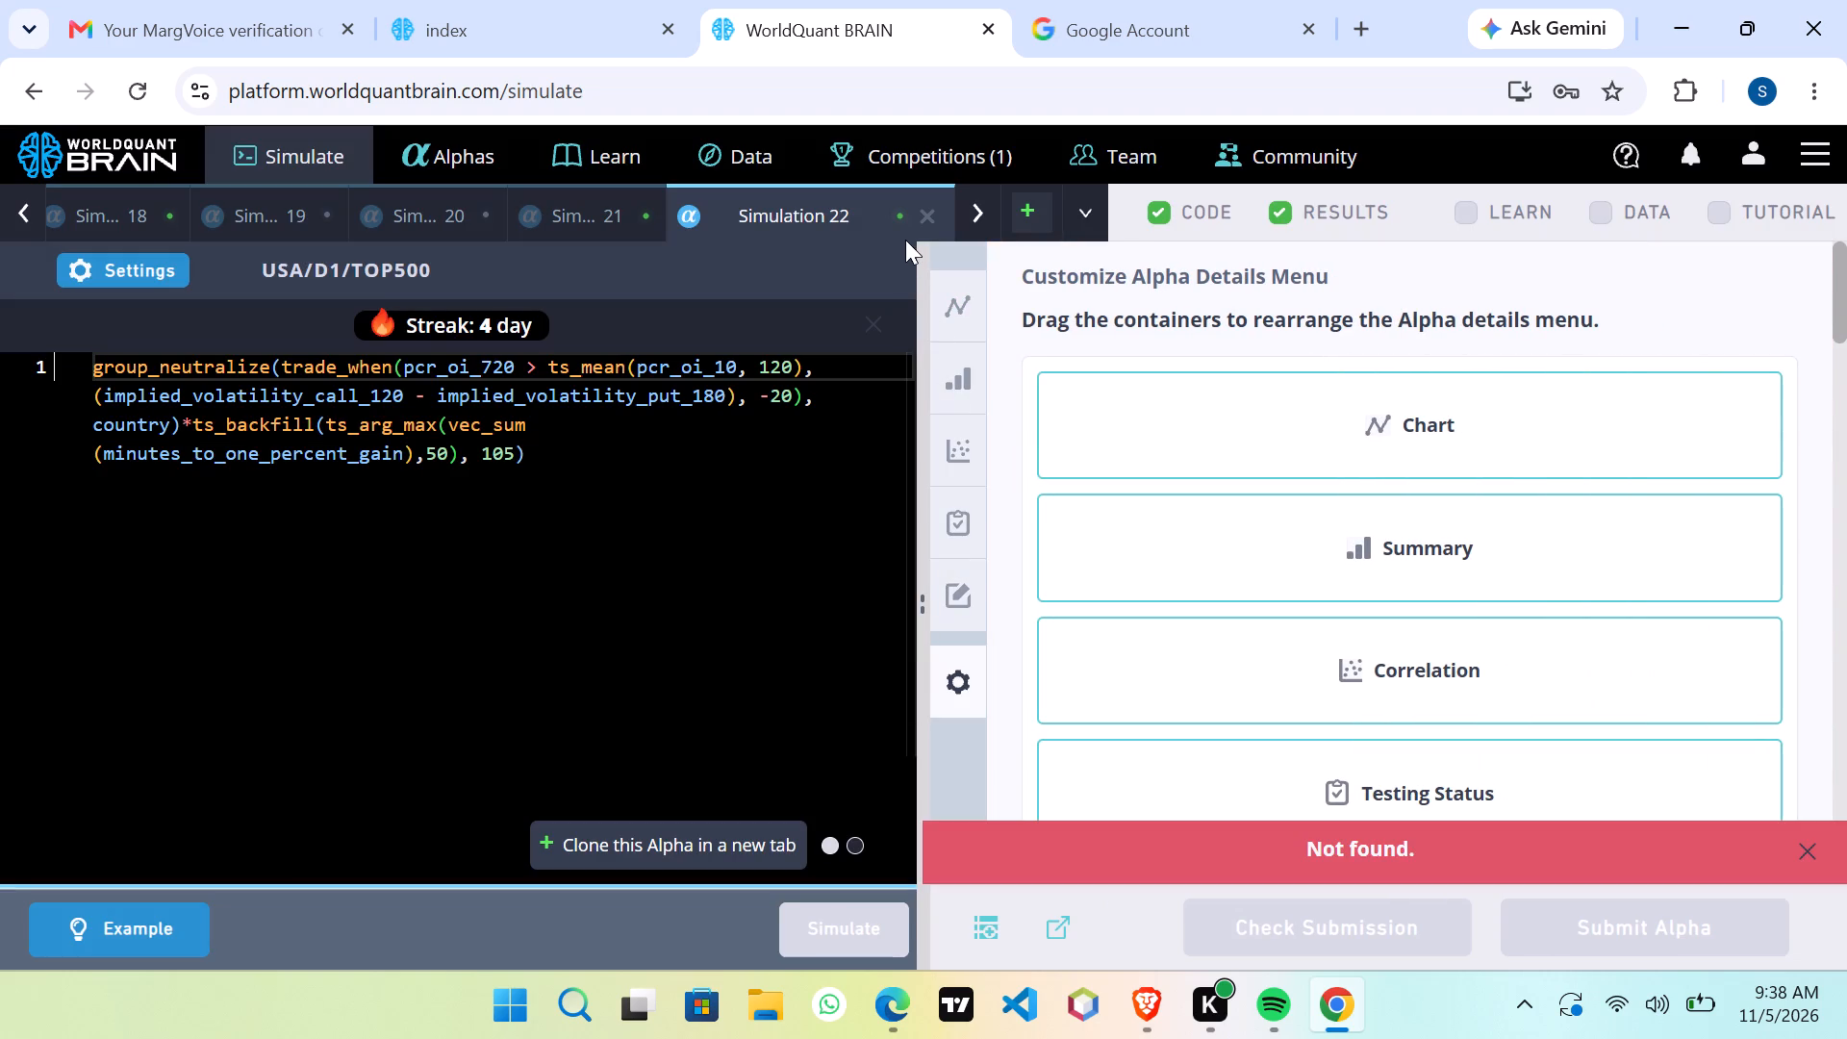
Close the tabs for Simulation 22 back through Simulation 17, discarding any unsimulated code.
click(937, 216)
triple_click(936, 215)
click(932, 215)
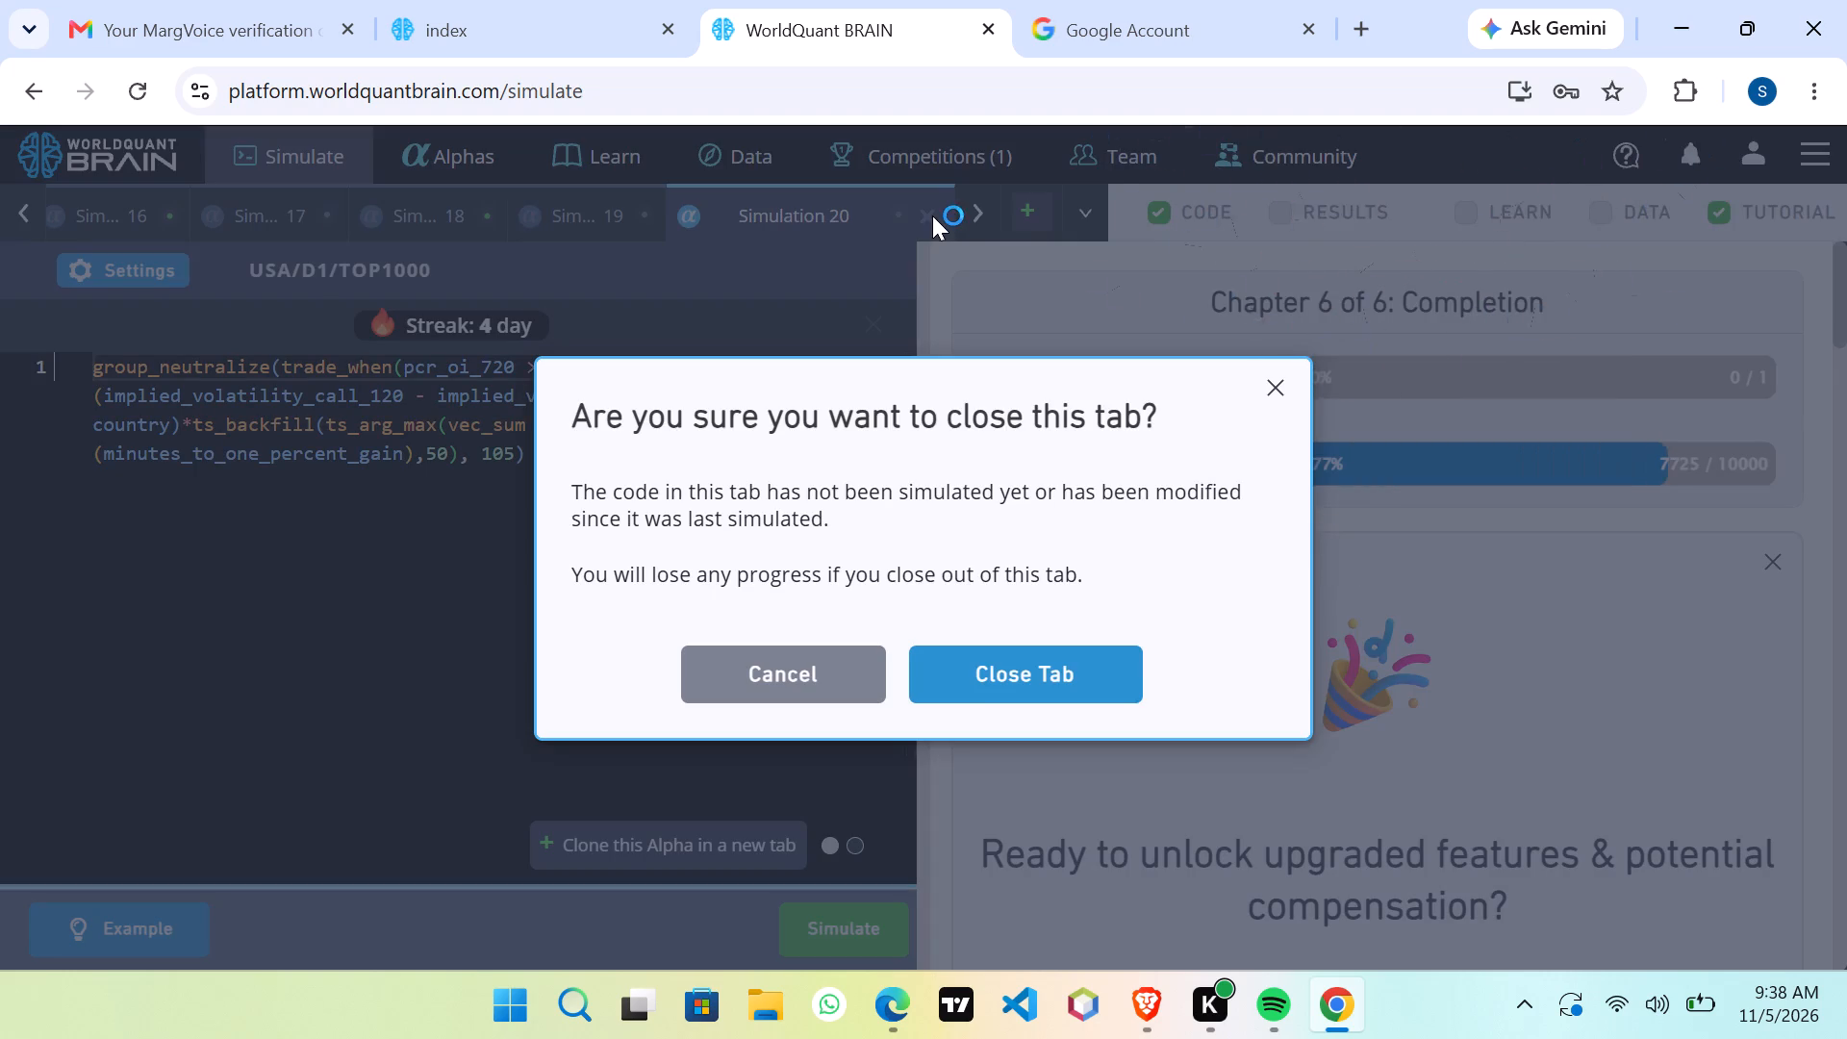
click(955, 672)
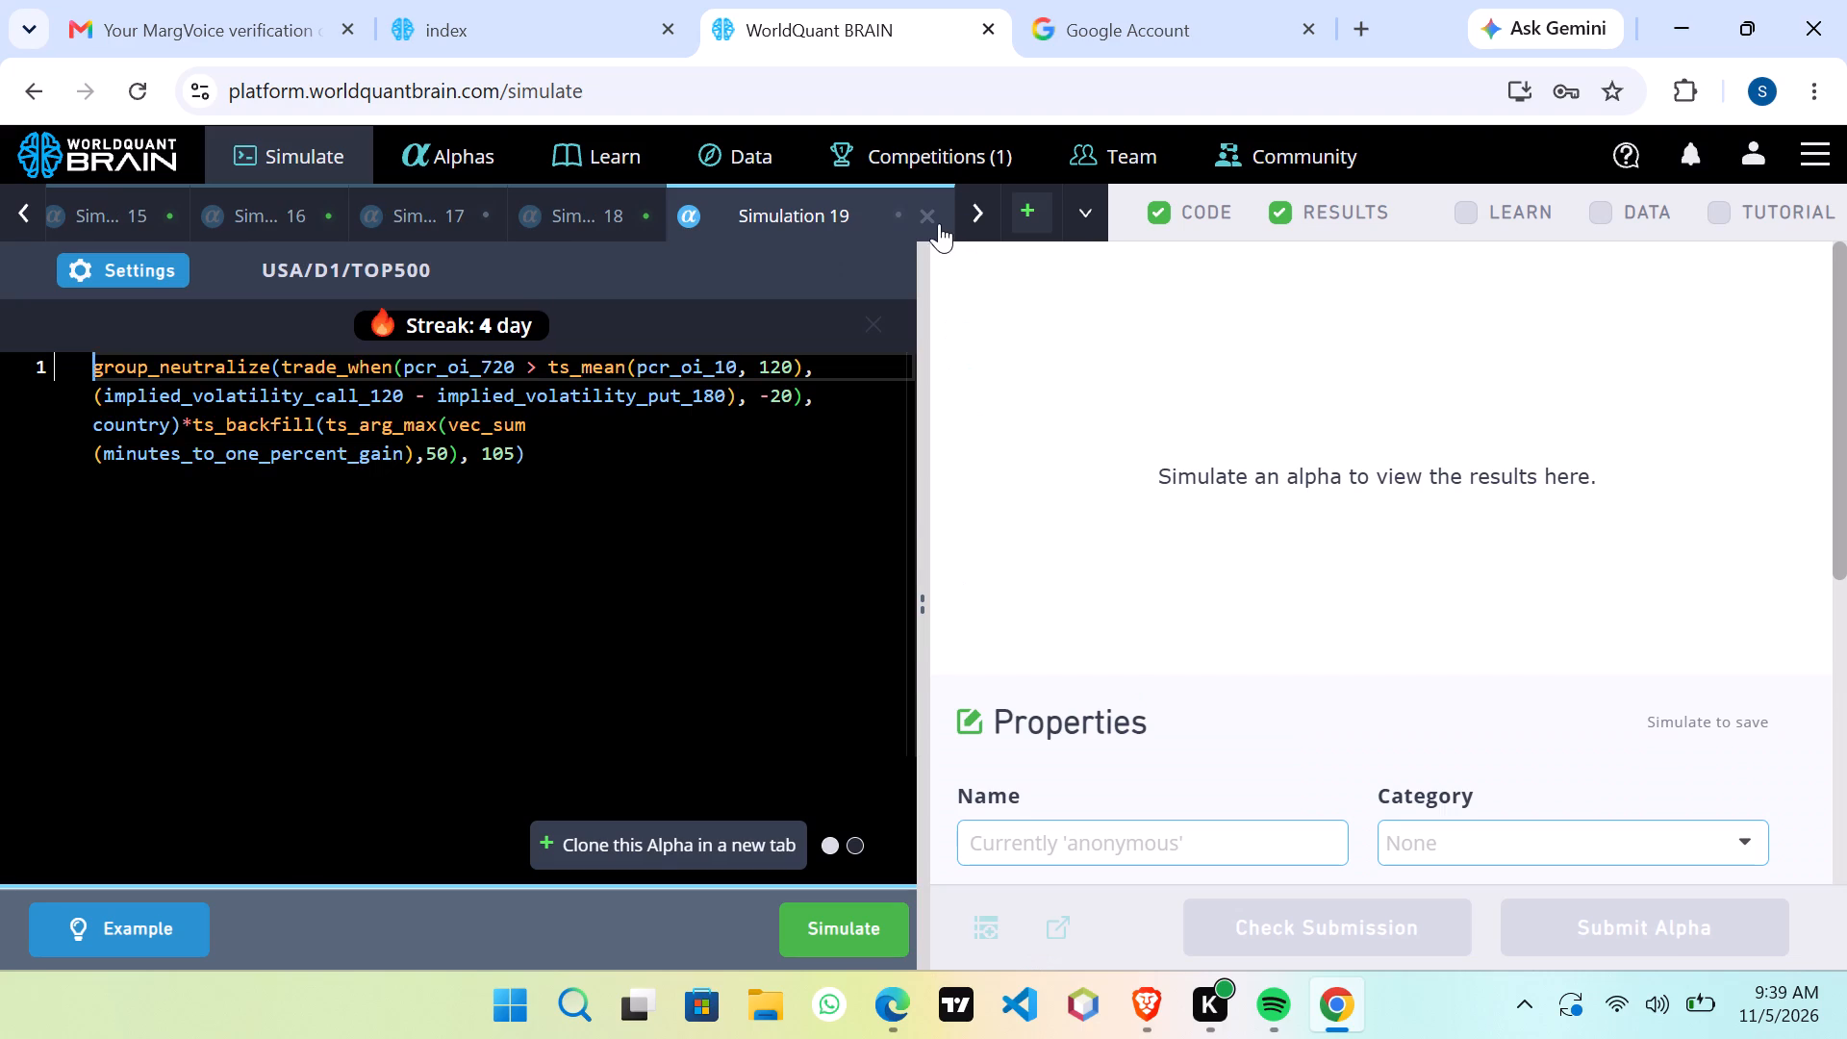
double_click(939, 223)
click(981, 672)
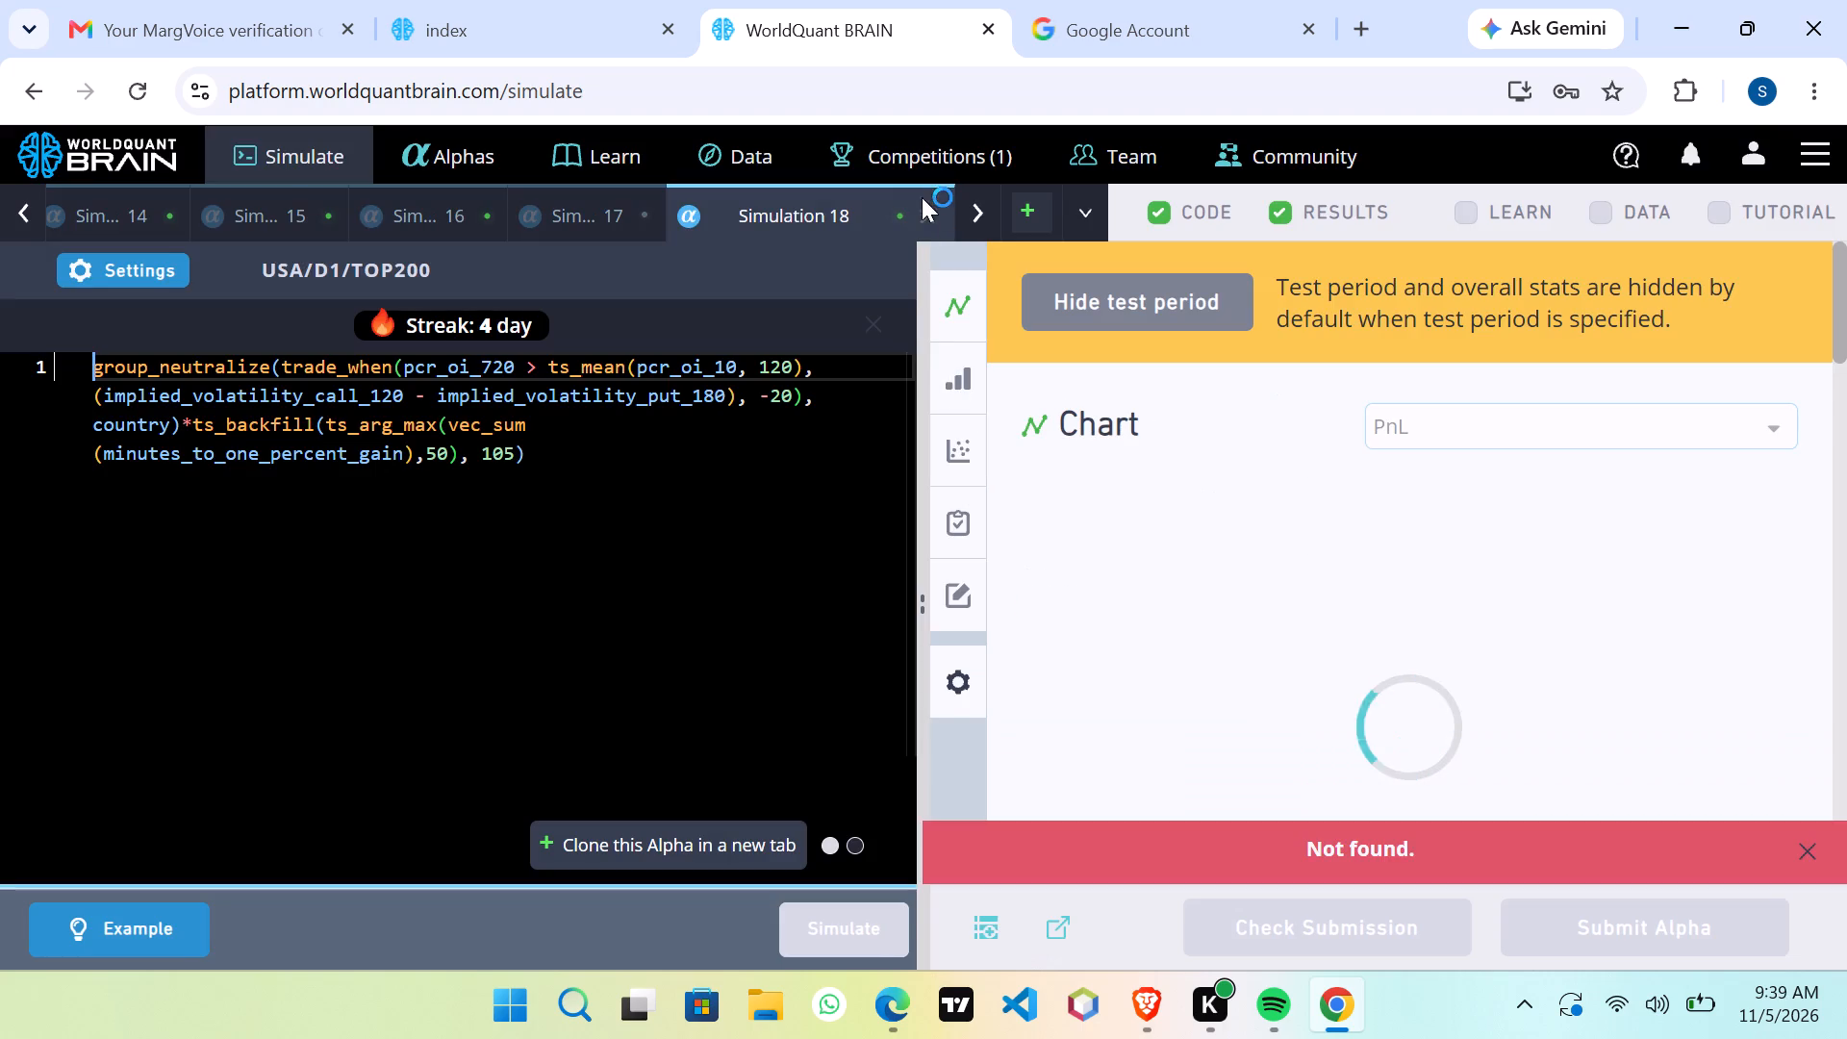
triple_click(923, 212)
click(956, 672)
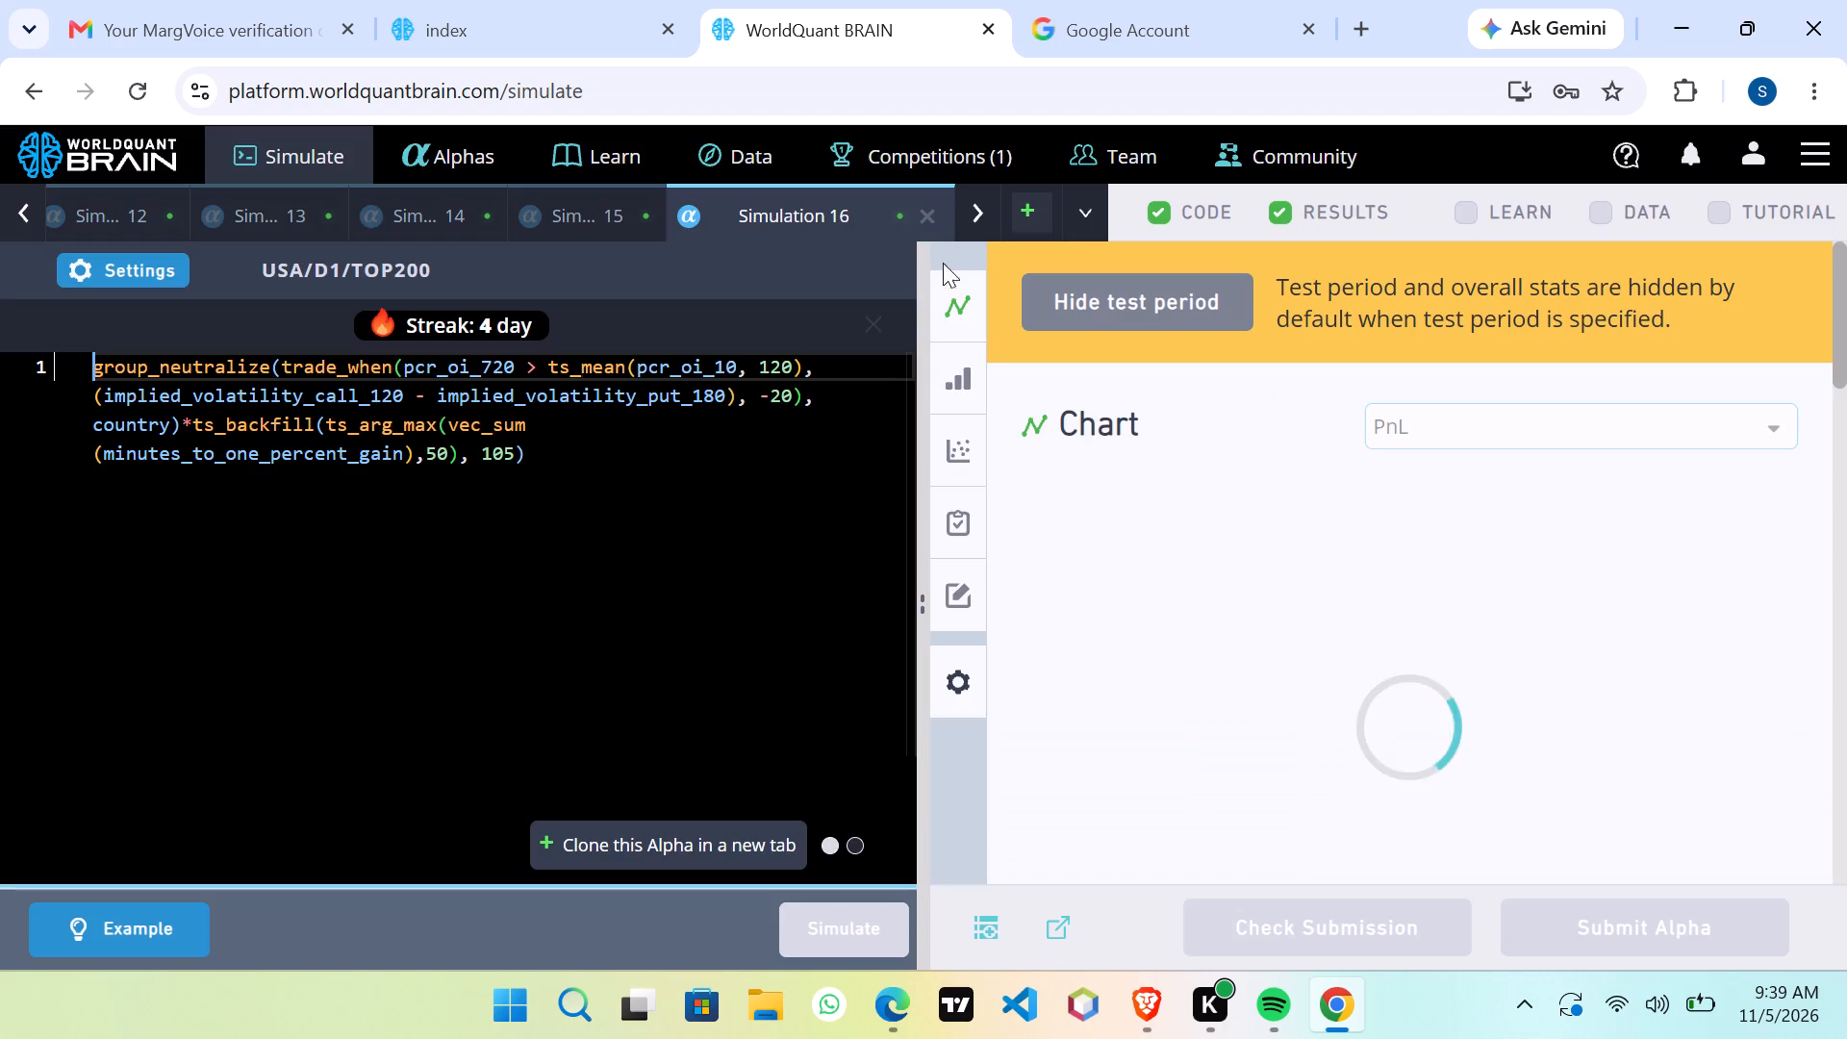
Close the tabs for Simulation 16 back through Simulation 8, discarding any unsimulated code.
triple_click(934, 210)
triple_click(932, 210)
triple_click(932, 210)
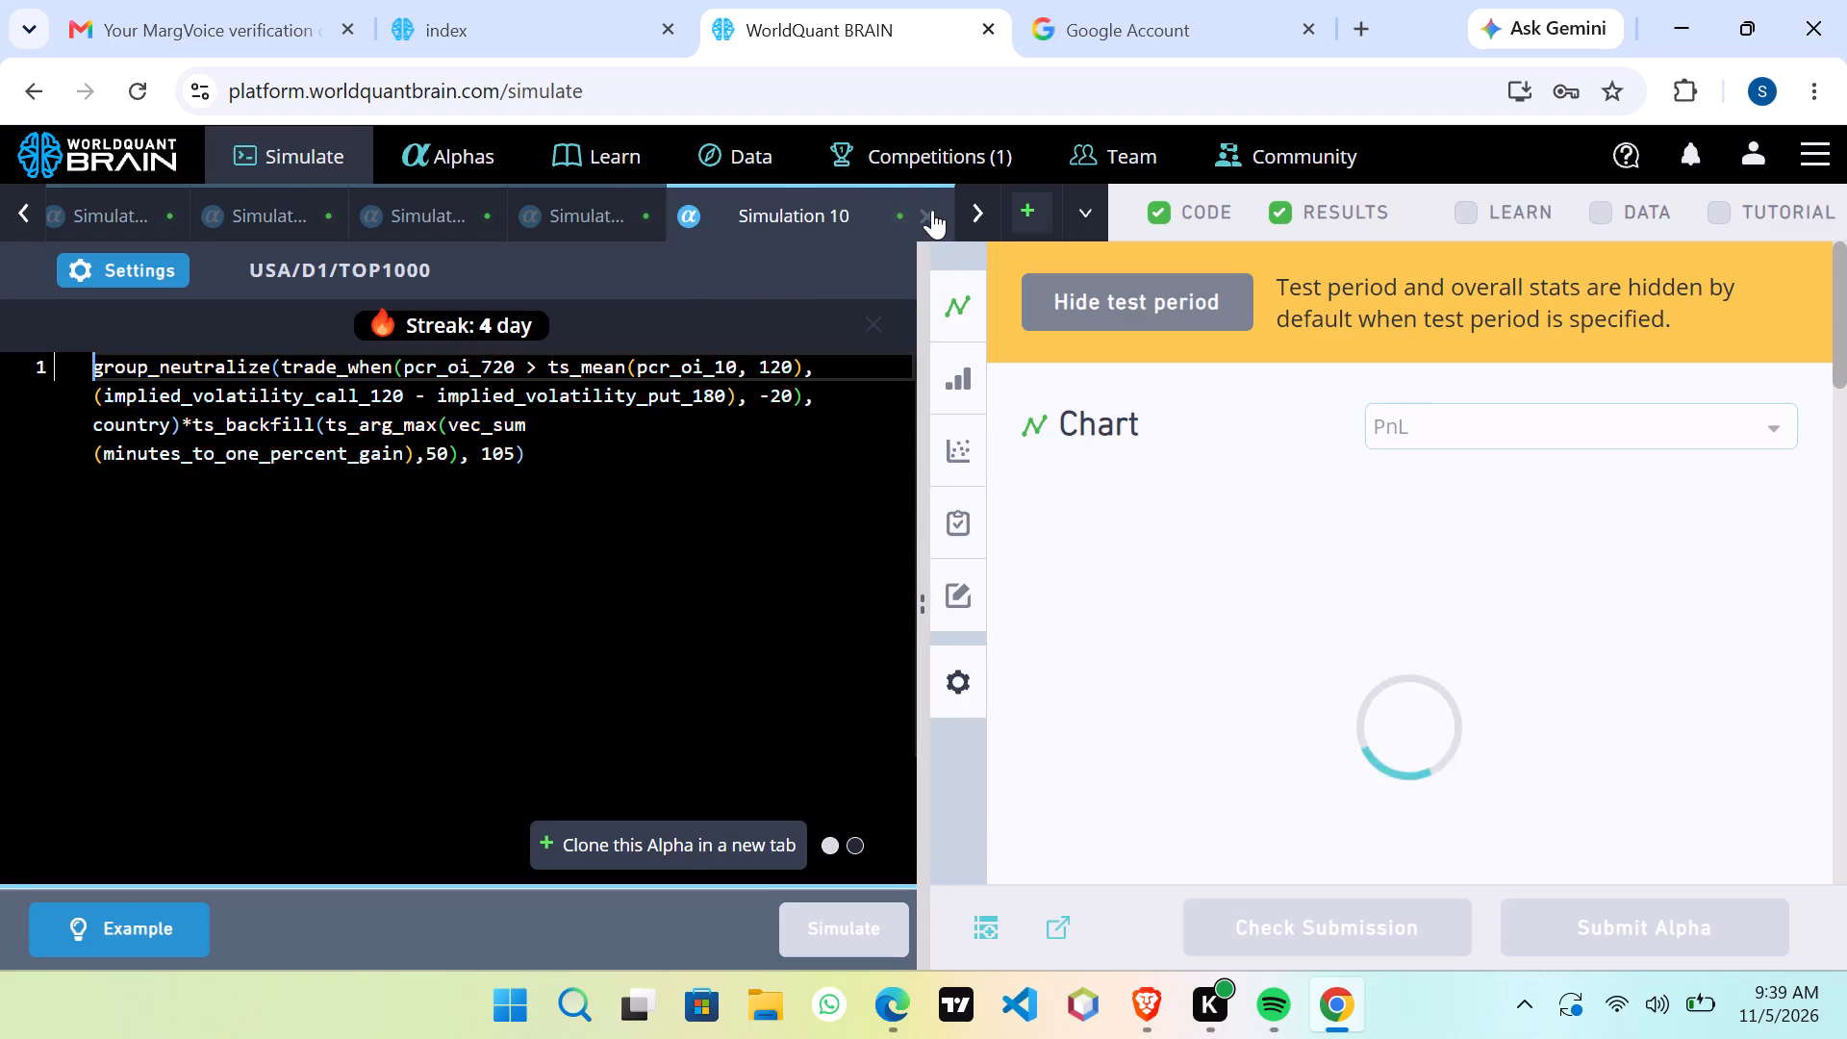
click(932, 210)
click(953, 674)
click(926, 231)
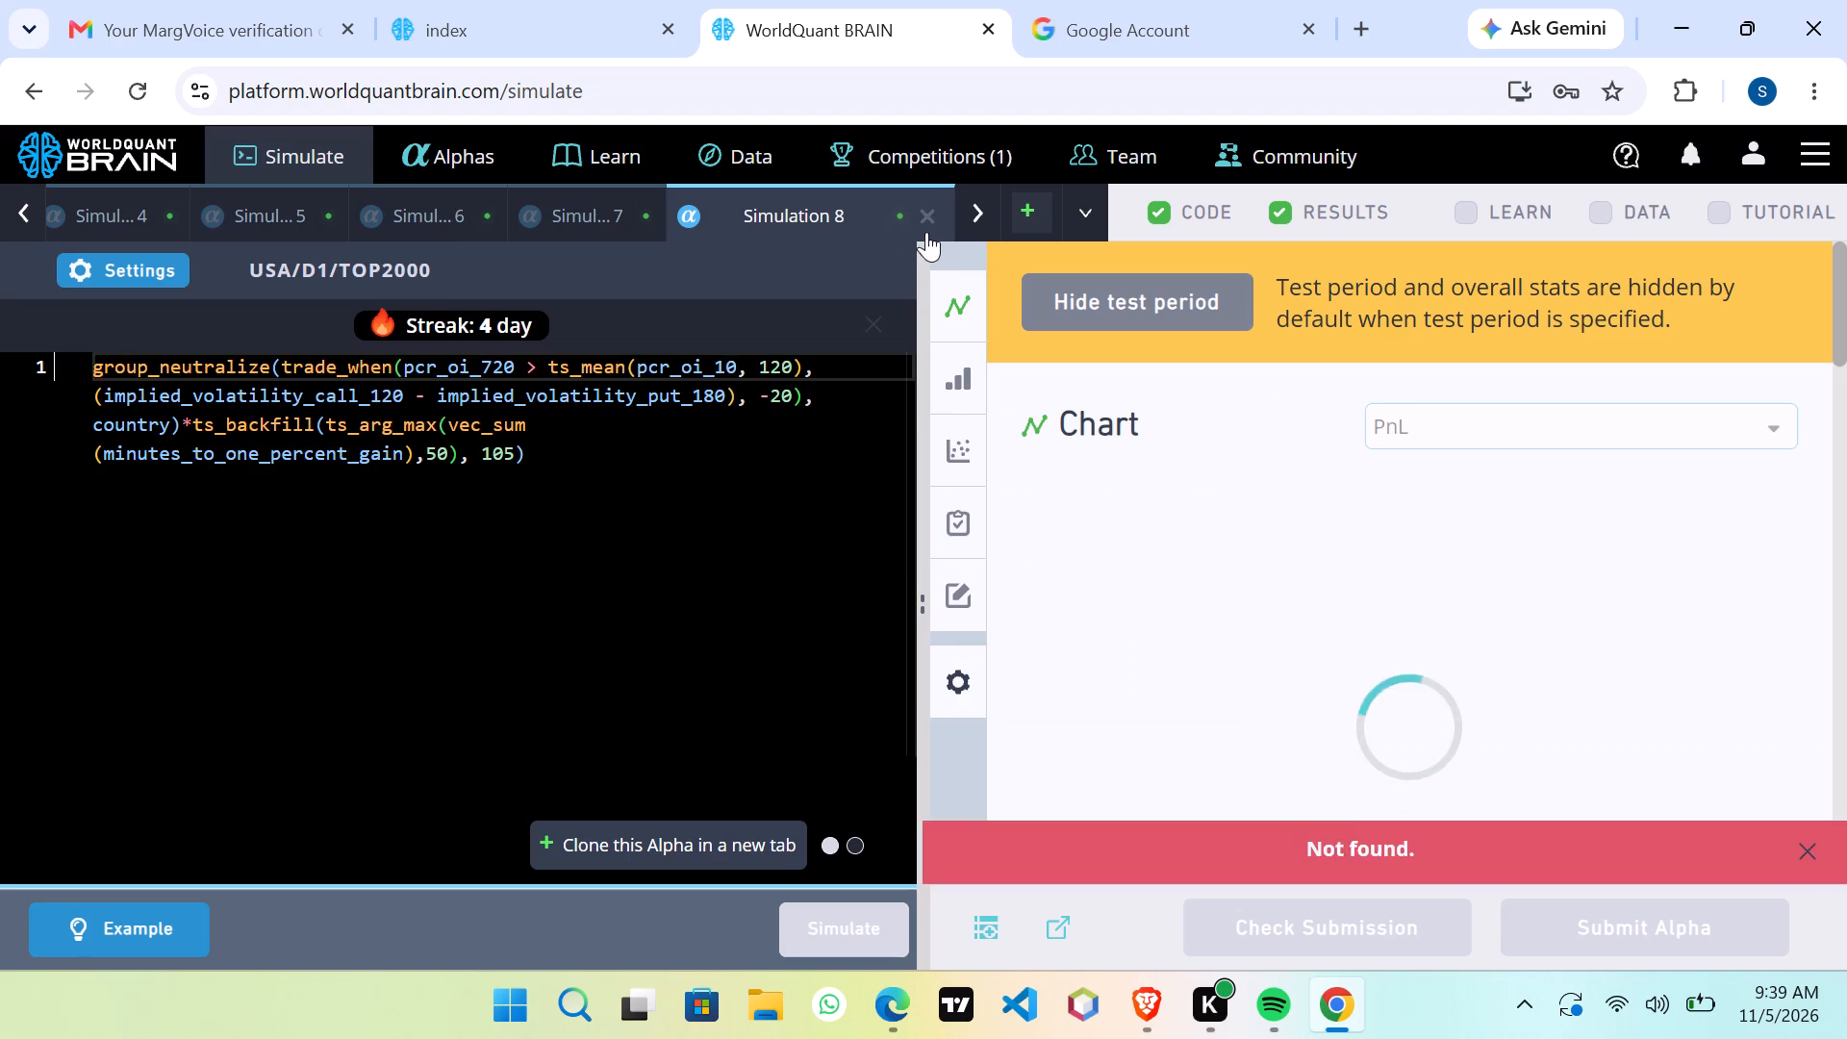
drag(948, 679, 947, 668)
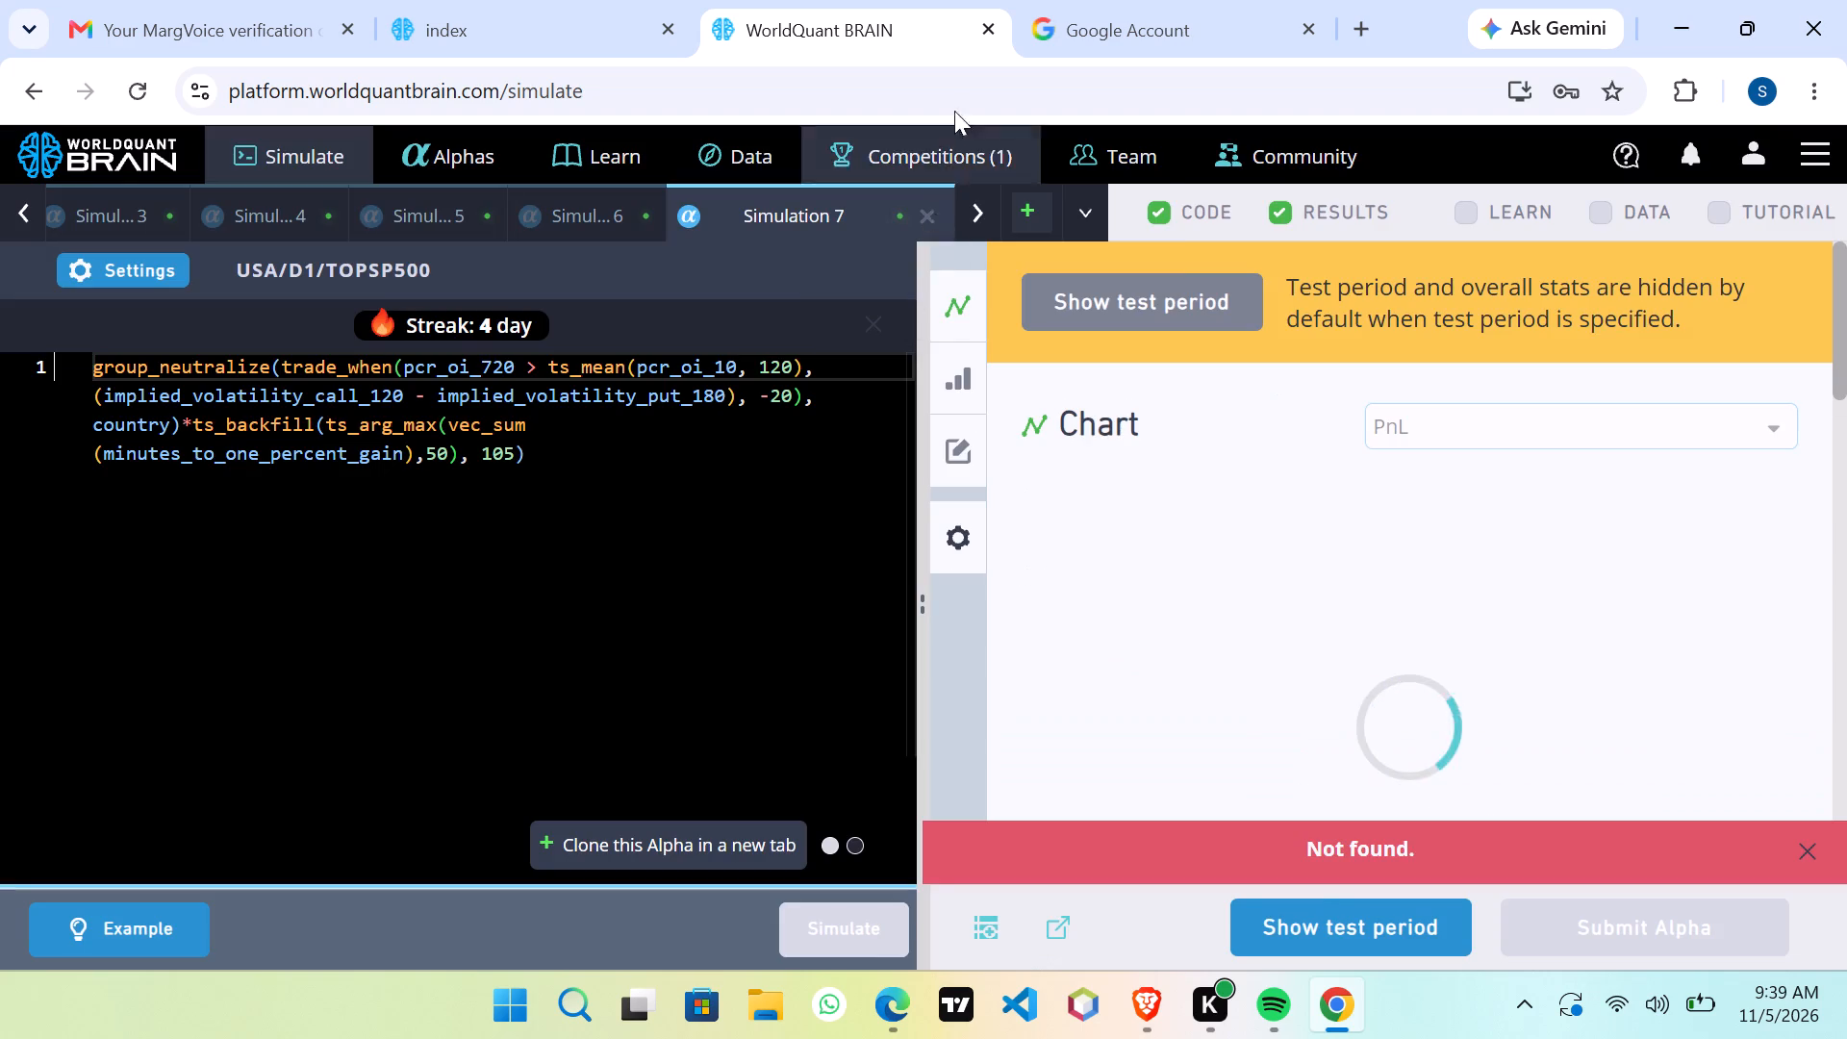
Close the remaining tabs, Simulation 7 back through Simulation 1, discarding any unsimulated code.
click(936, 216)
double_click(936, 216)
click(969, 655)
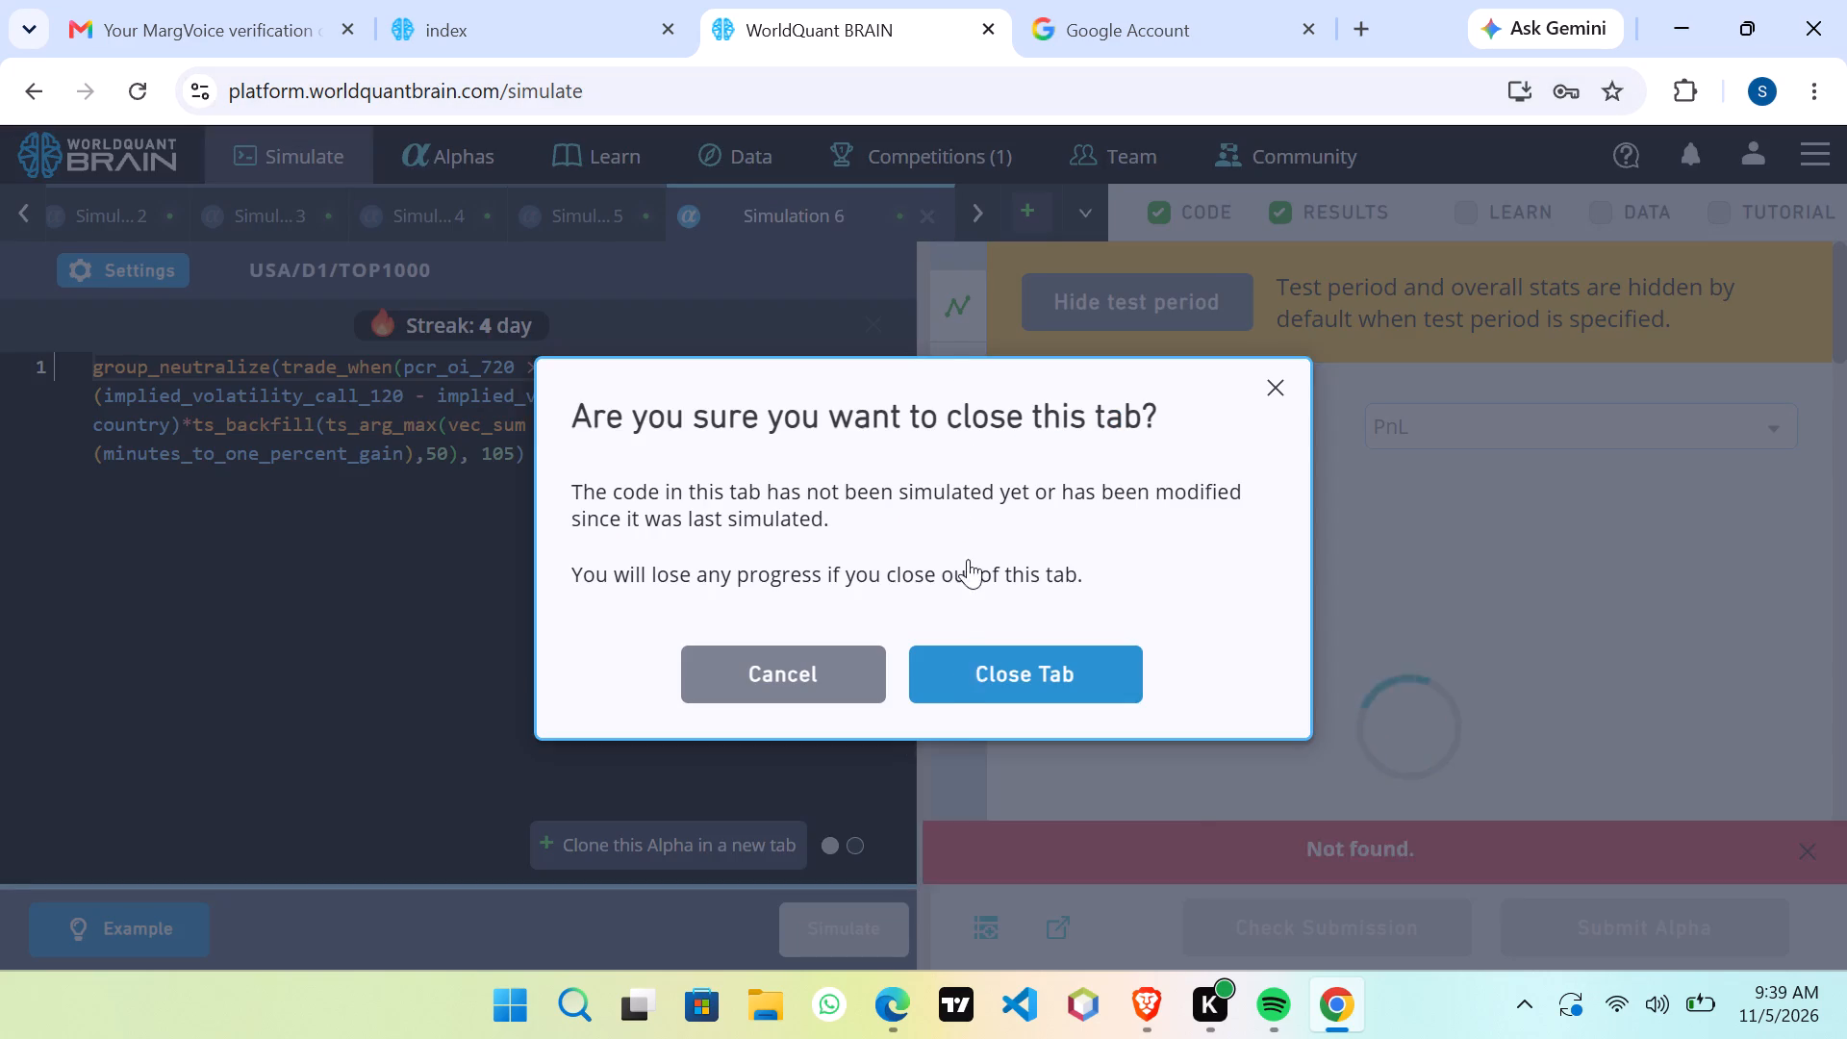
double_click(922, 218)
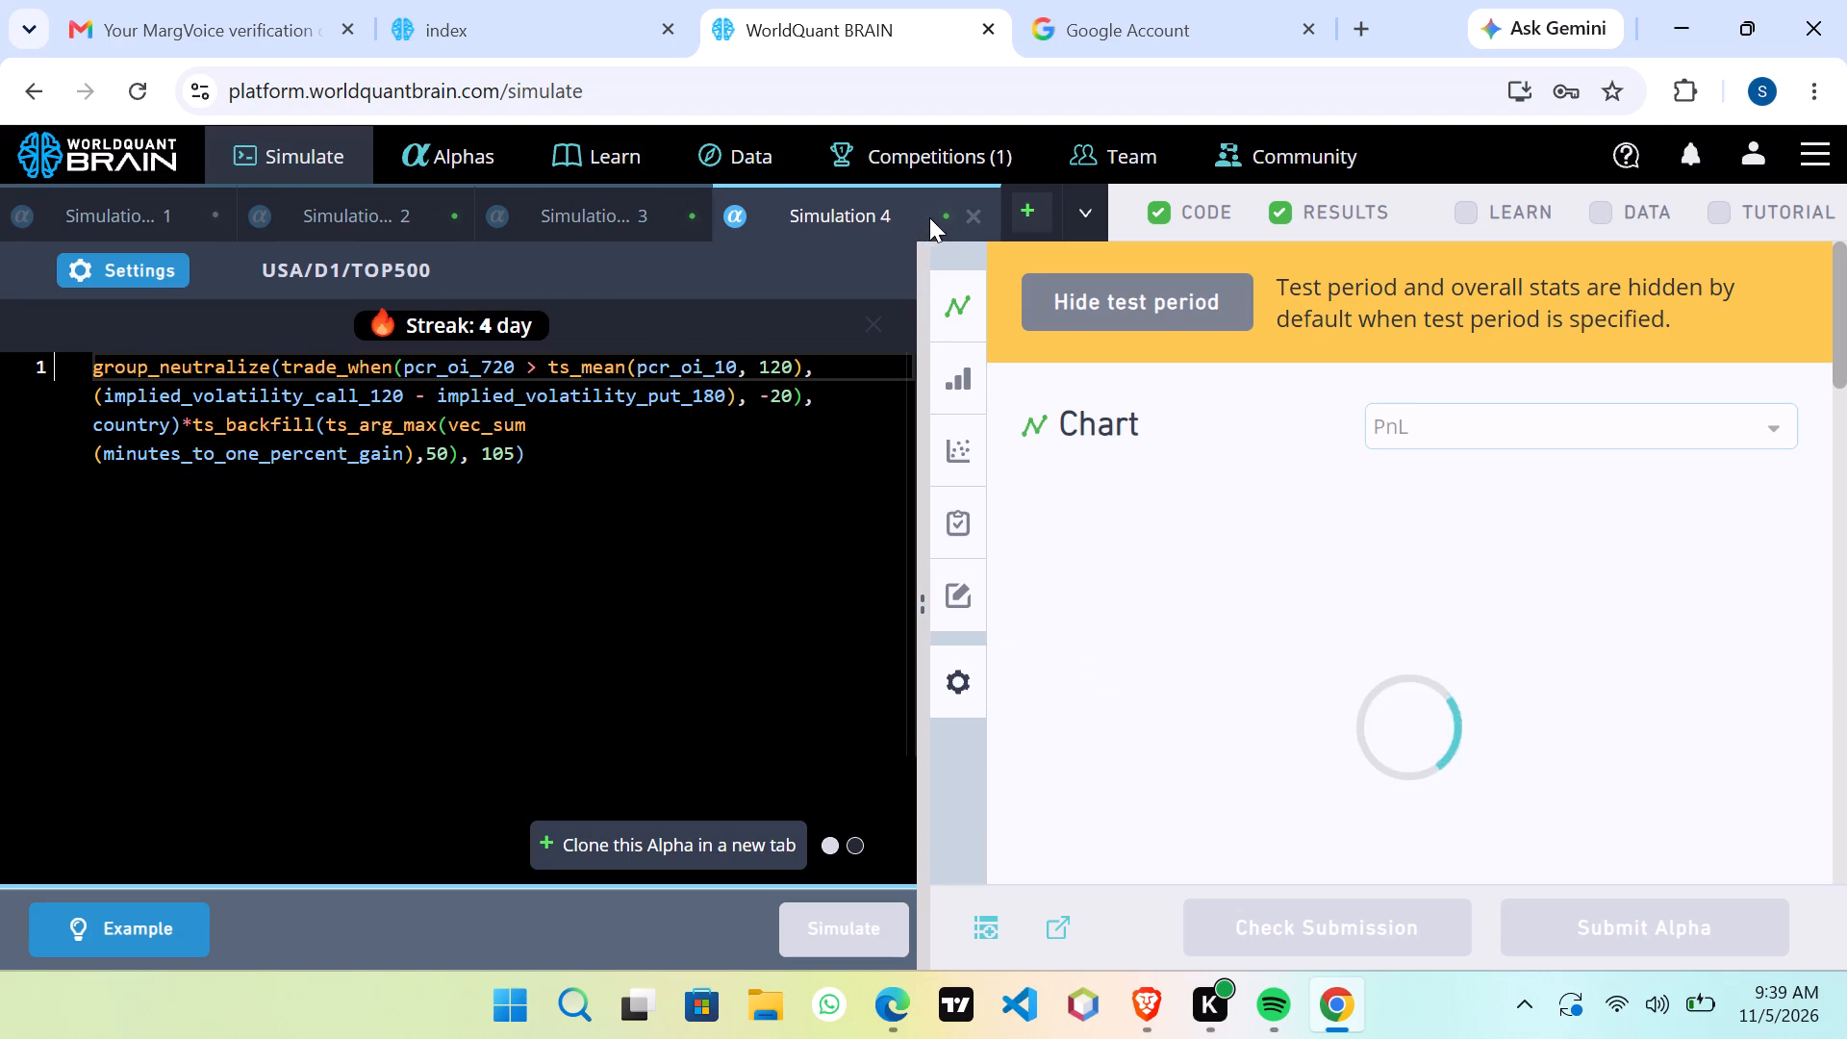
click(968, 220)
click(843, 216)
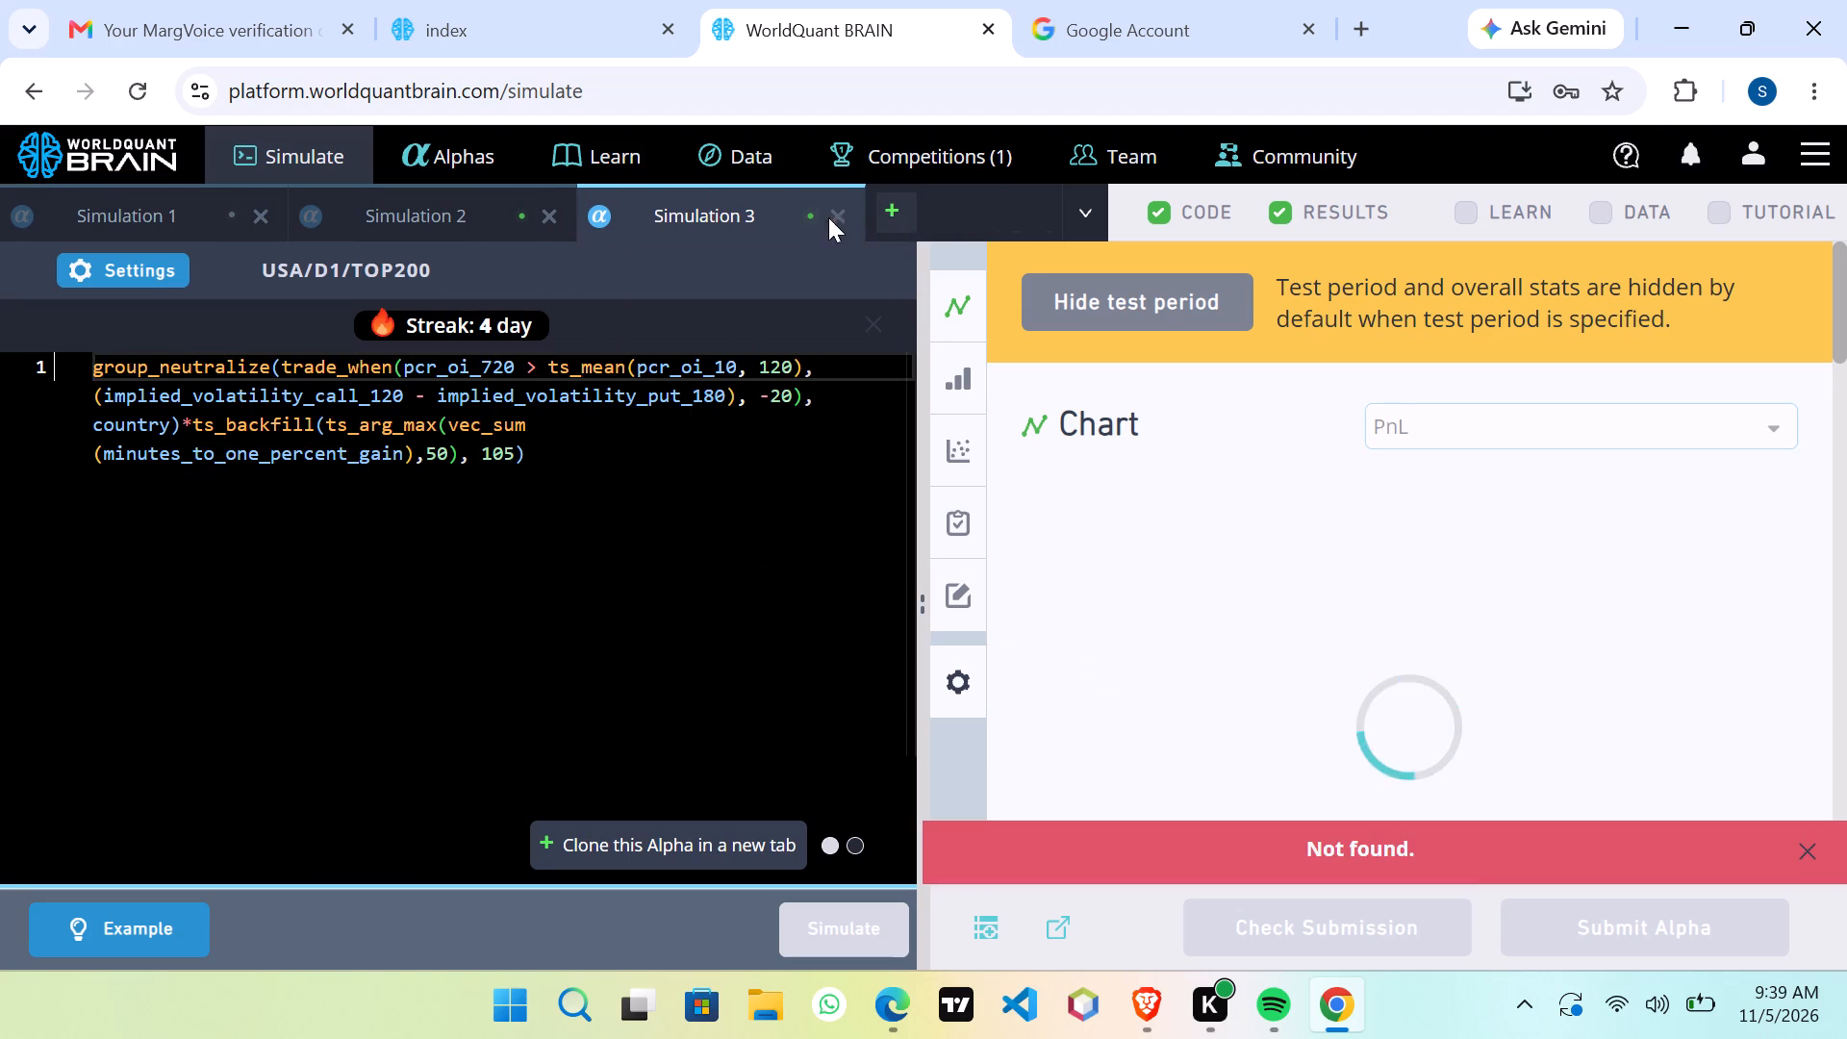
click(559, 213)
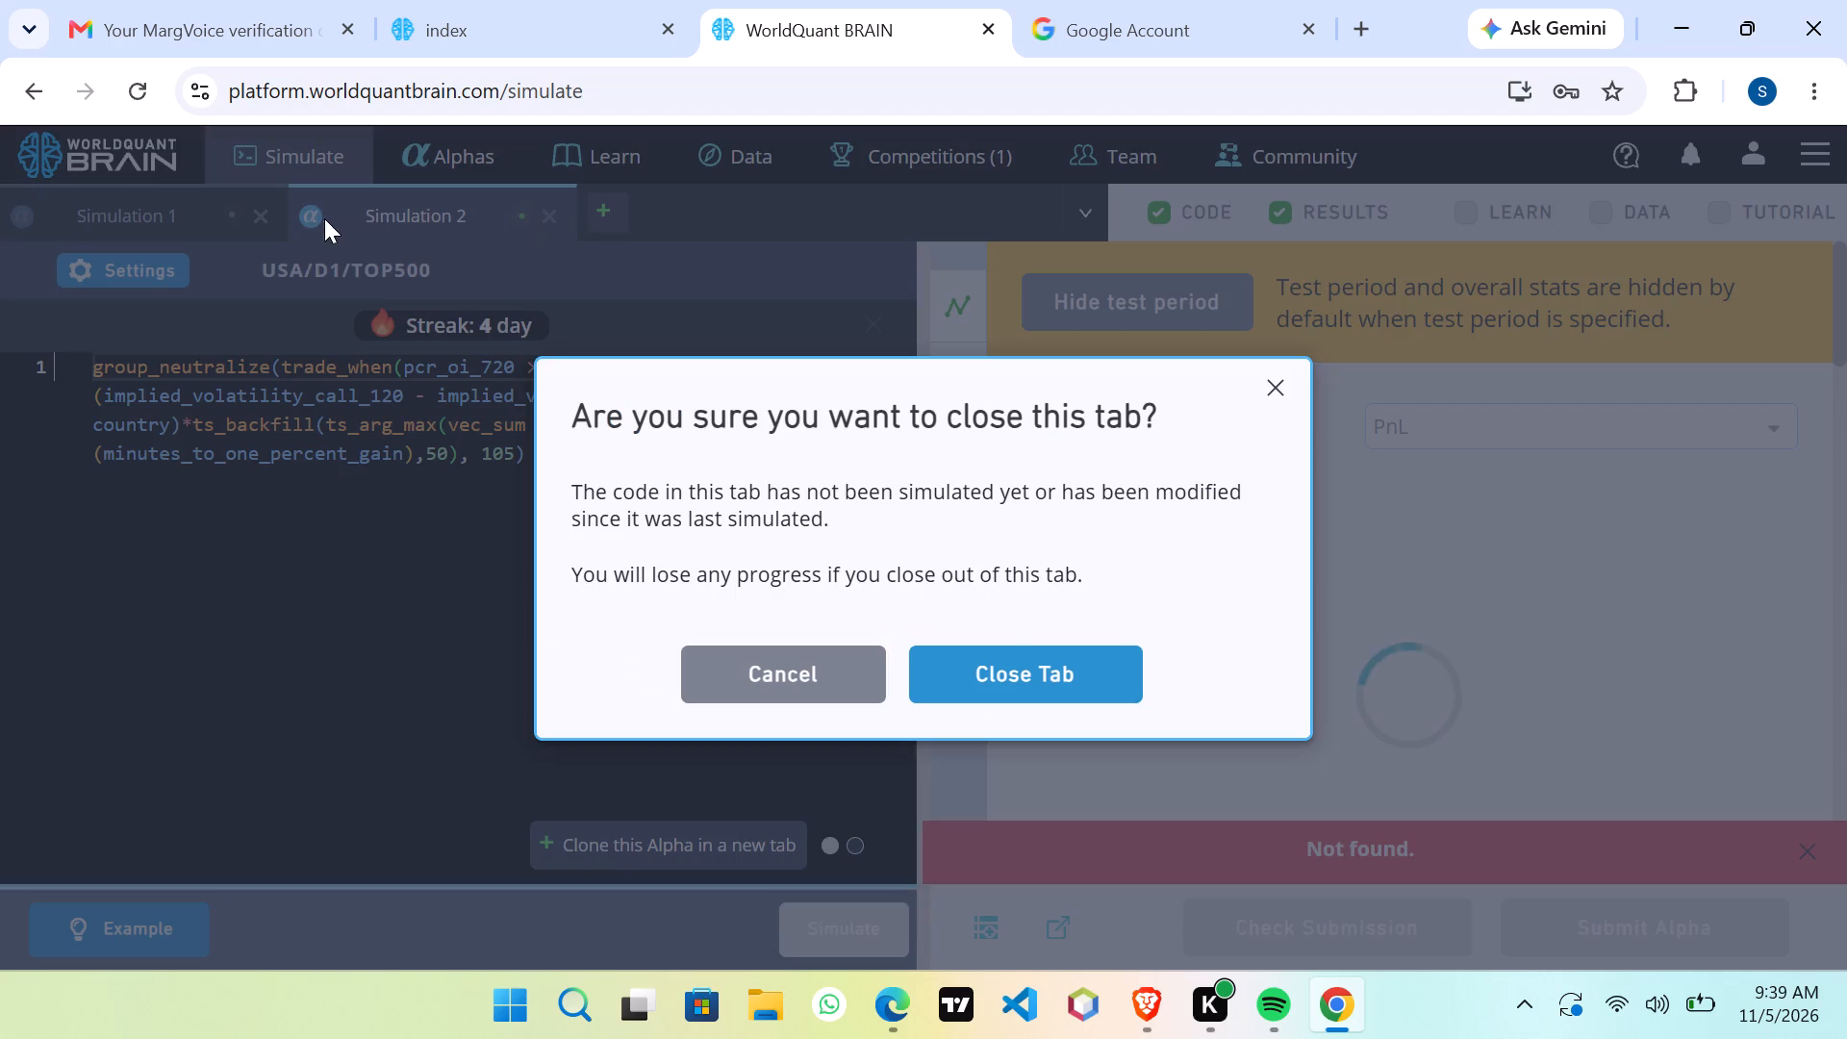
drag(1080, 683, 1062, 676)
click(252, 218)
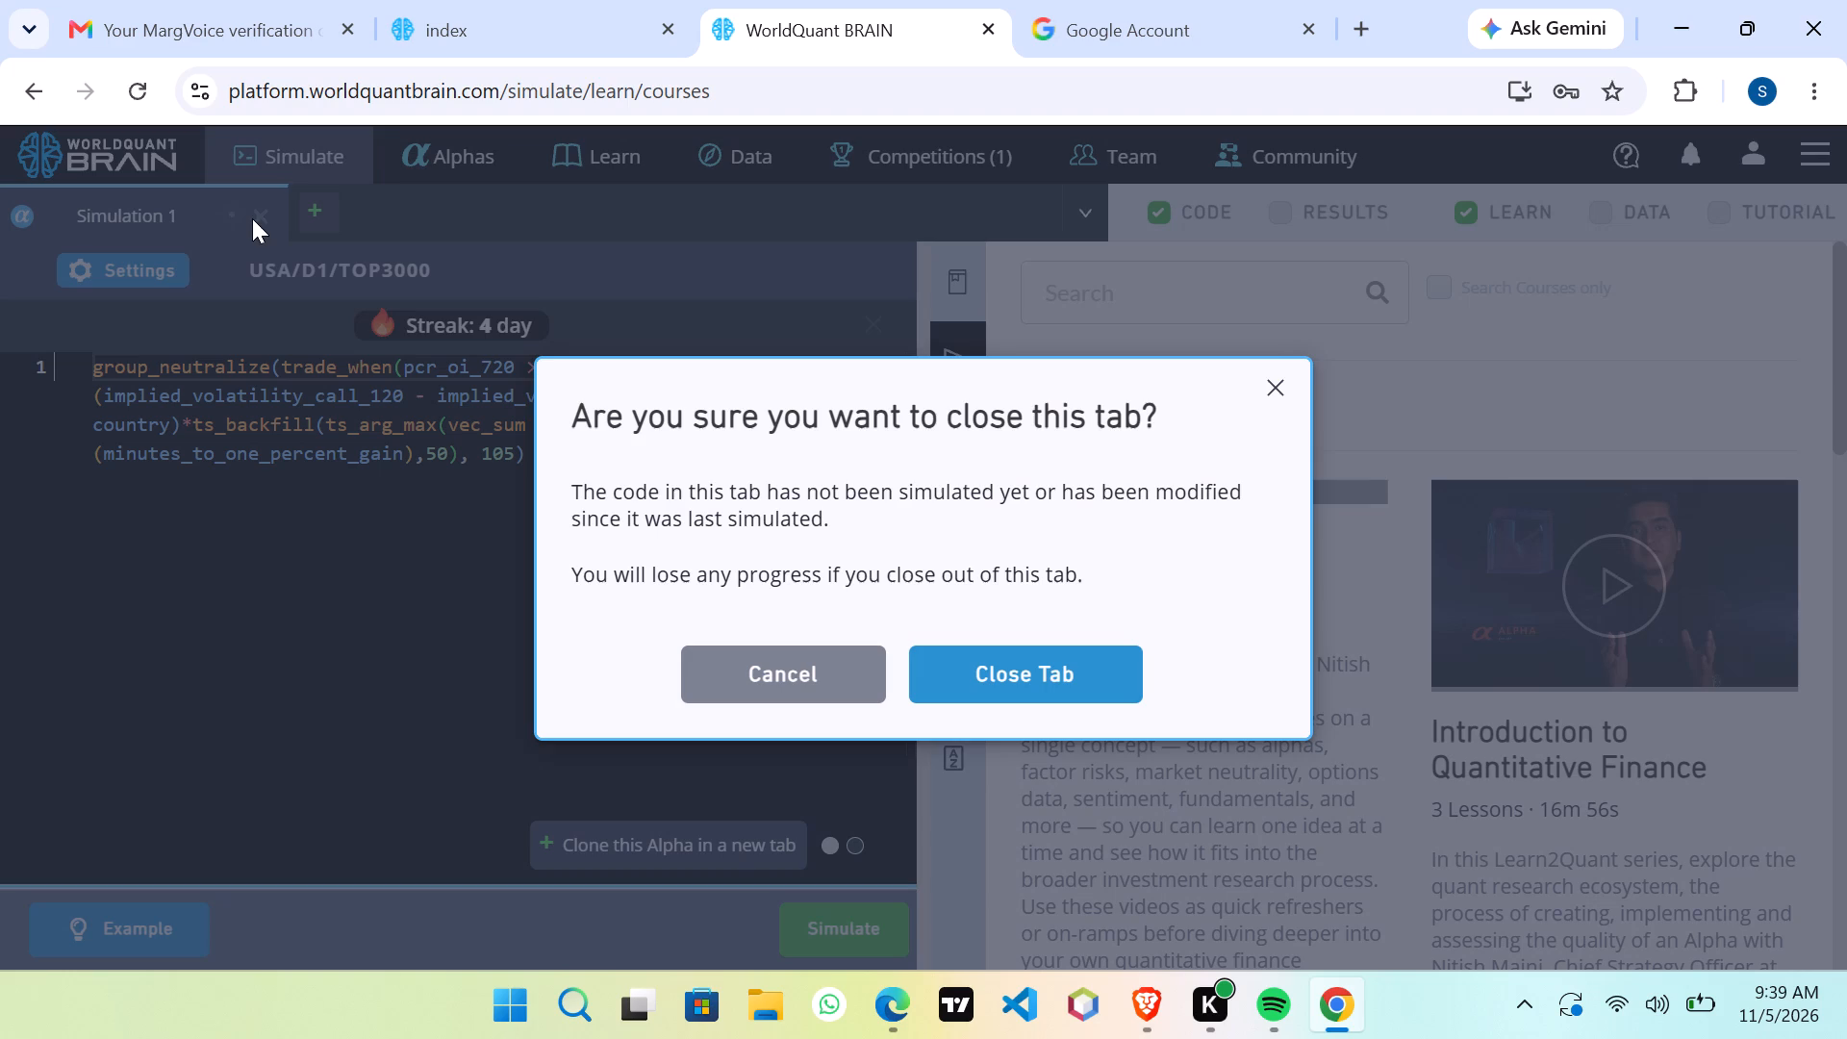
click(964, 658)
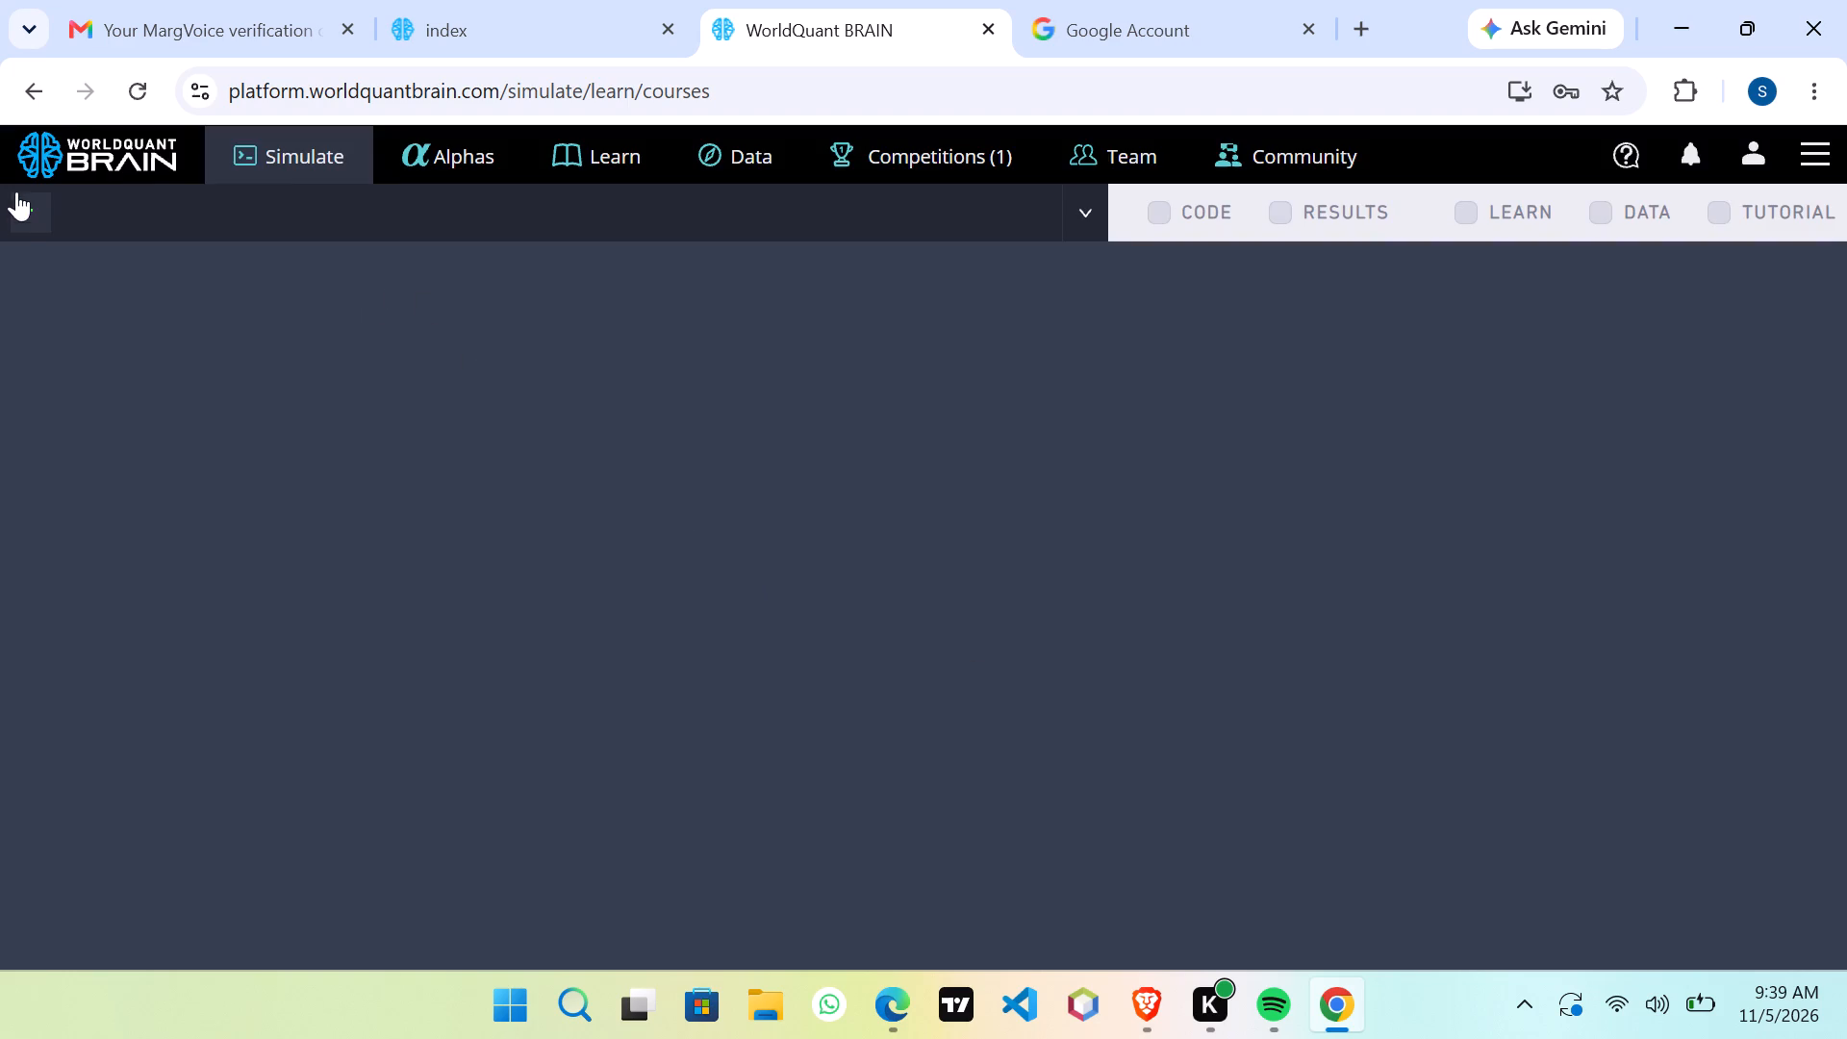
Open a new blank simulation.
click(22, 204)
Show the tutorial and read through Chapter 6, Completion, including the Gold level task and challenge progress.
click(1708, 219)
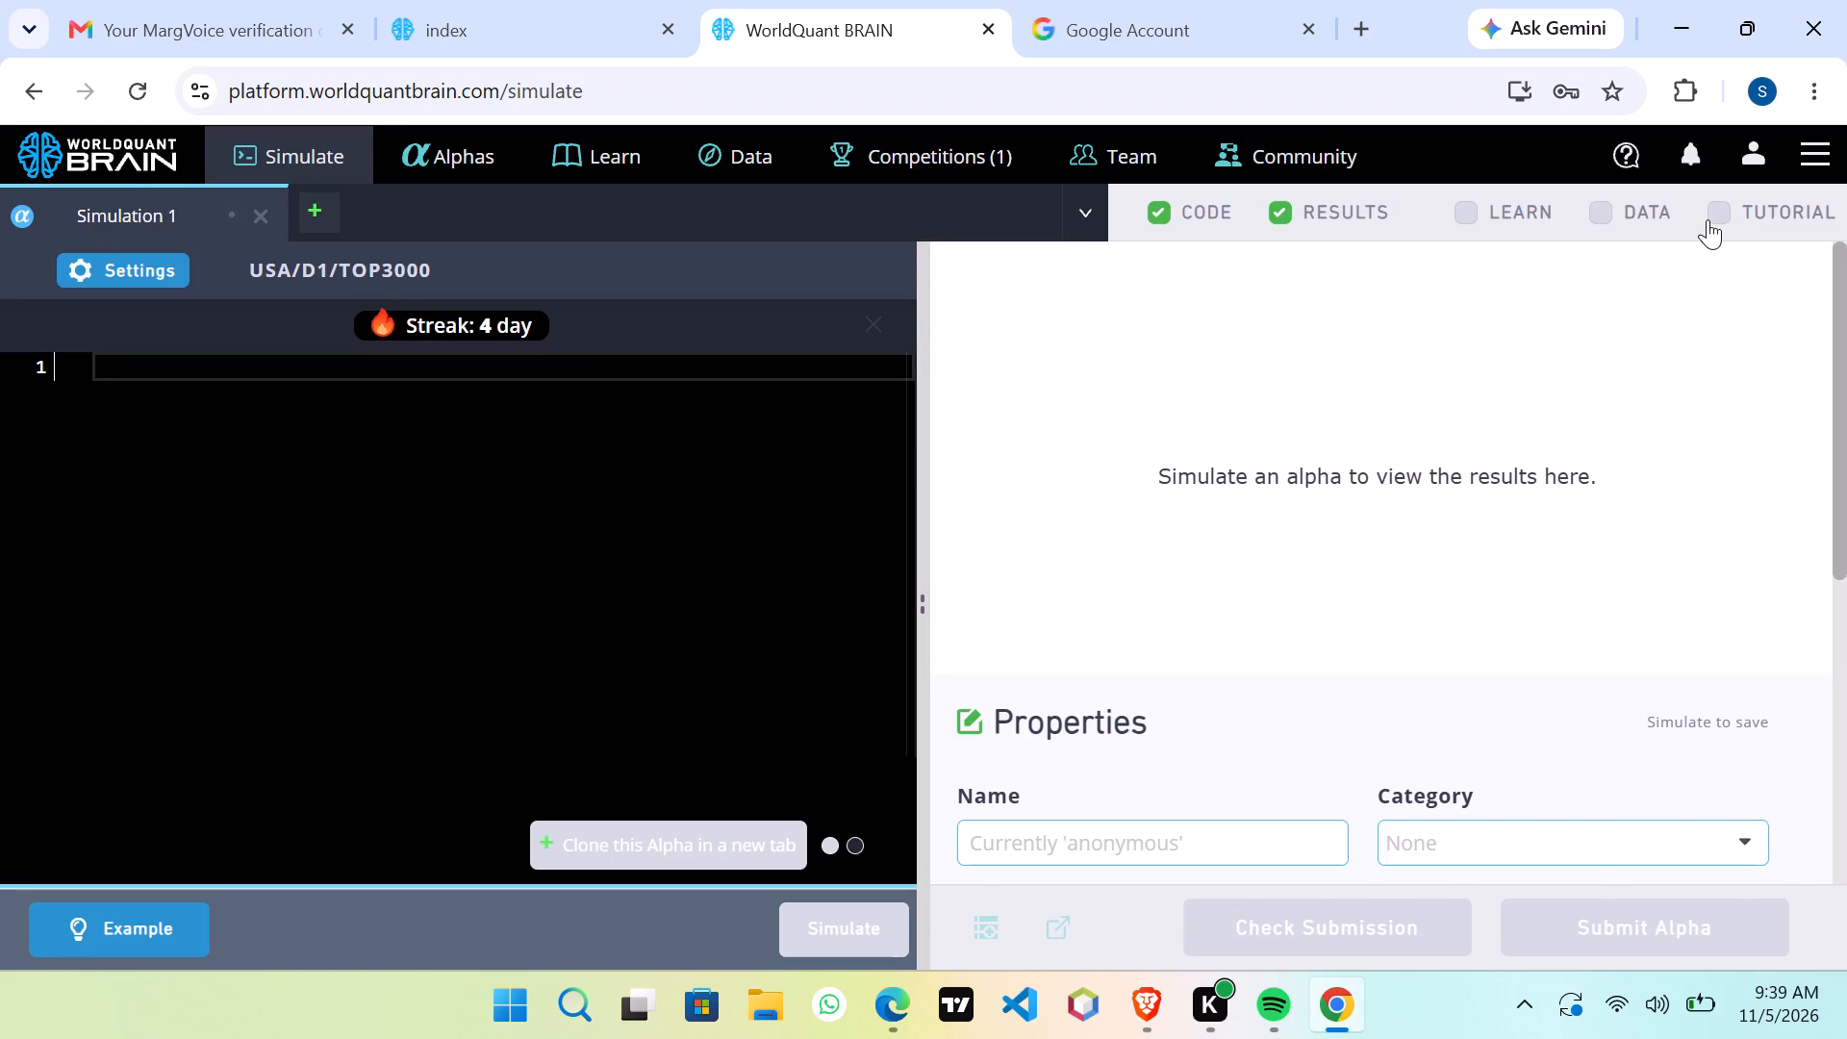
scroll(1588, 735, down, 3)
scroll(1588, 735, up, 1)
scroll(1588, 735, down, 3)
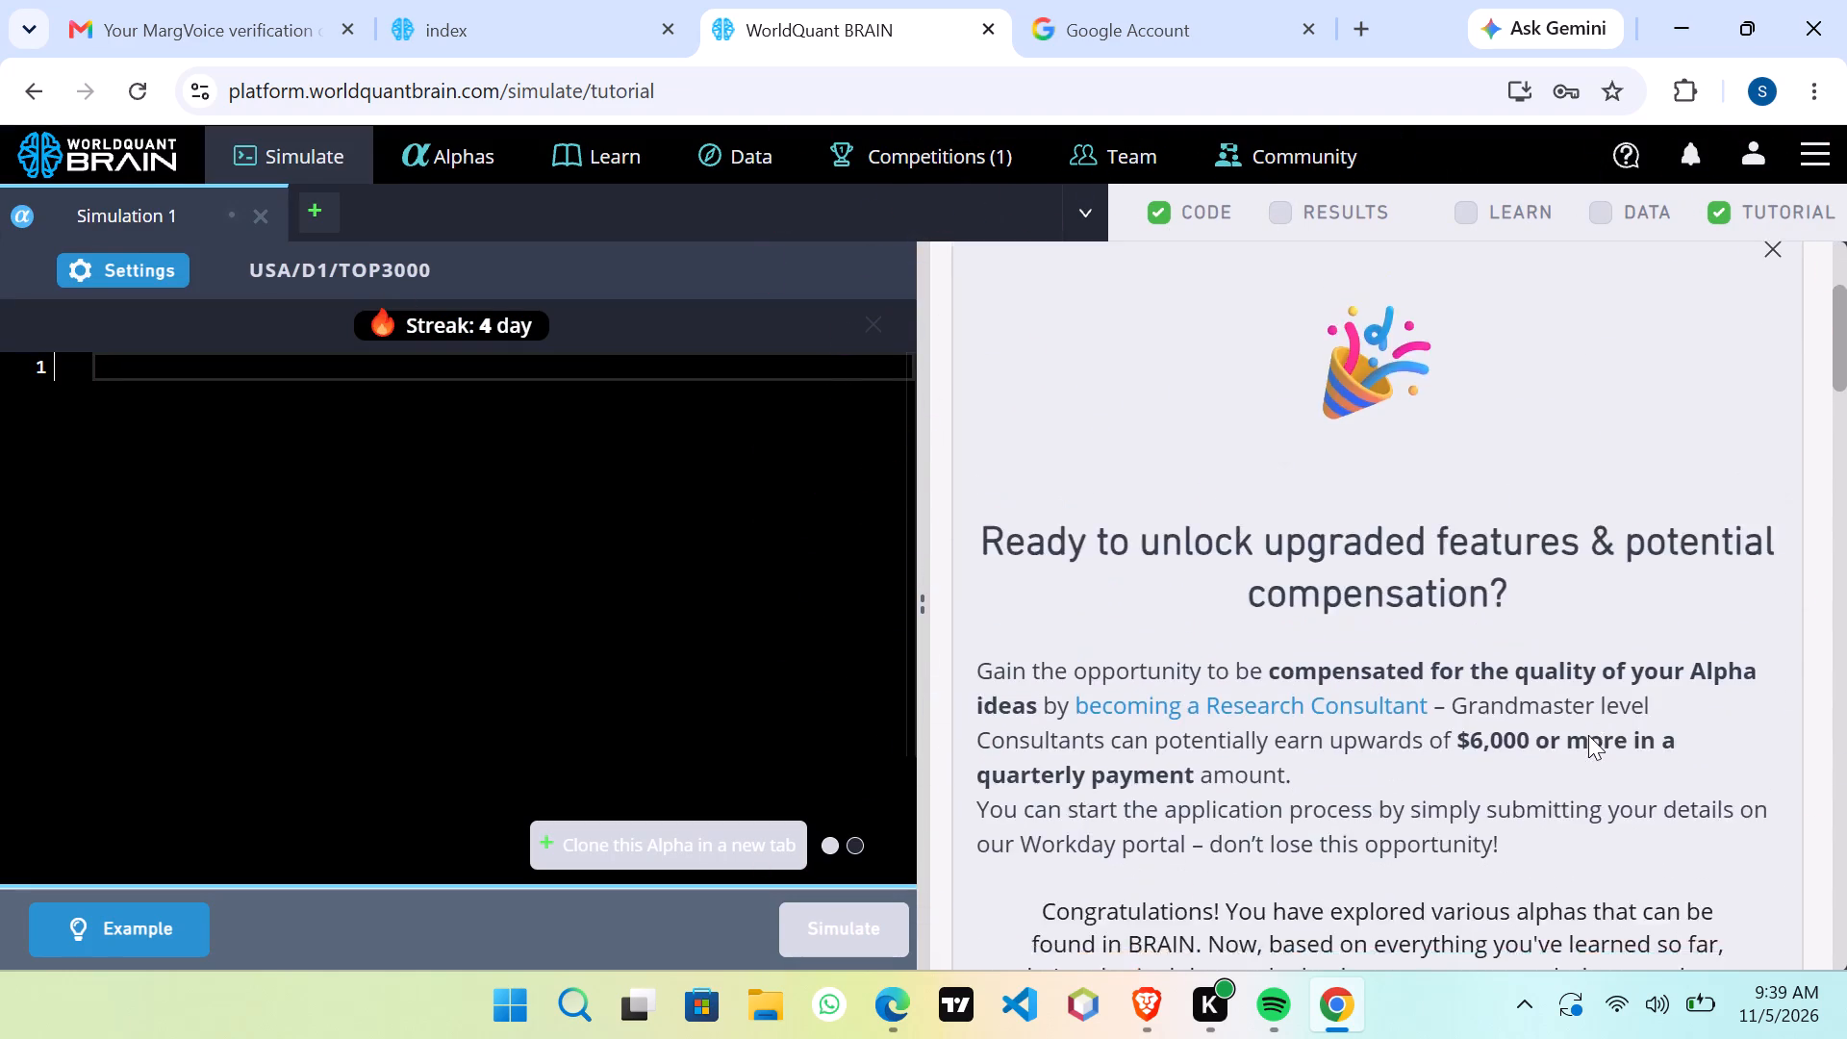
scroll(1588, 735, down, 8)
scroll(1585, 732, up, 1)
scroll(1585, 732, down, 13)
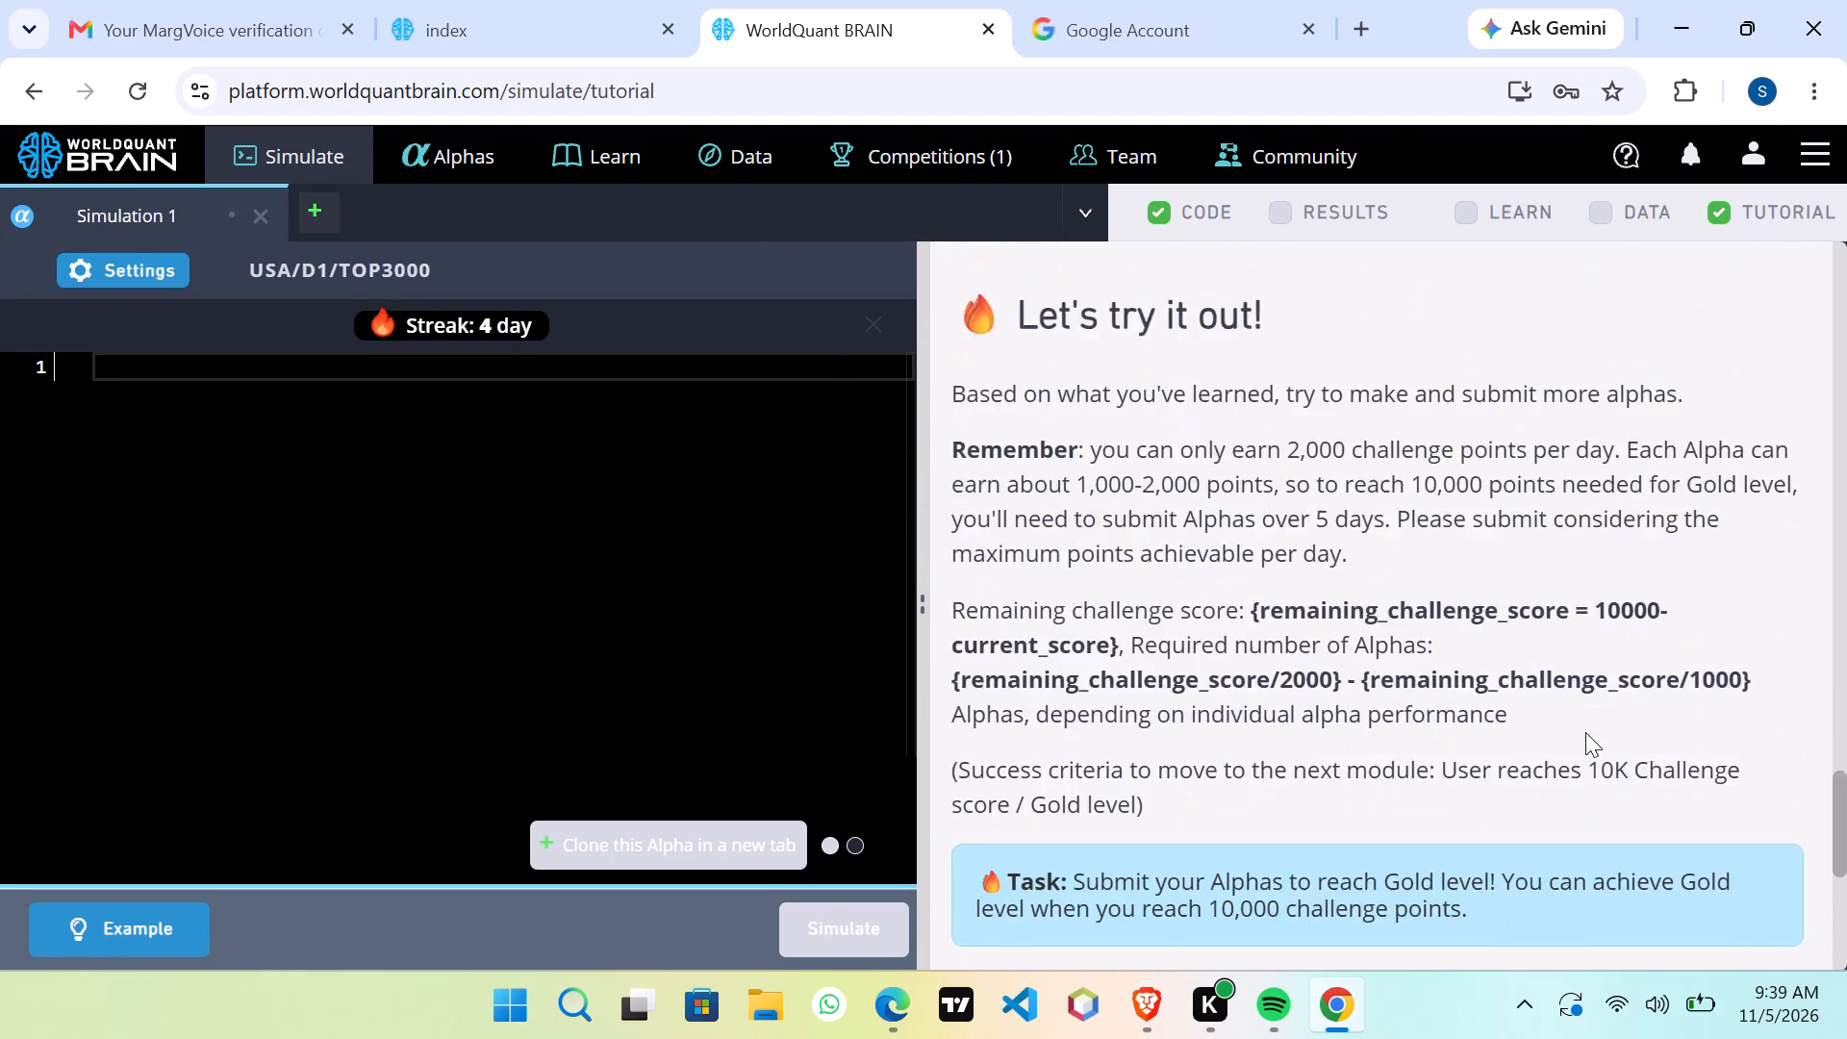
scroll(1585, 732, down, 5)
scroll(1585, 732, up, 12)
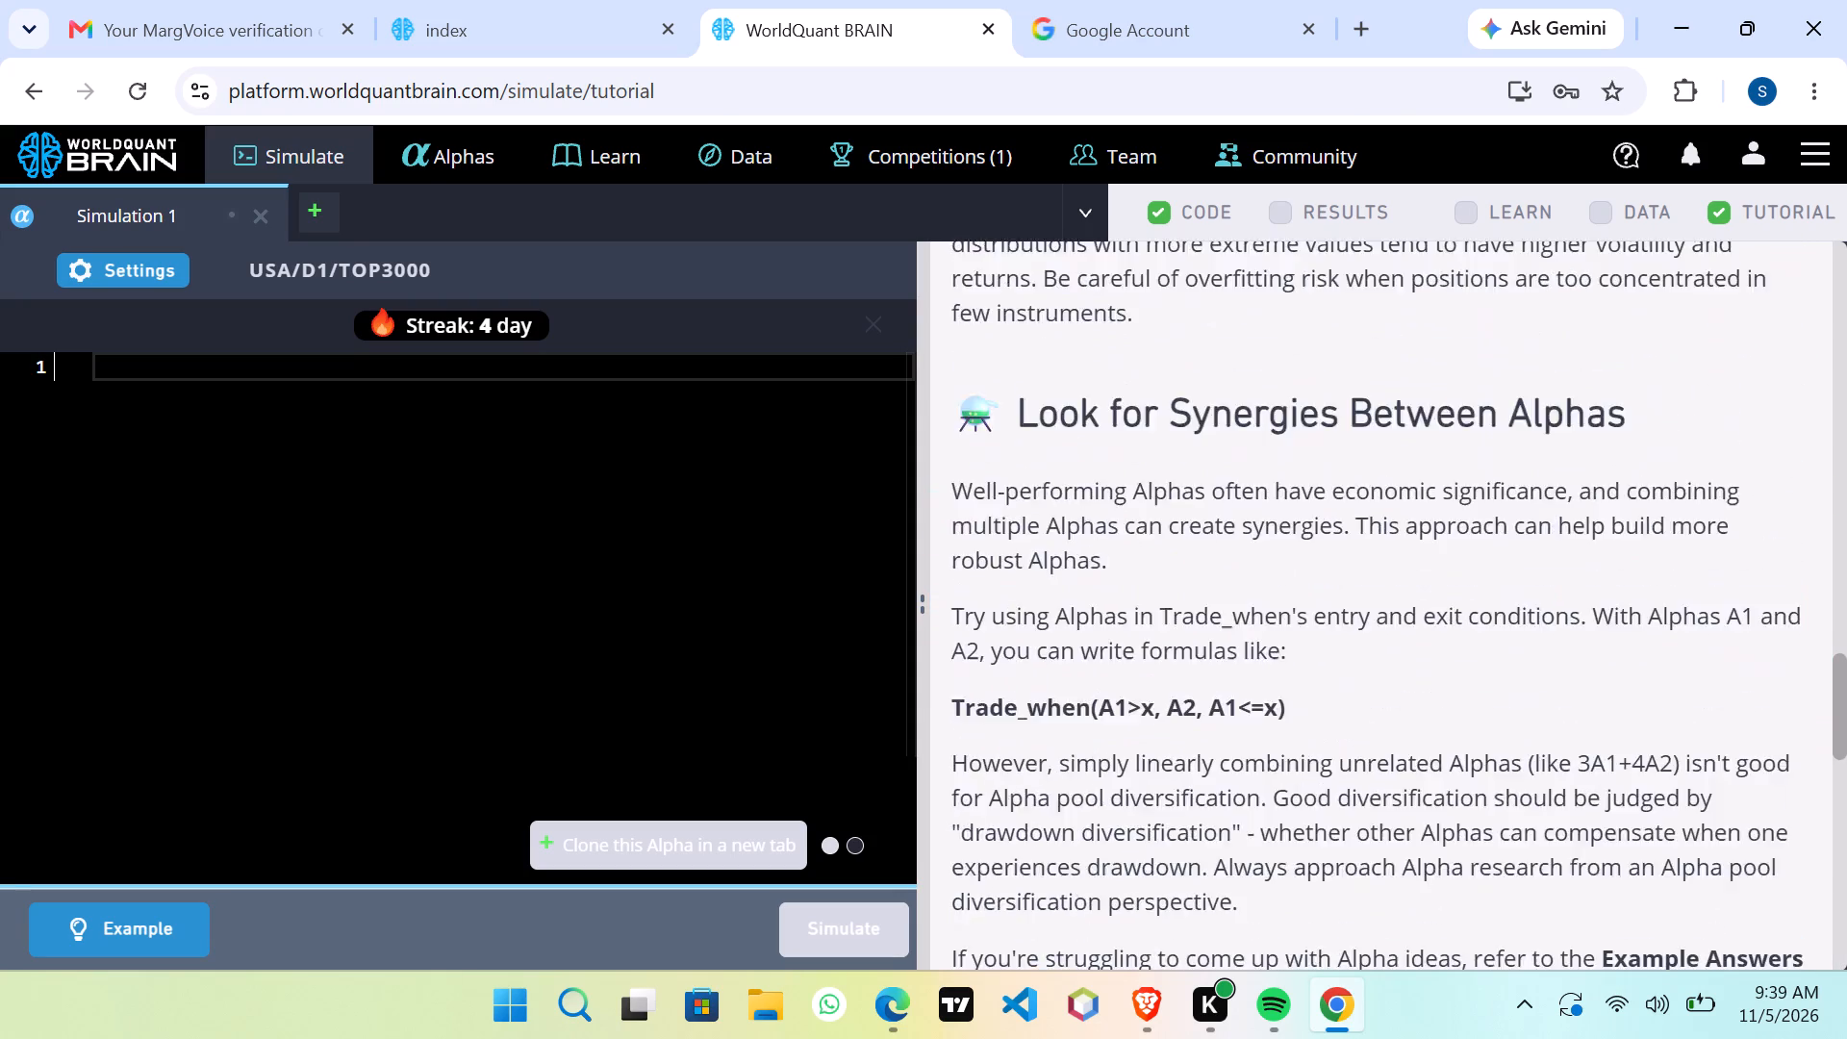
scroll(1594, 687, up, 19)
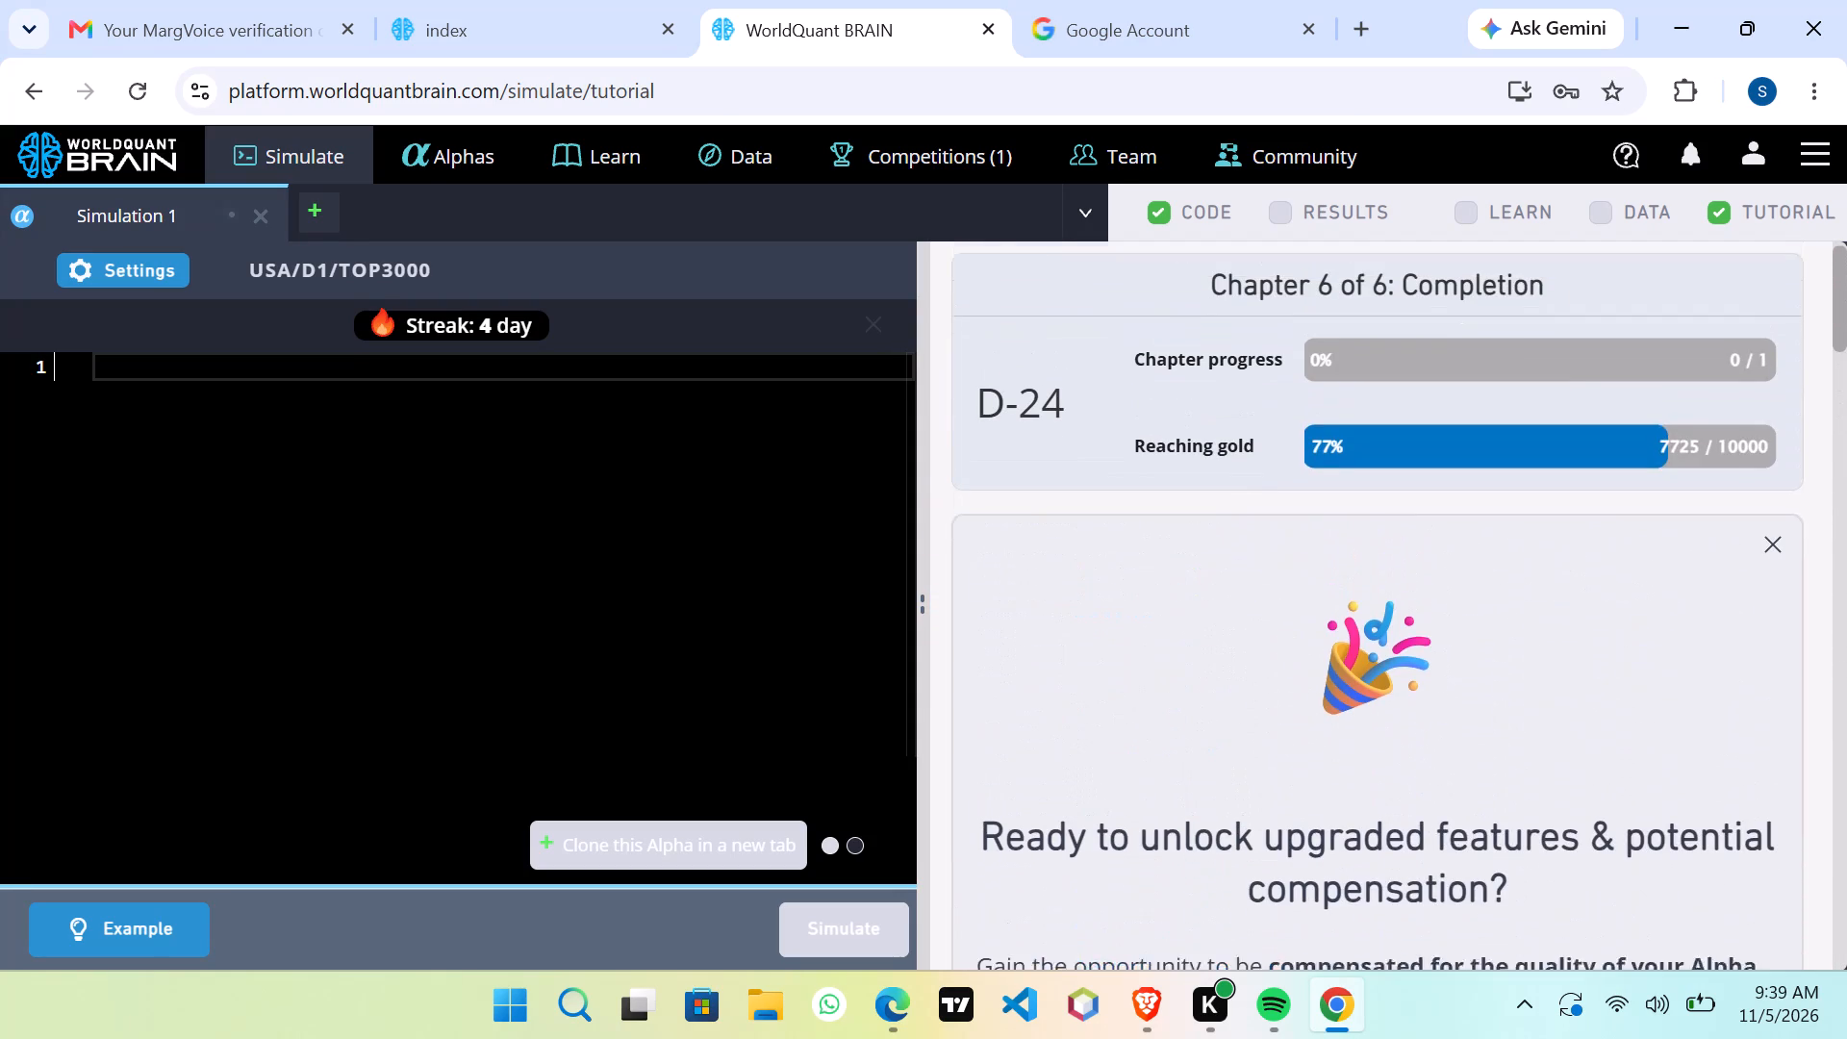
scroll(1594, 687, up, 3)
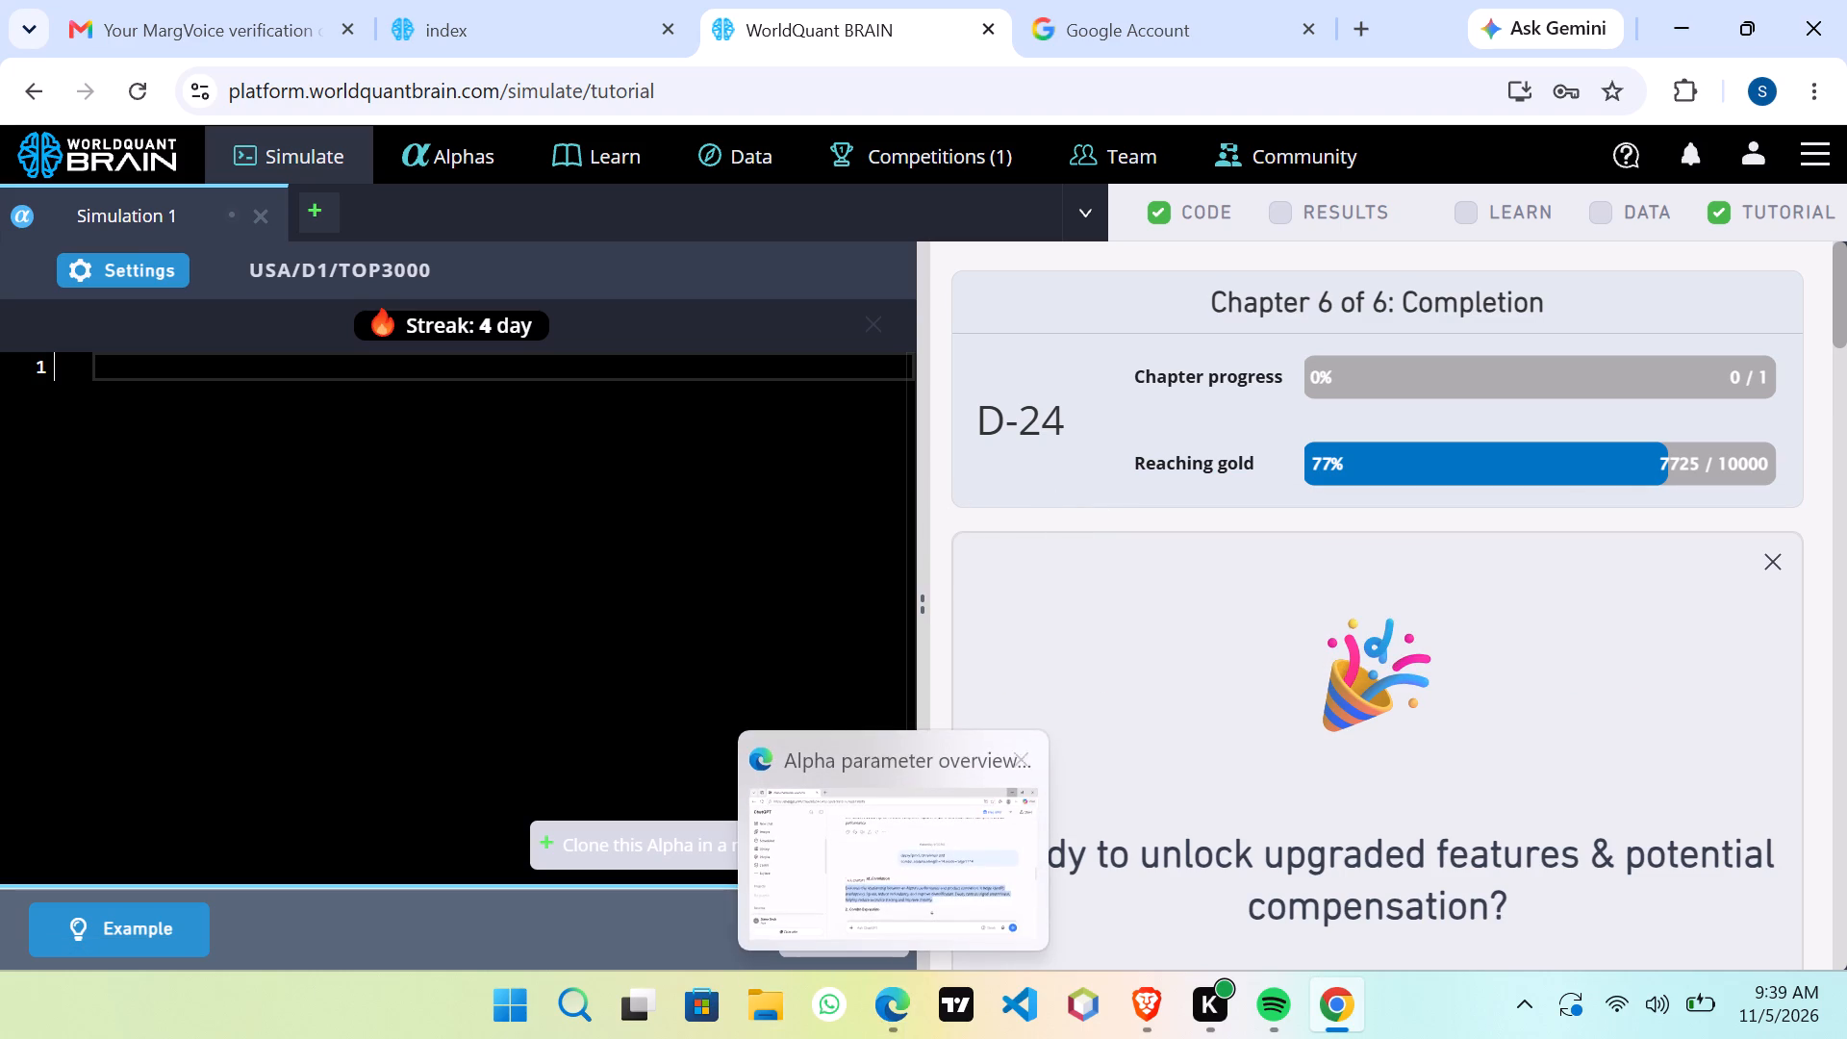
Switch to Brave, duplicate the WorldQuant BRAIN simulation tab, and open the unsubmitted Alphas list in the copy.
click(757, 577)
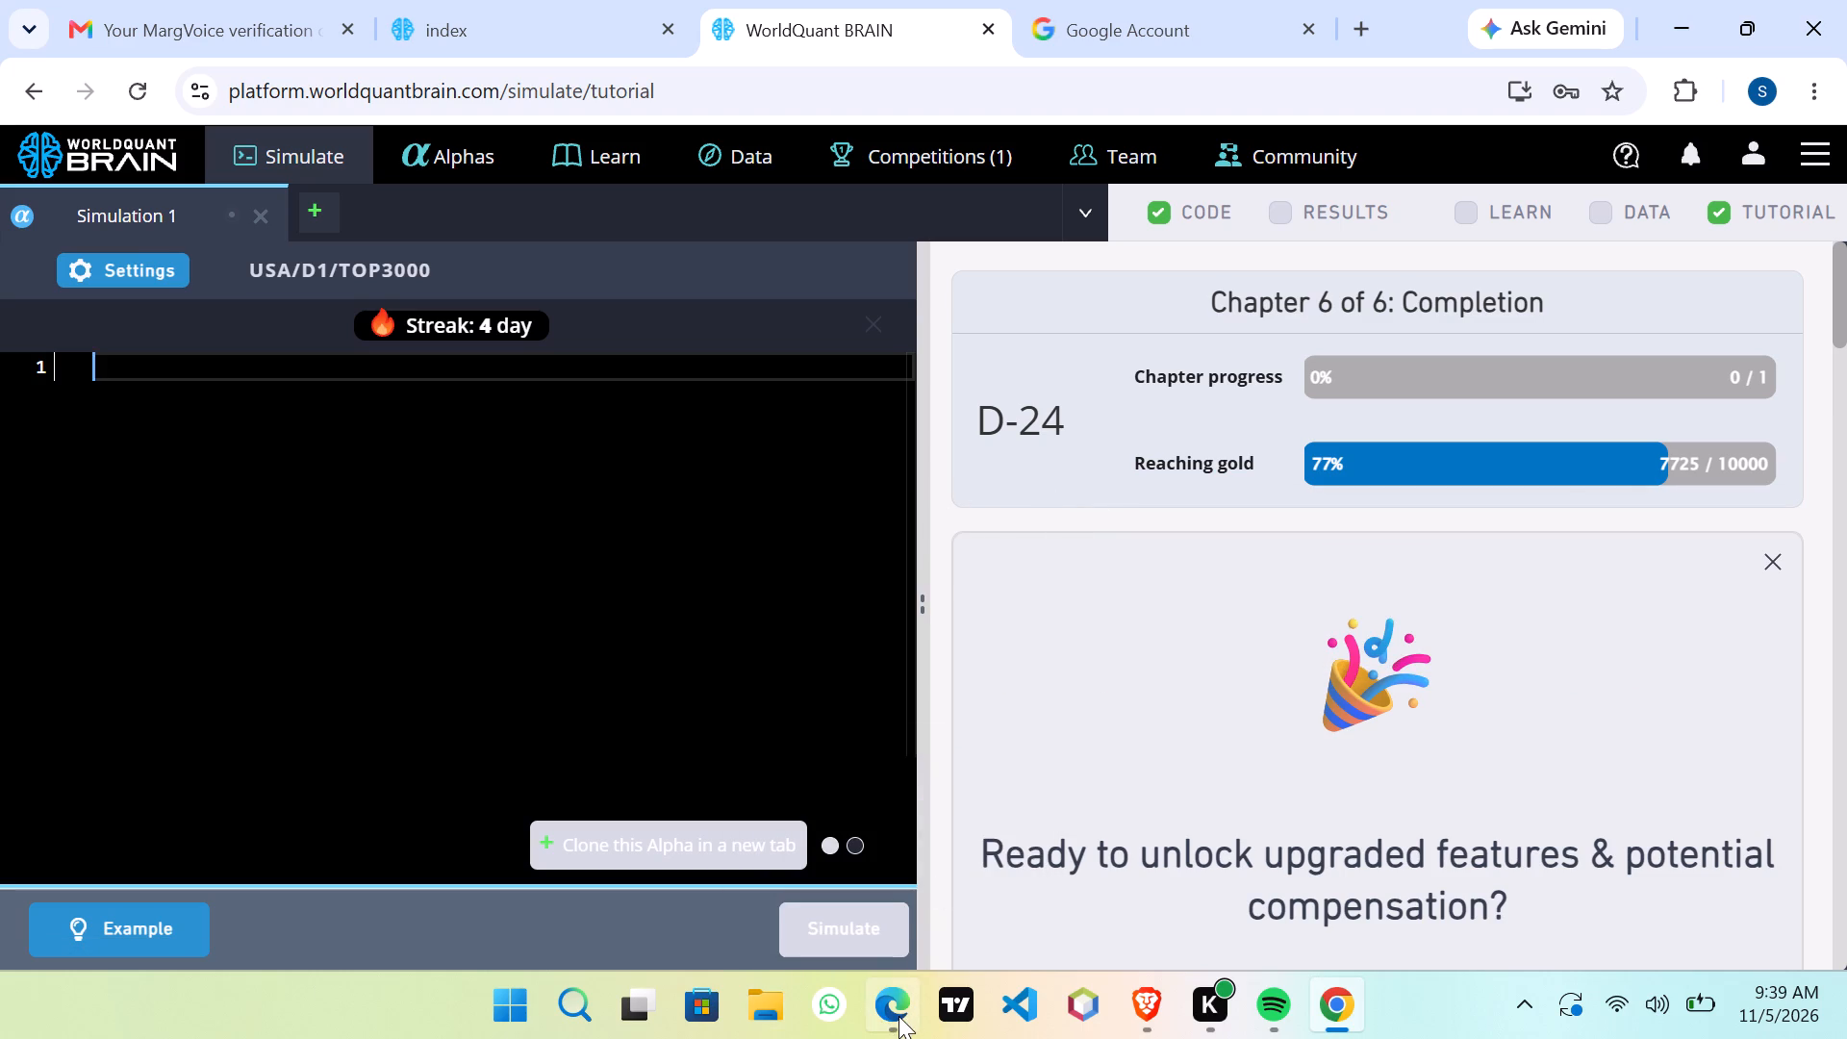
click(1160, 1026)
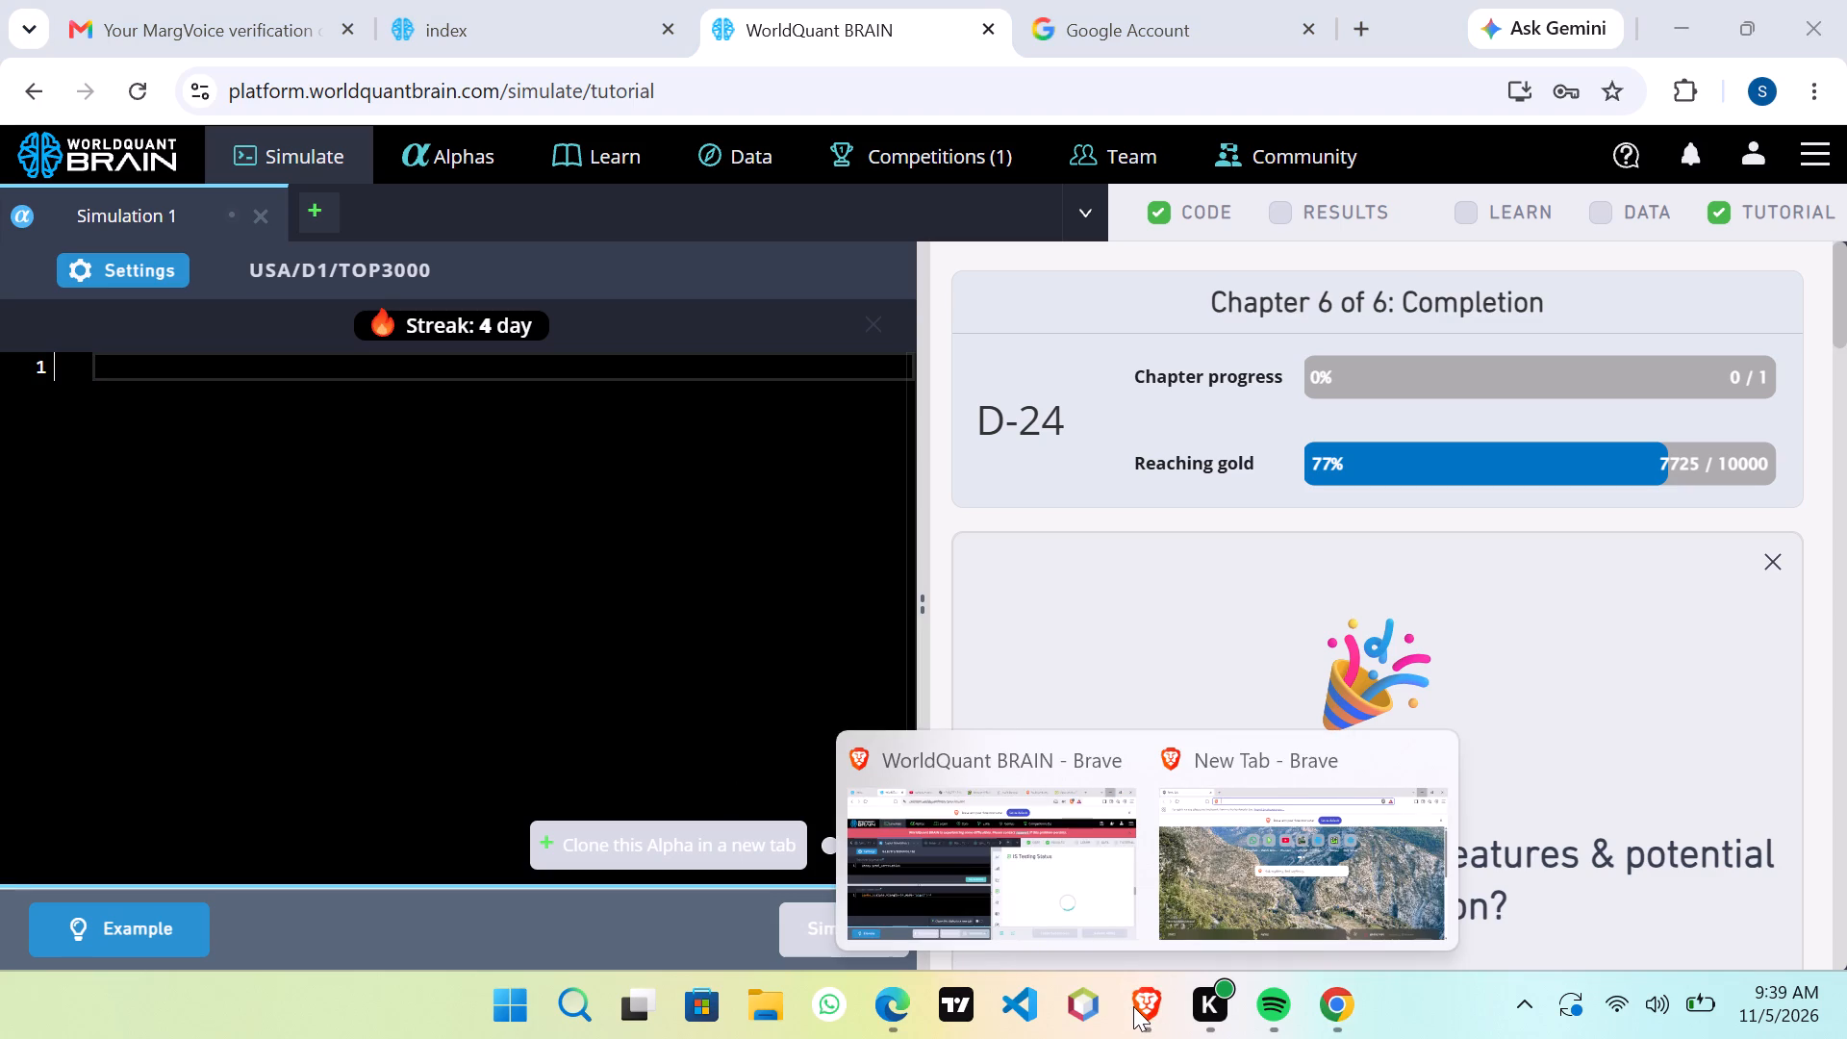
click(1158, 1004)
click(1145, 998)
click(984, 817)
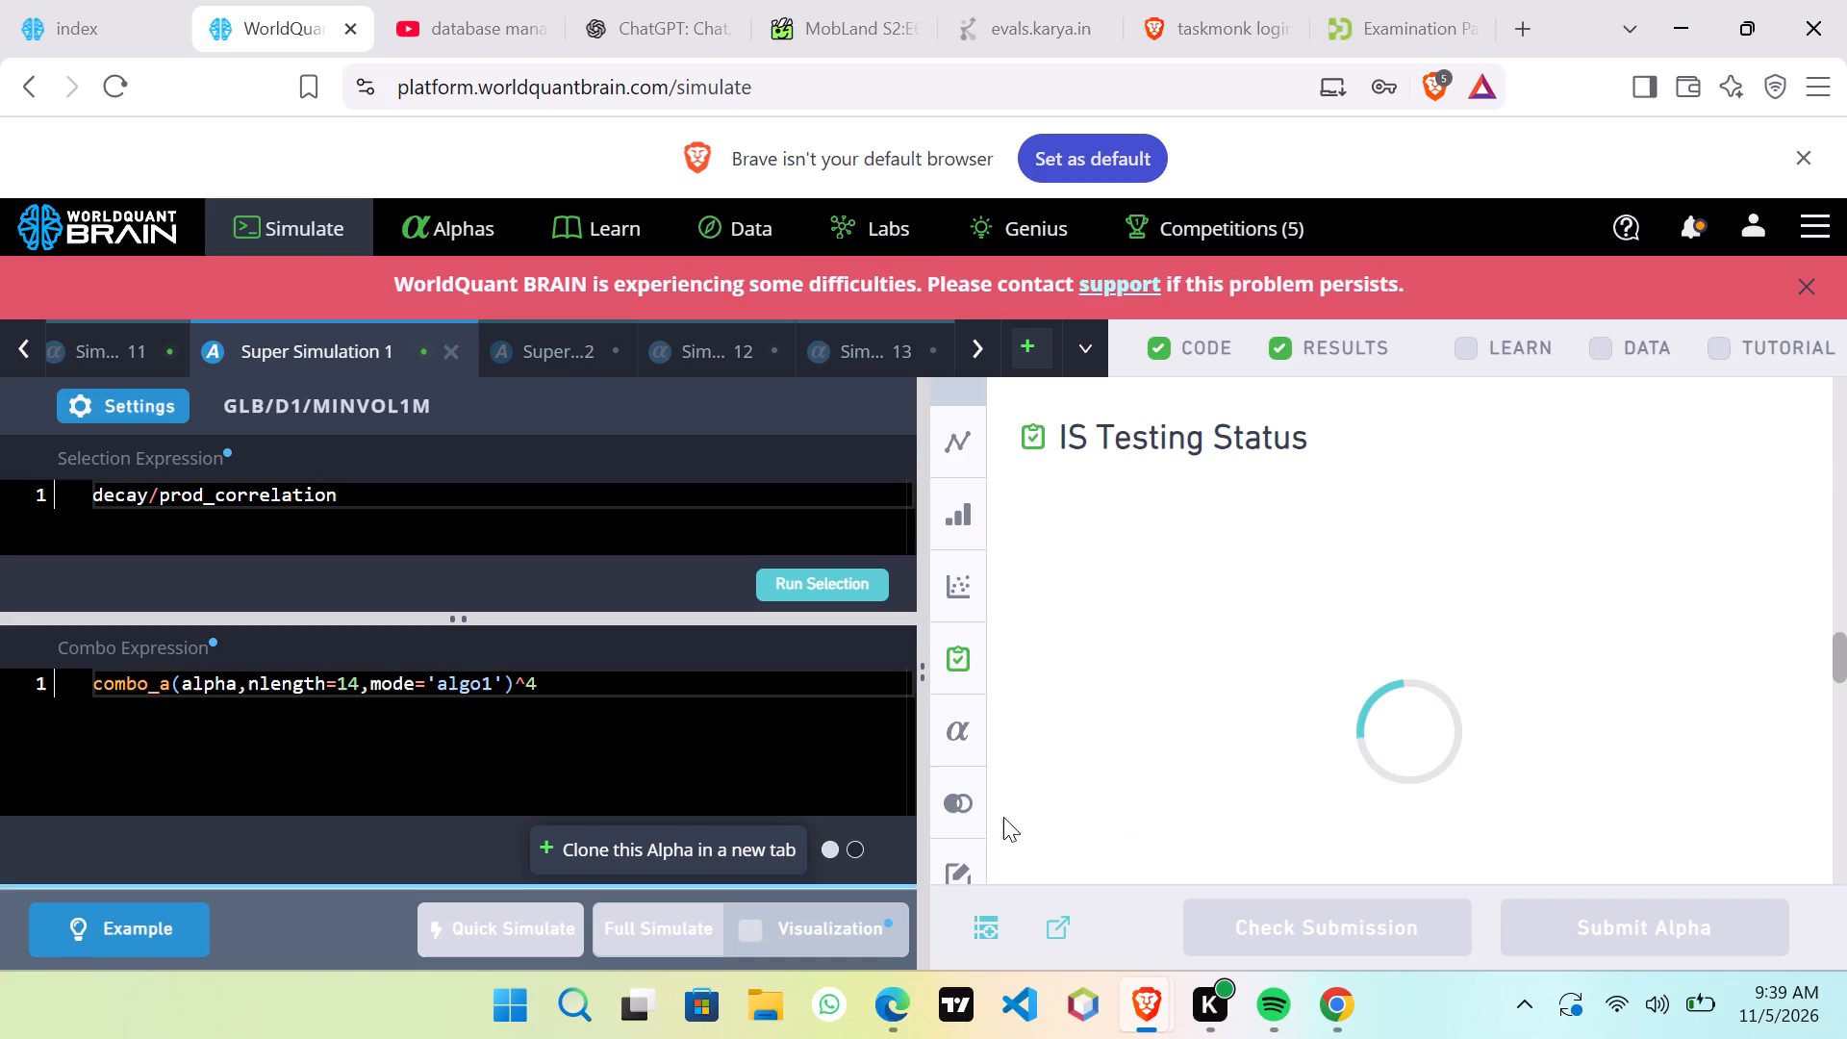
right_click(266, 29)
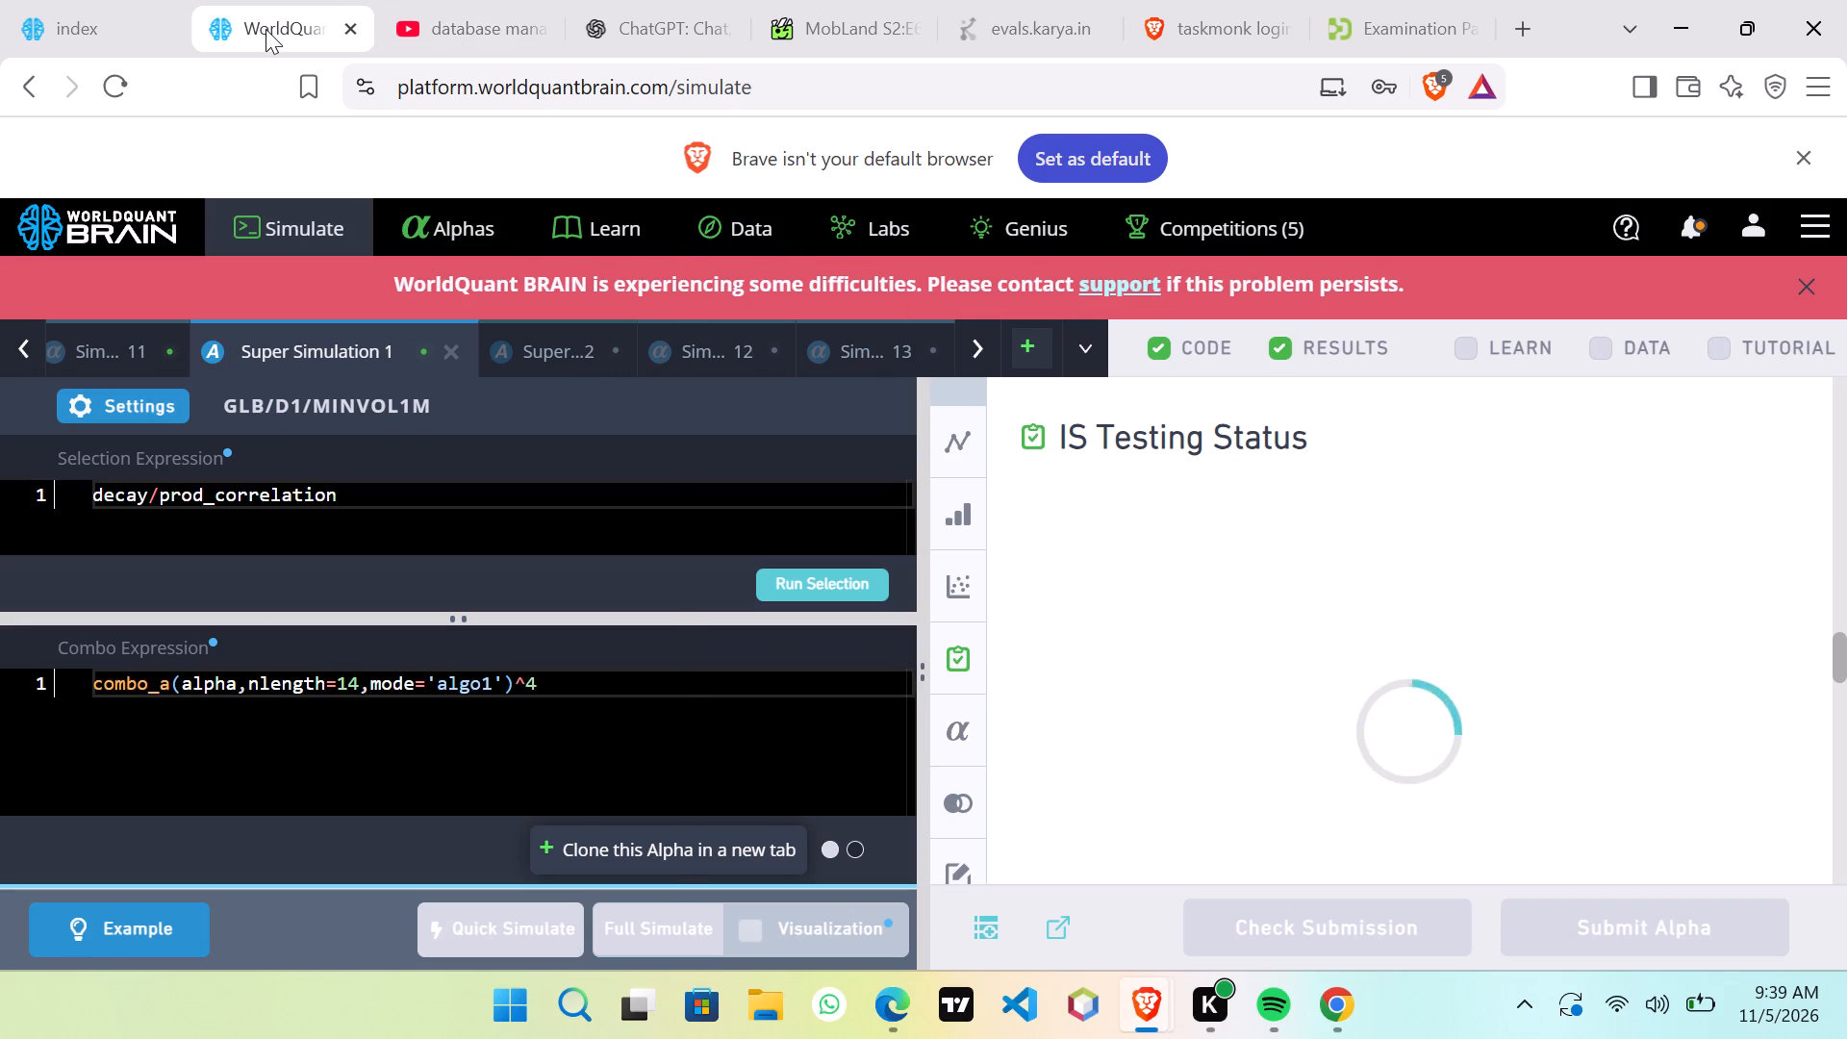
click(427, 297)
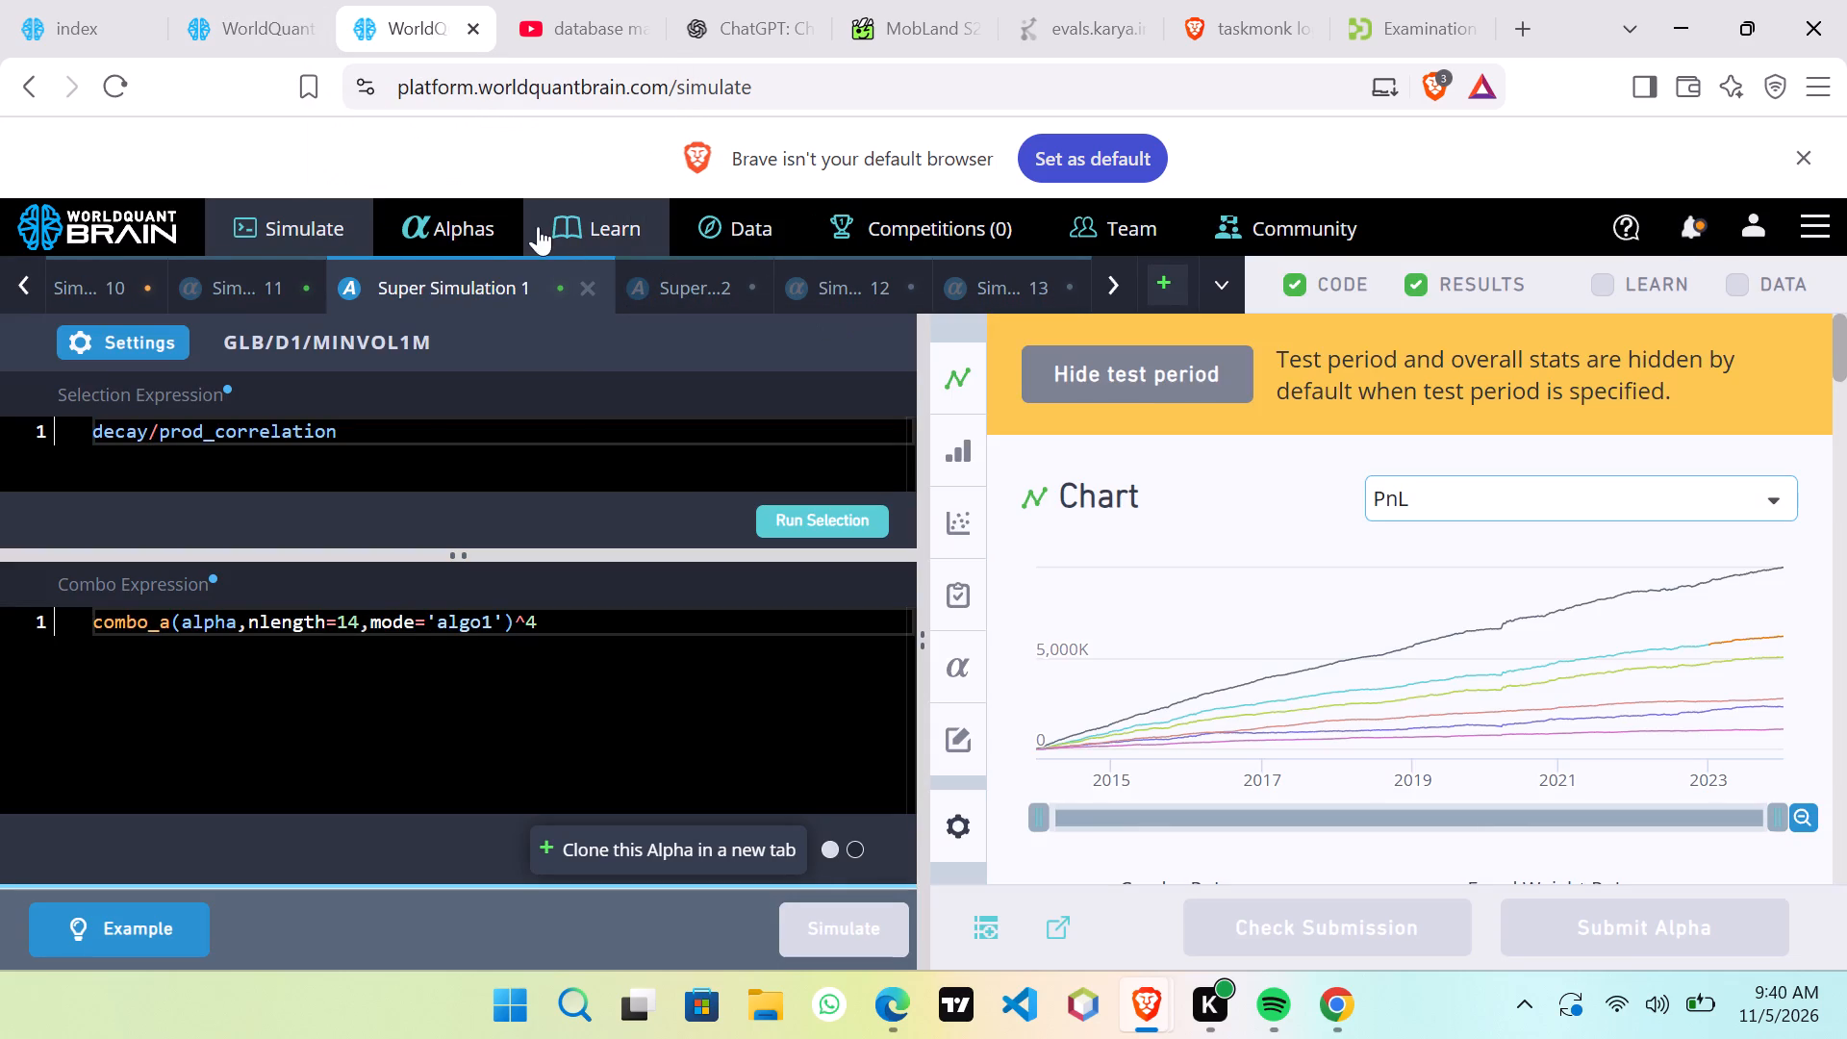
click(485, 223)
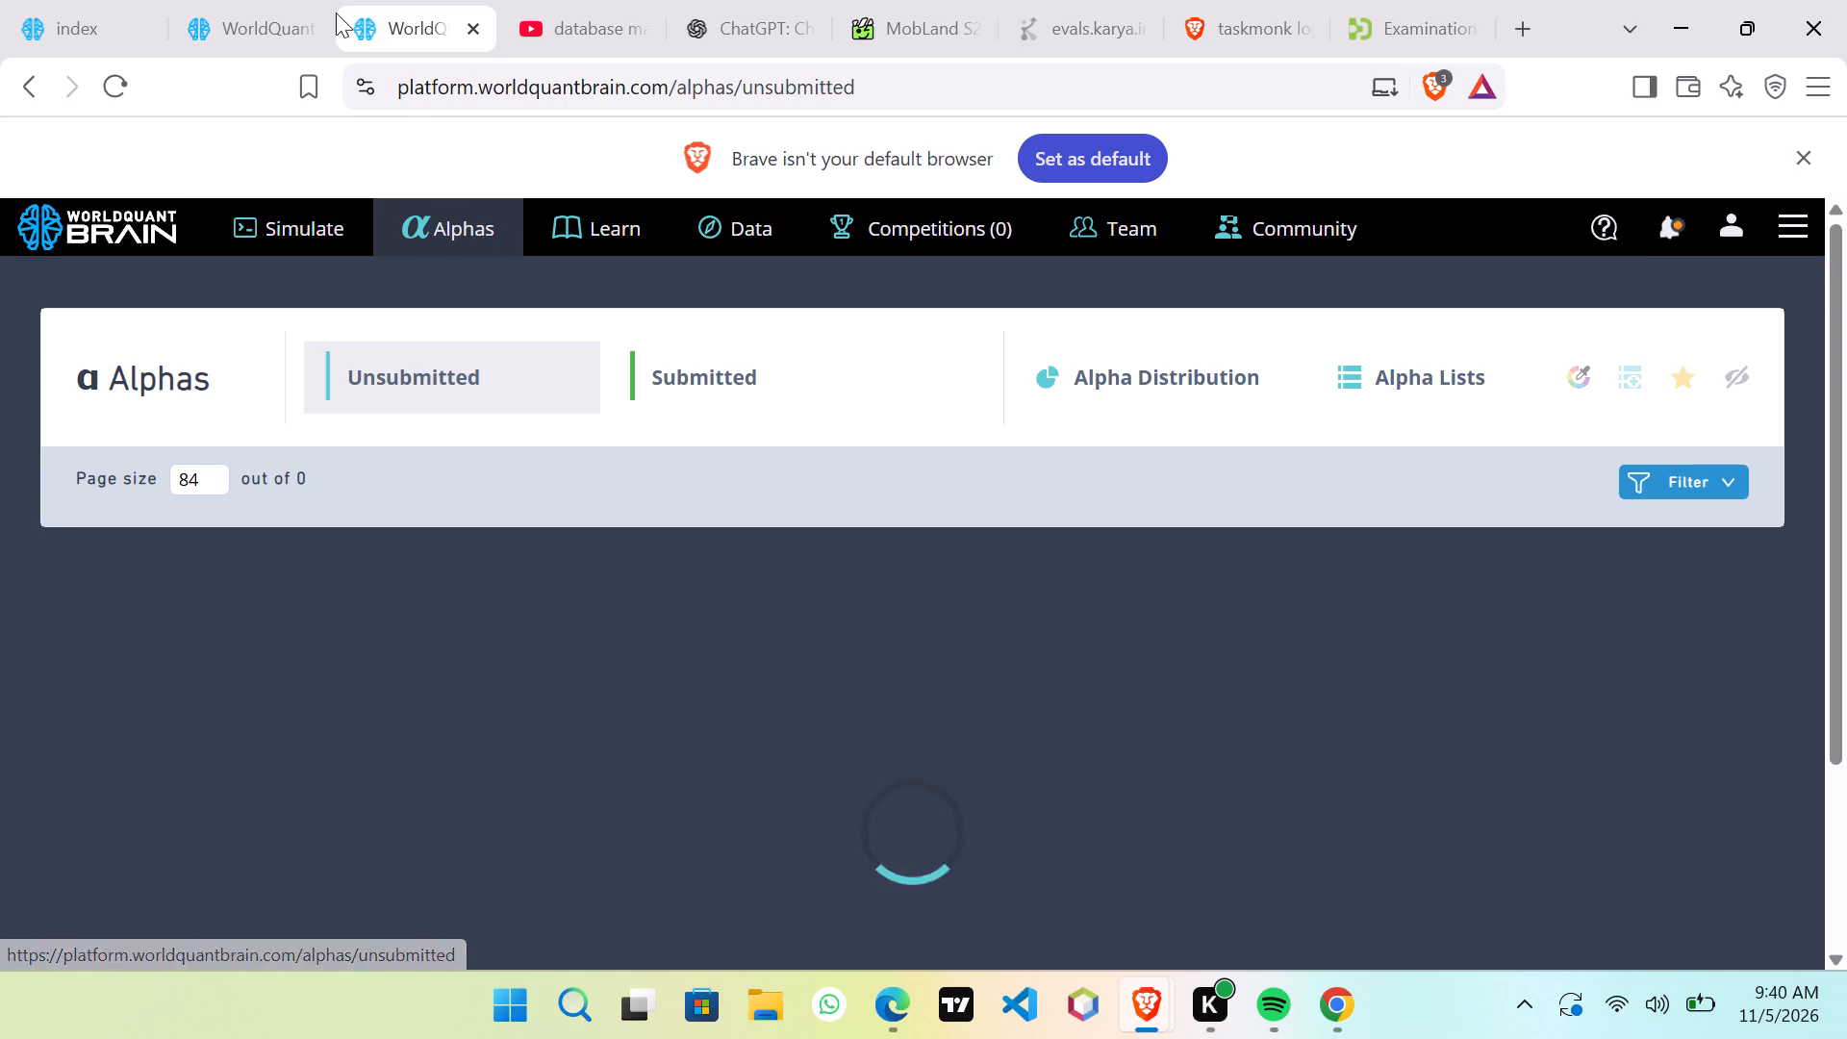
Check the IS Testing Status and nearby result sections of Super Simulation 1 in the original browser tab.
click(238, 11)
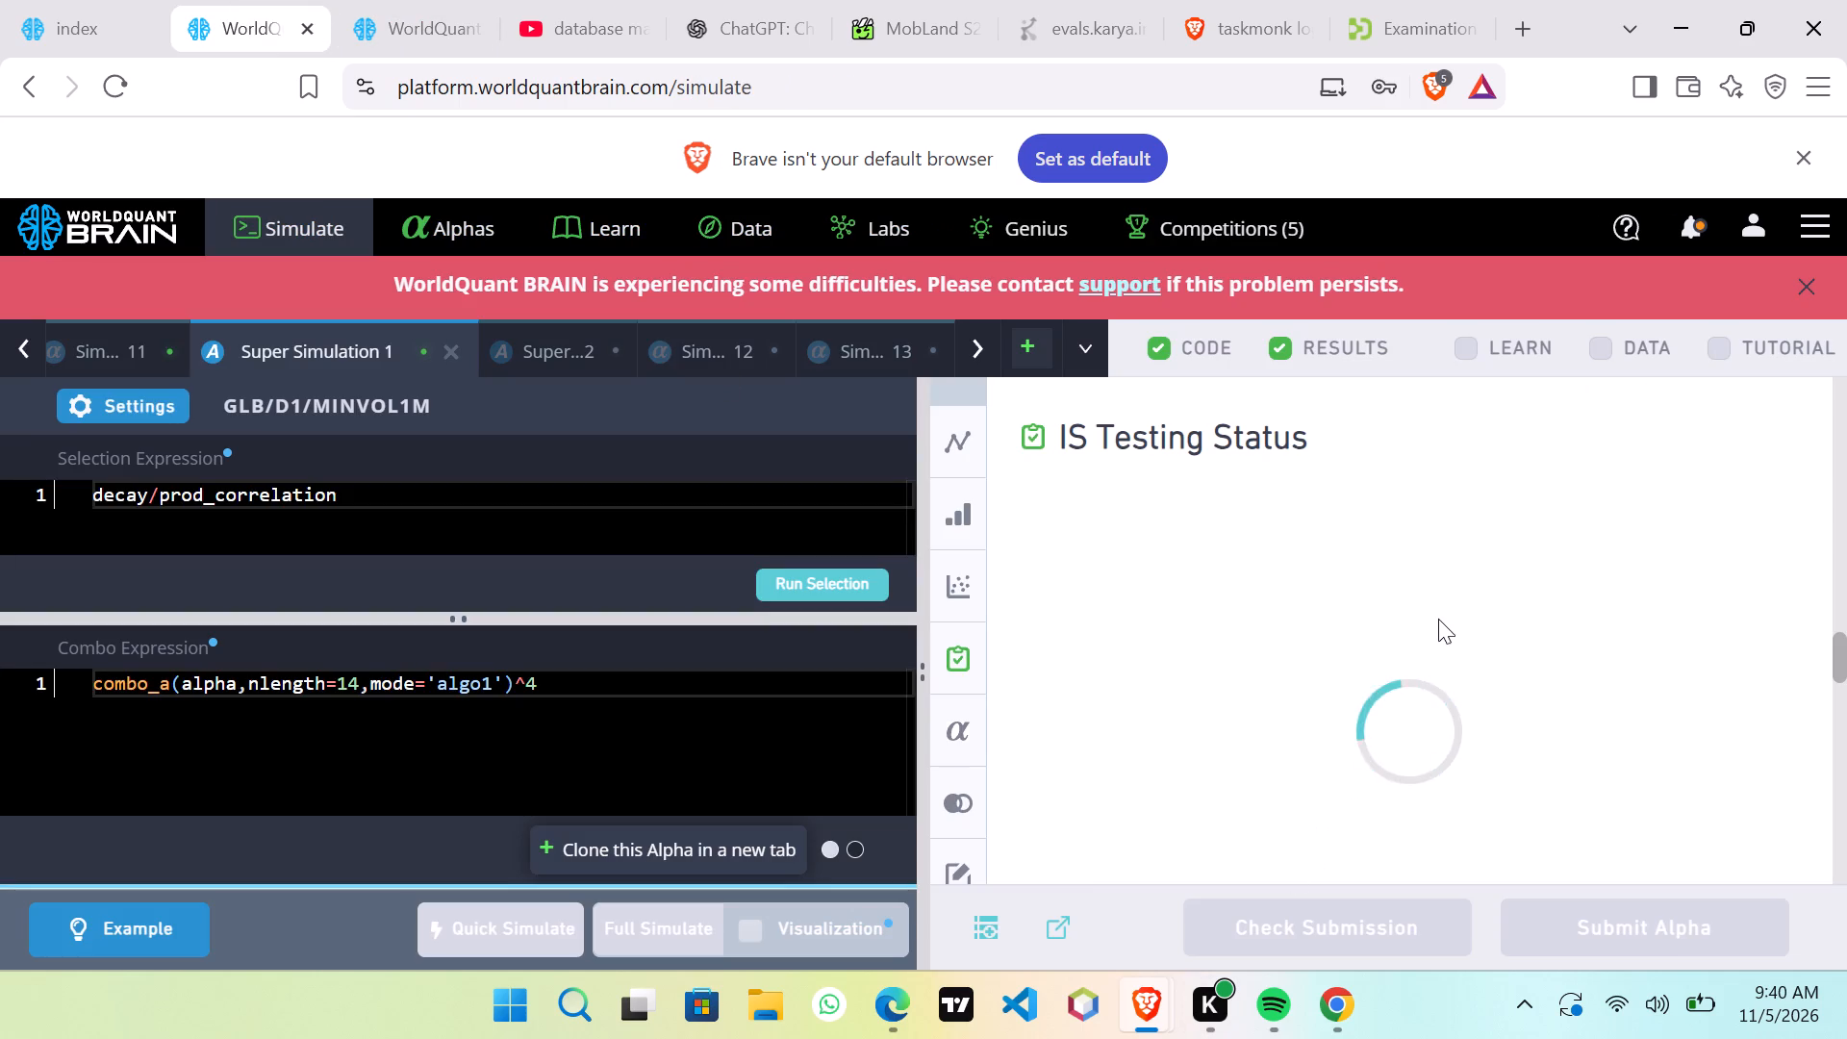
scroll(1438, 619, down, 17)
scroll(1438, 620, up, 1)
scroll(1438, 621, down, 2)
scroll(1438, 660, up, 4)
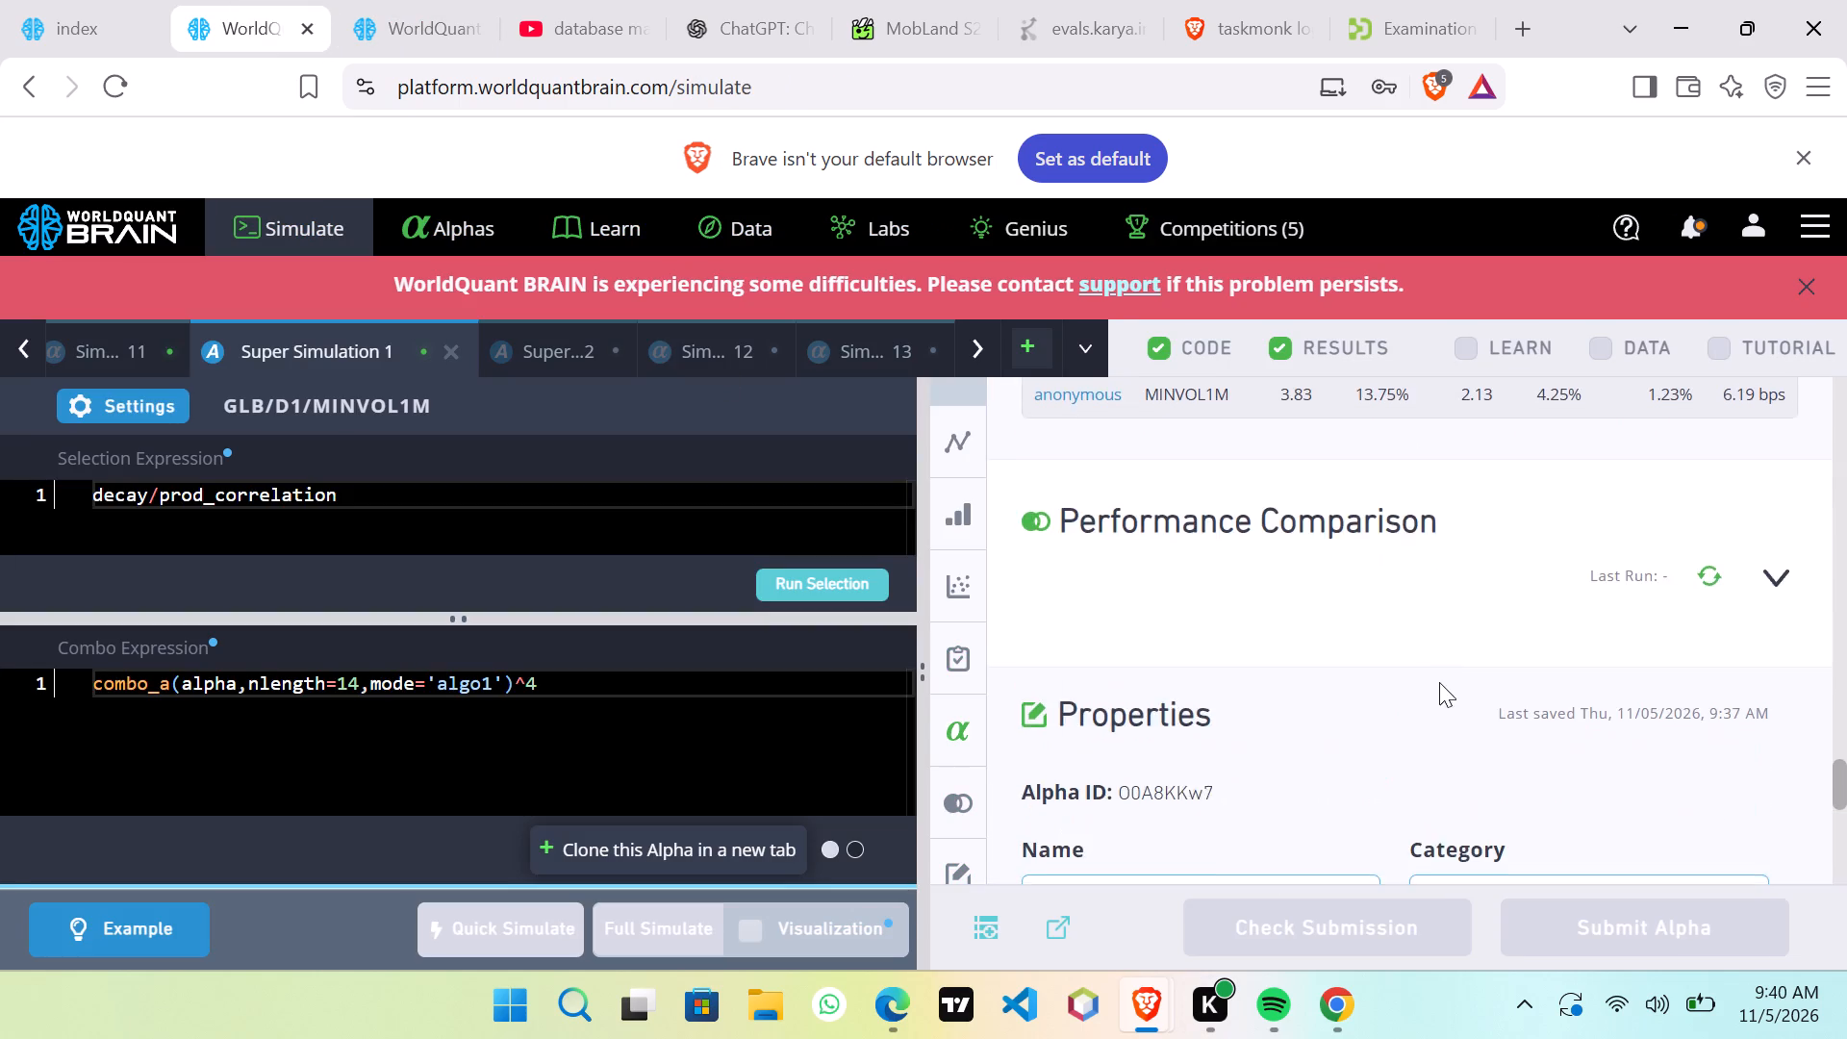
scroll(1439, 682, up, 2)
scroll(1439, 682, down, 1)
scroll(1439, 682, up, 5)
Return to the unsubmitted Alphas list in the duplicated browser tab.
click(432, 21)
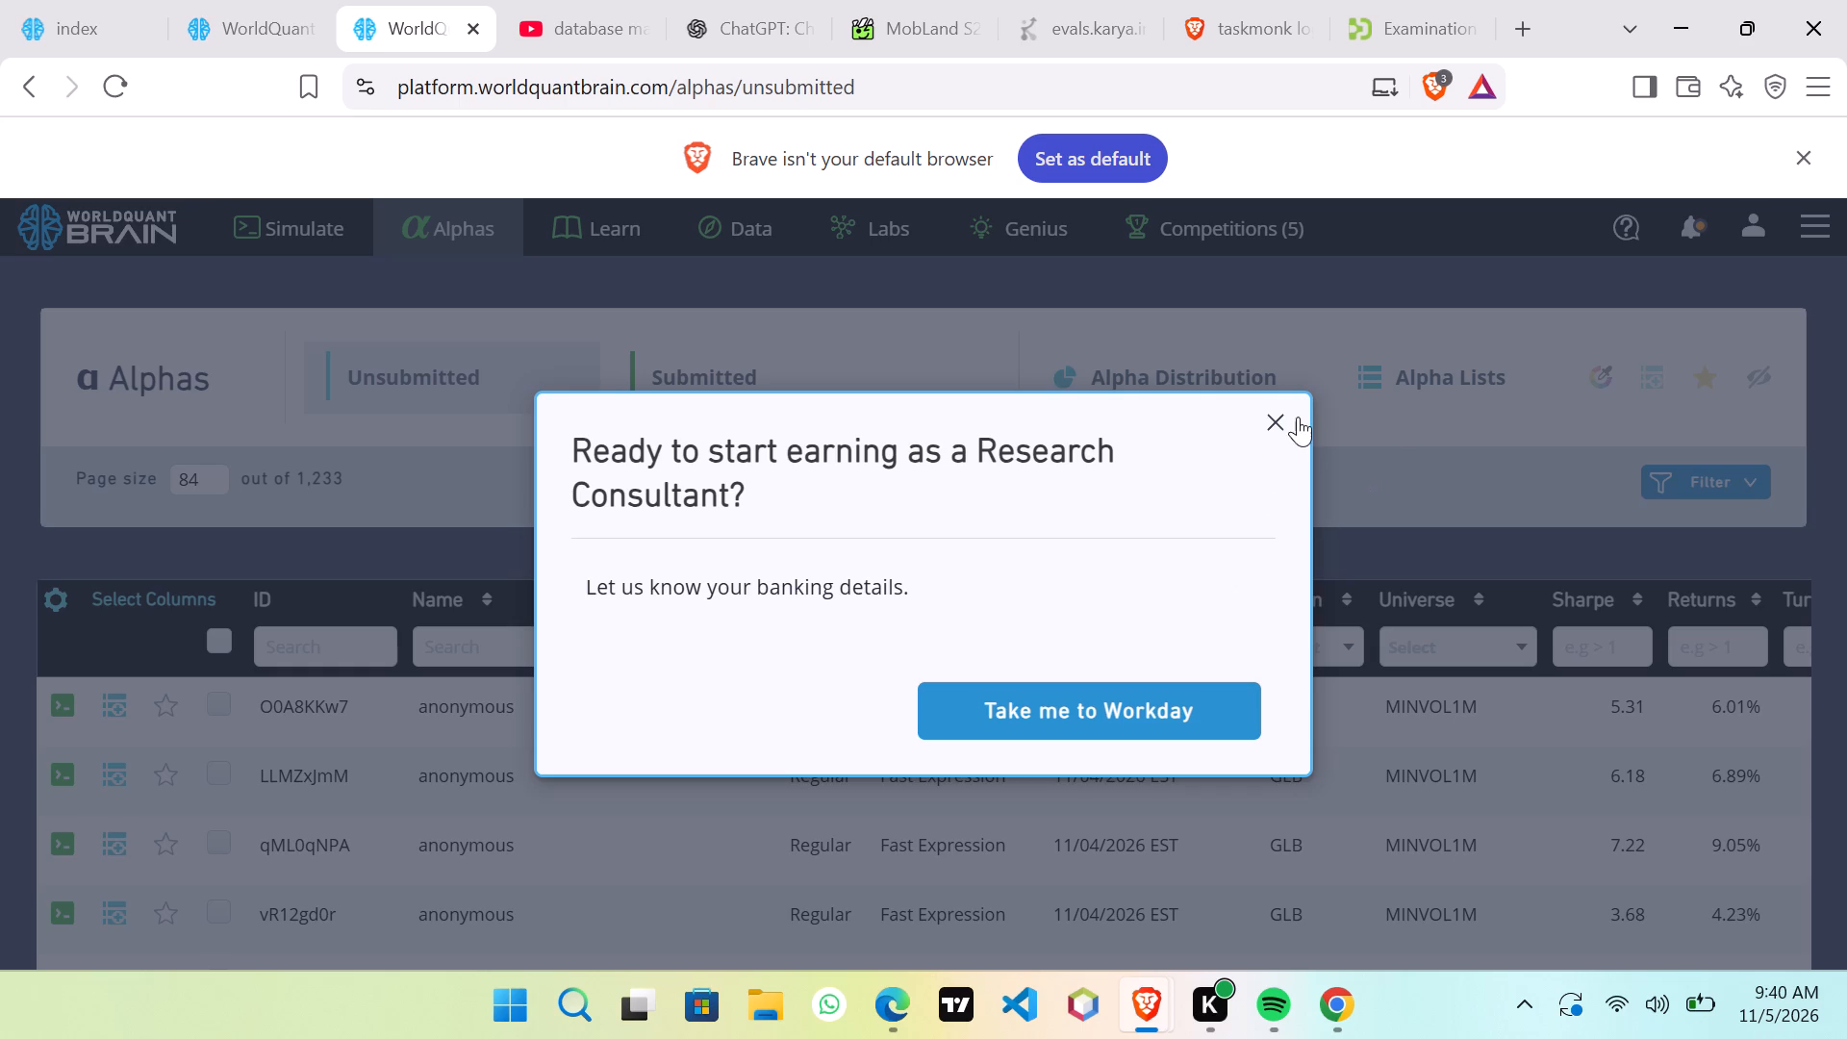
Dismiss the Research Consultant prompt, then open the submitted Alphas list and look through its first page.
click(1285, 420)
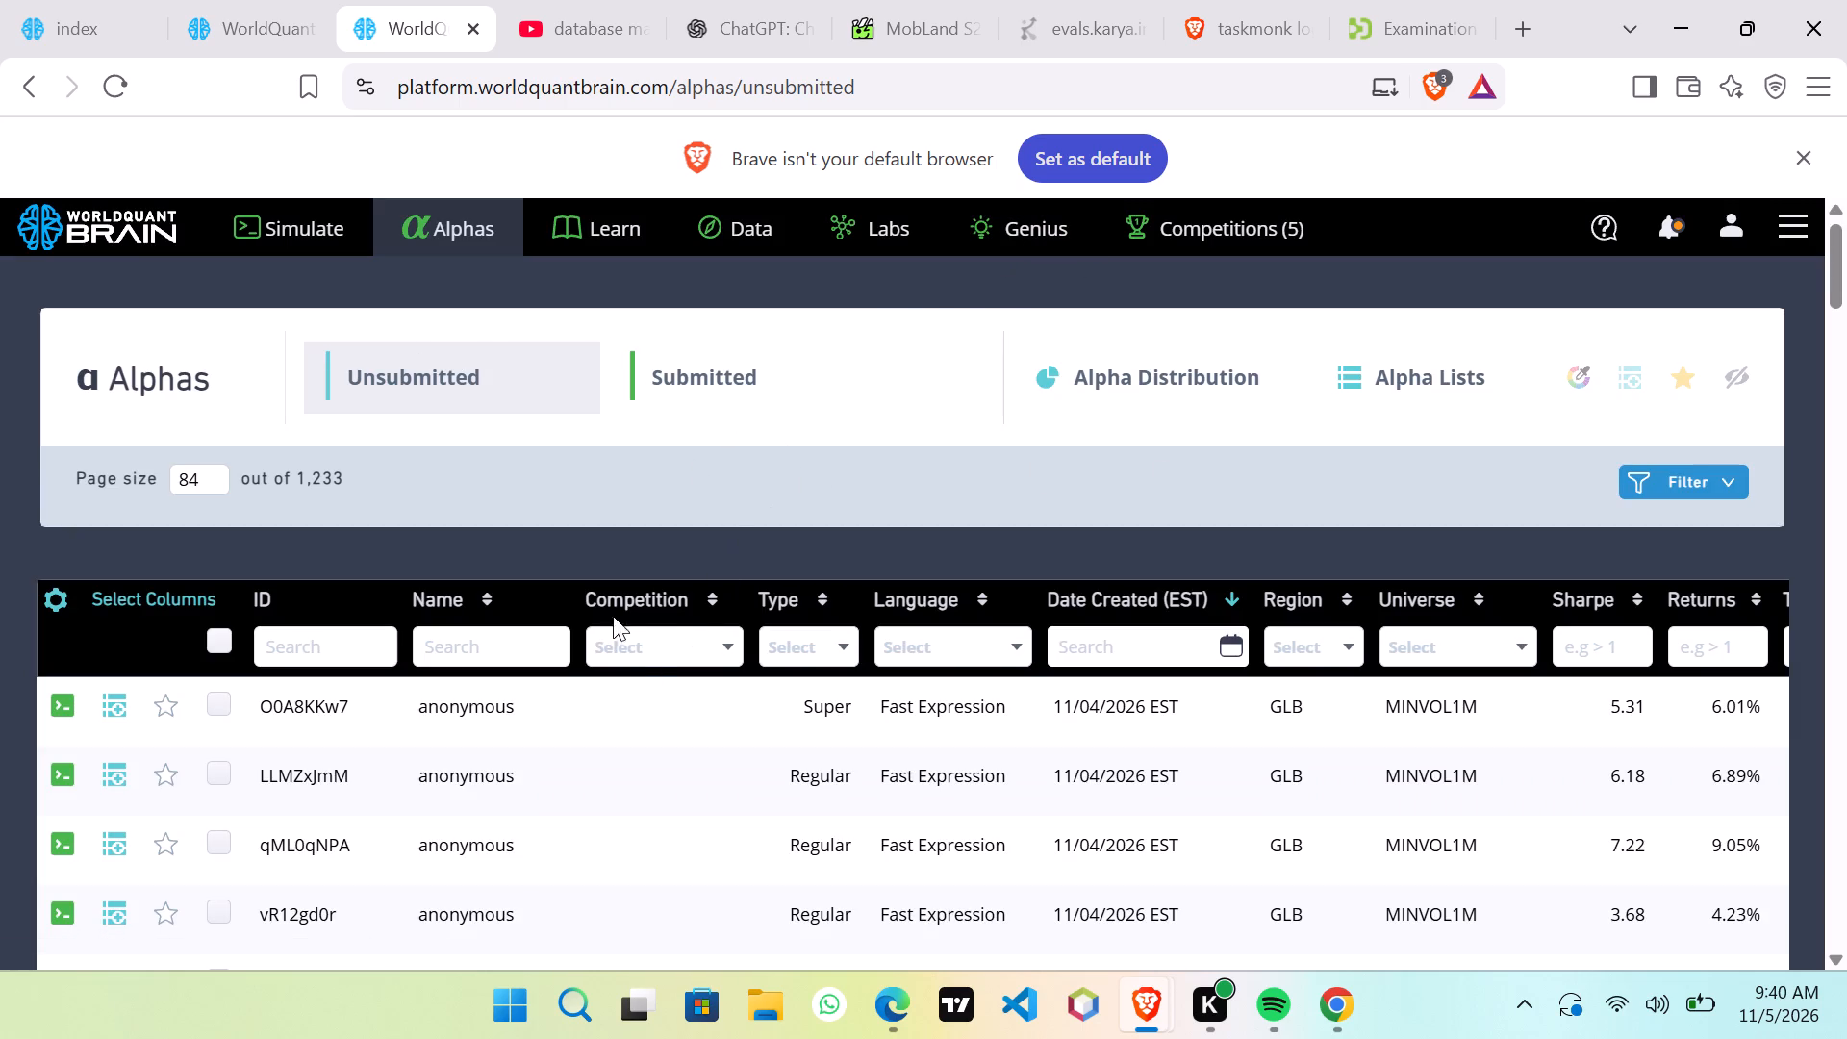
click(715, 393)
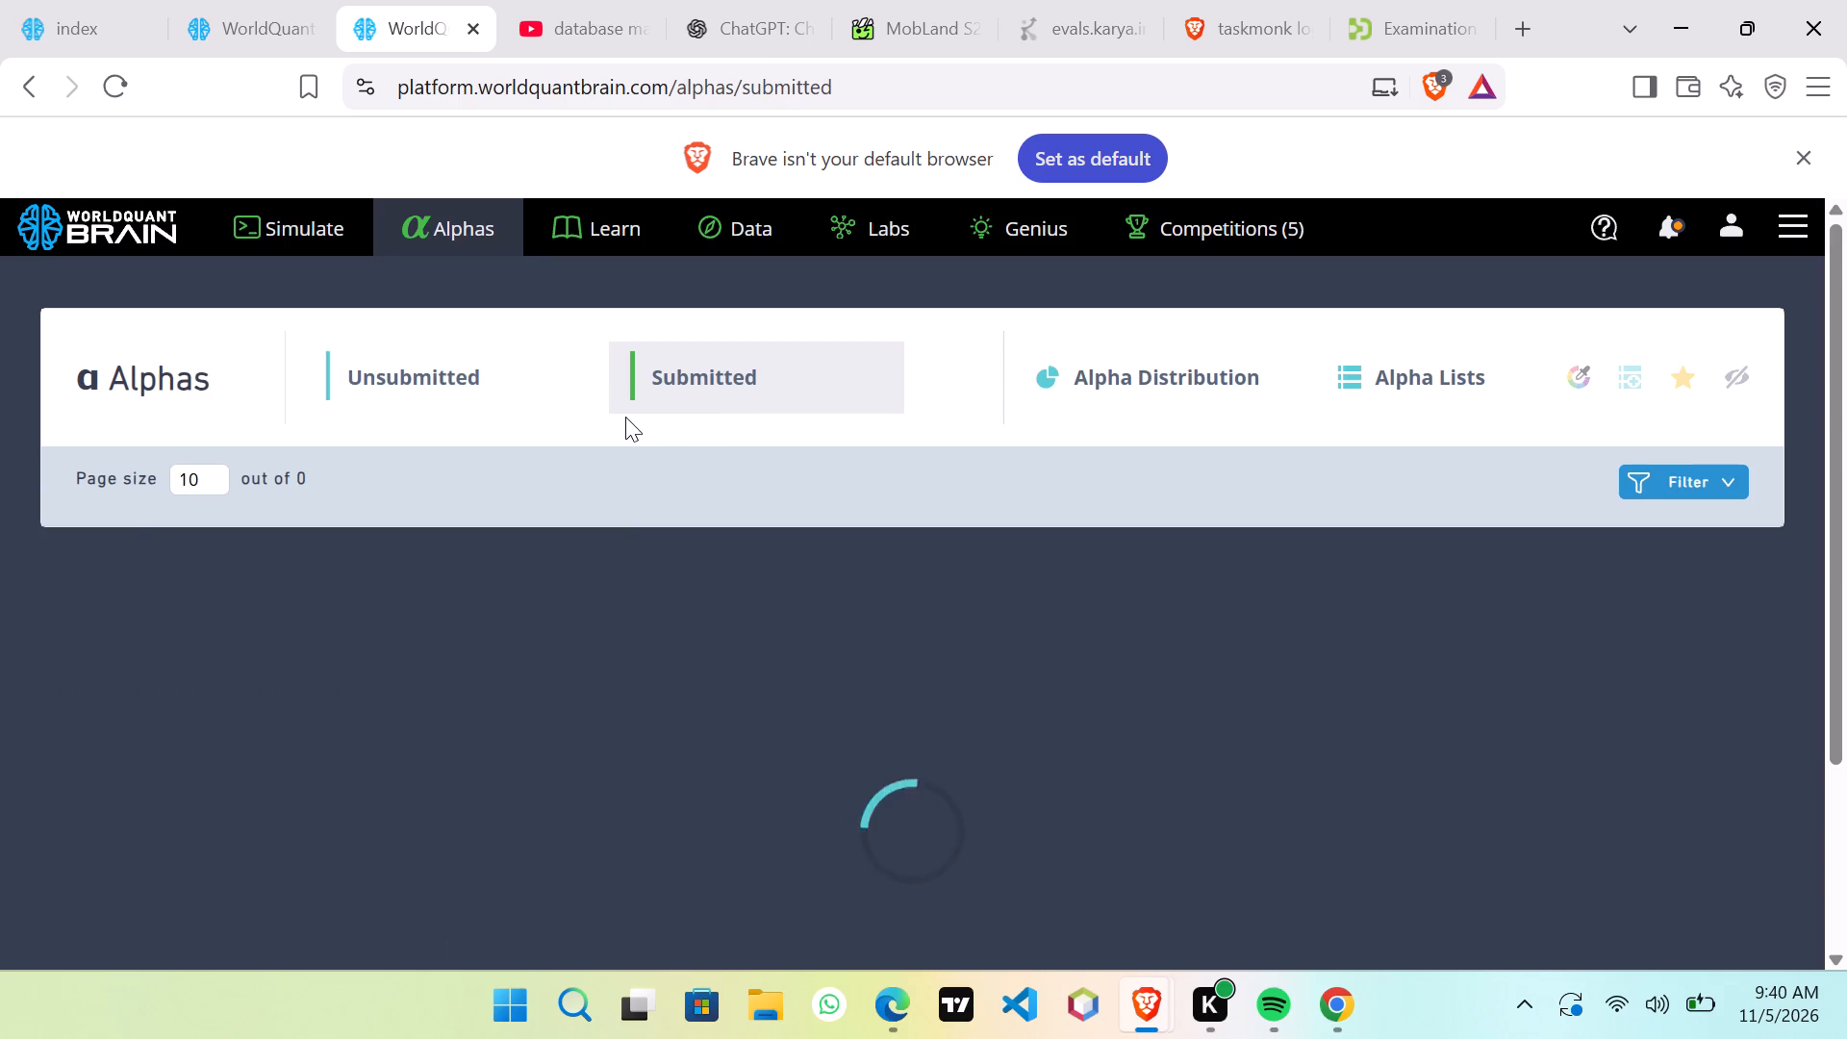
scroll(890, 606, down, 3)
scroll(900, 612, up, 1)
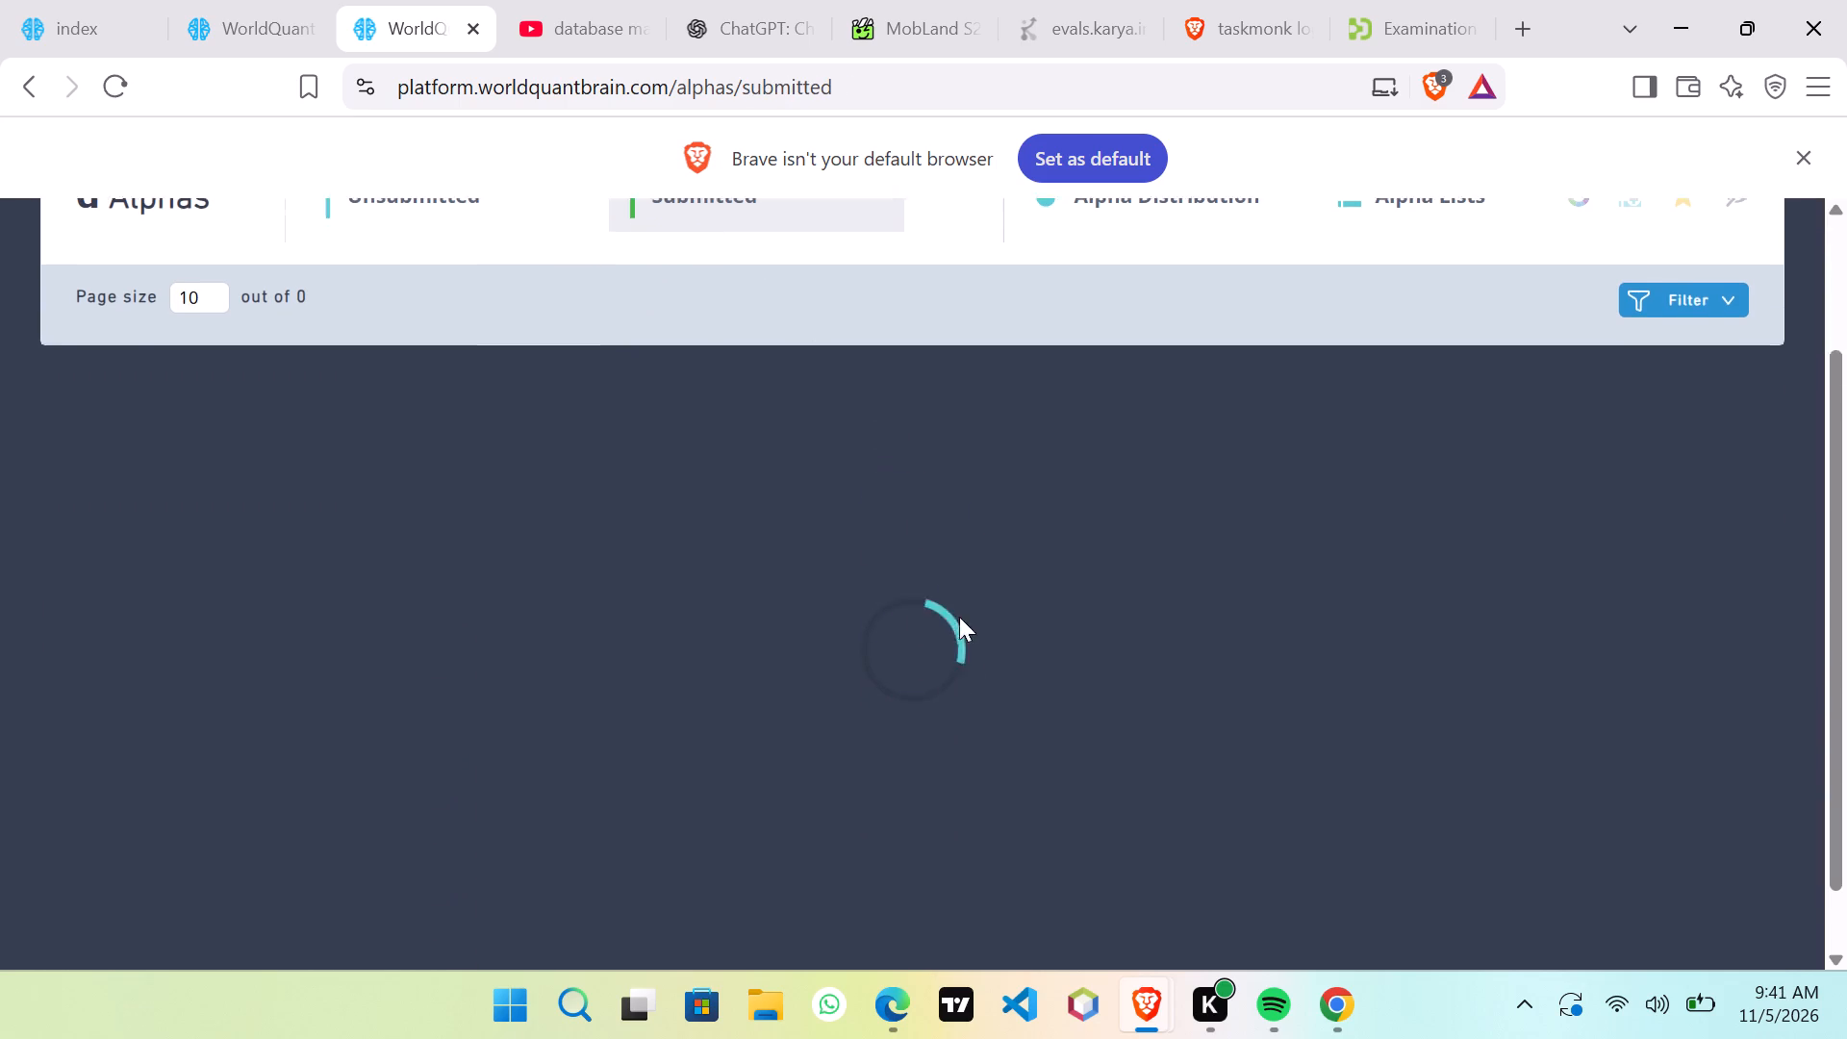
scroll(991, 642, down, 1)
scroll(998, 646, up, 1)
scroll(1002, 650, down, 1)
scroll(1005, 652, up, 1)
scroll(1008, 653, down, 8)
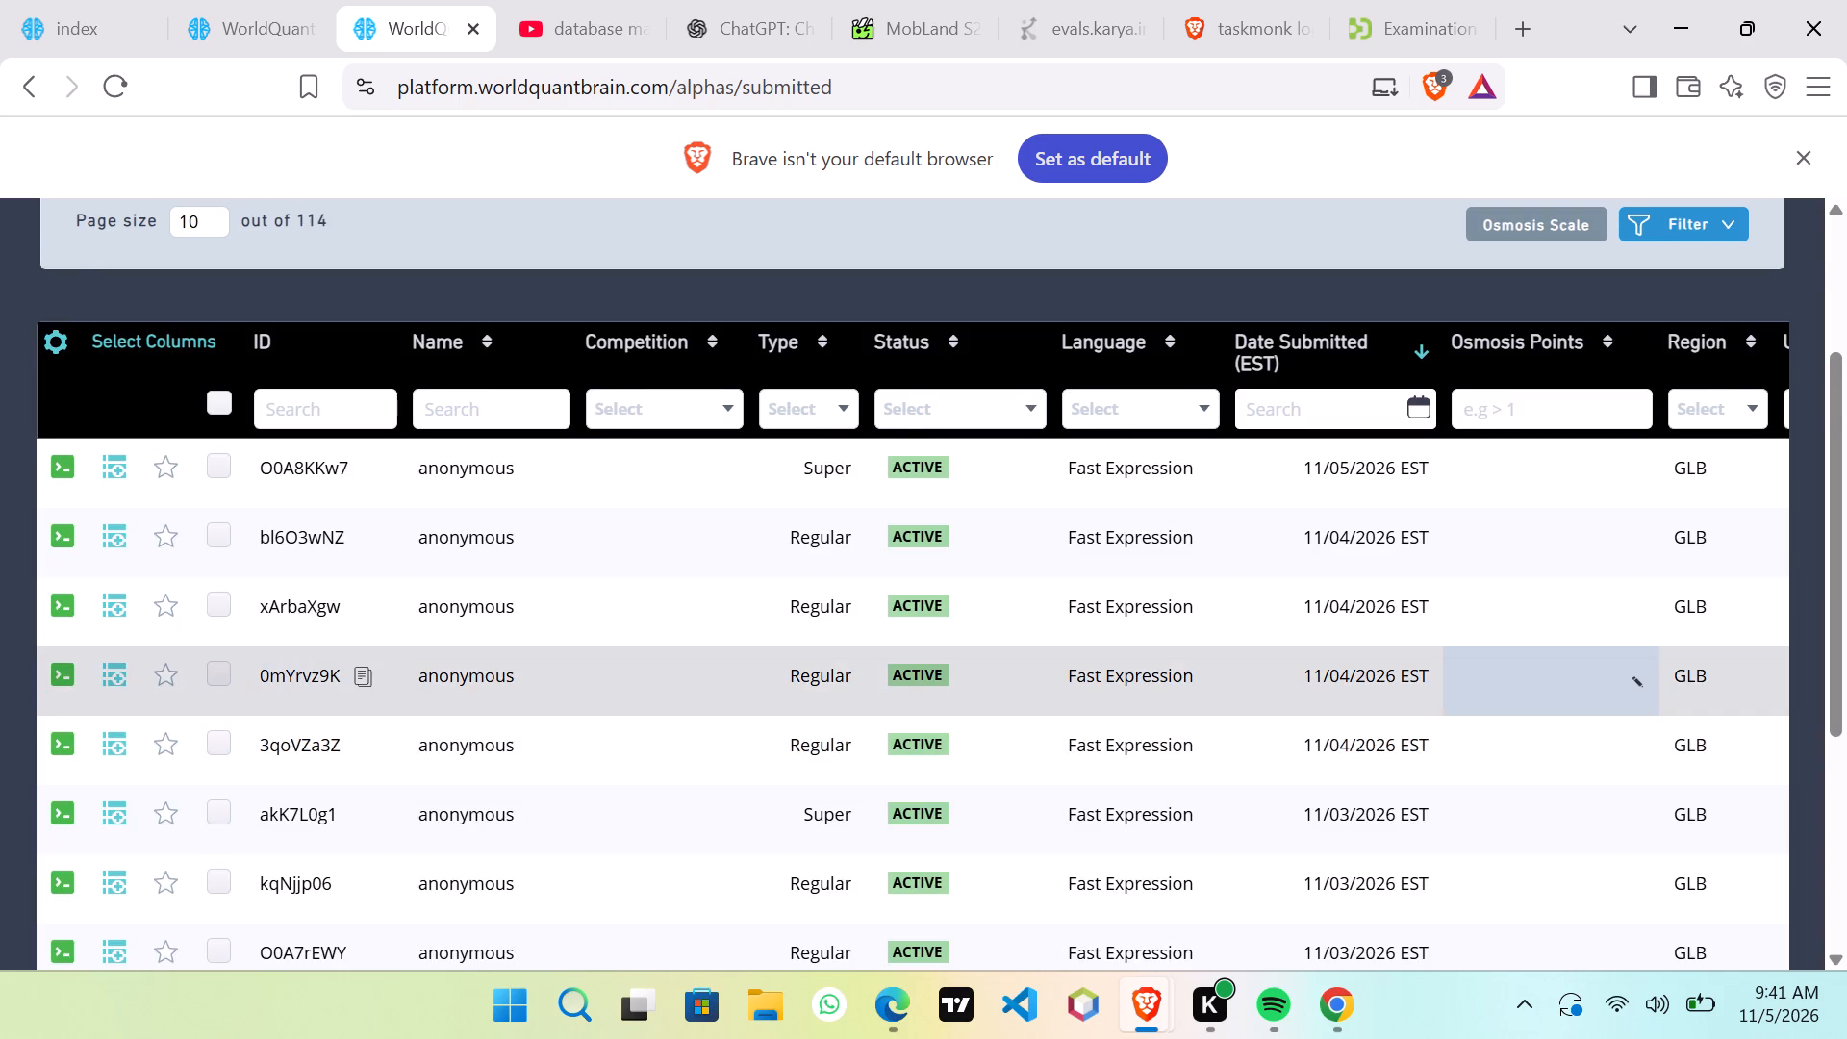
scroll(1608, 708, down, 9)
Copy the full code expression of submitted Alpha ZY08dZA1 from page 11 of the list.
click(1702, 773)
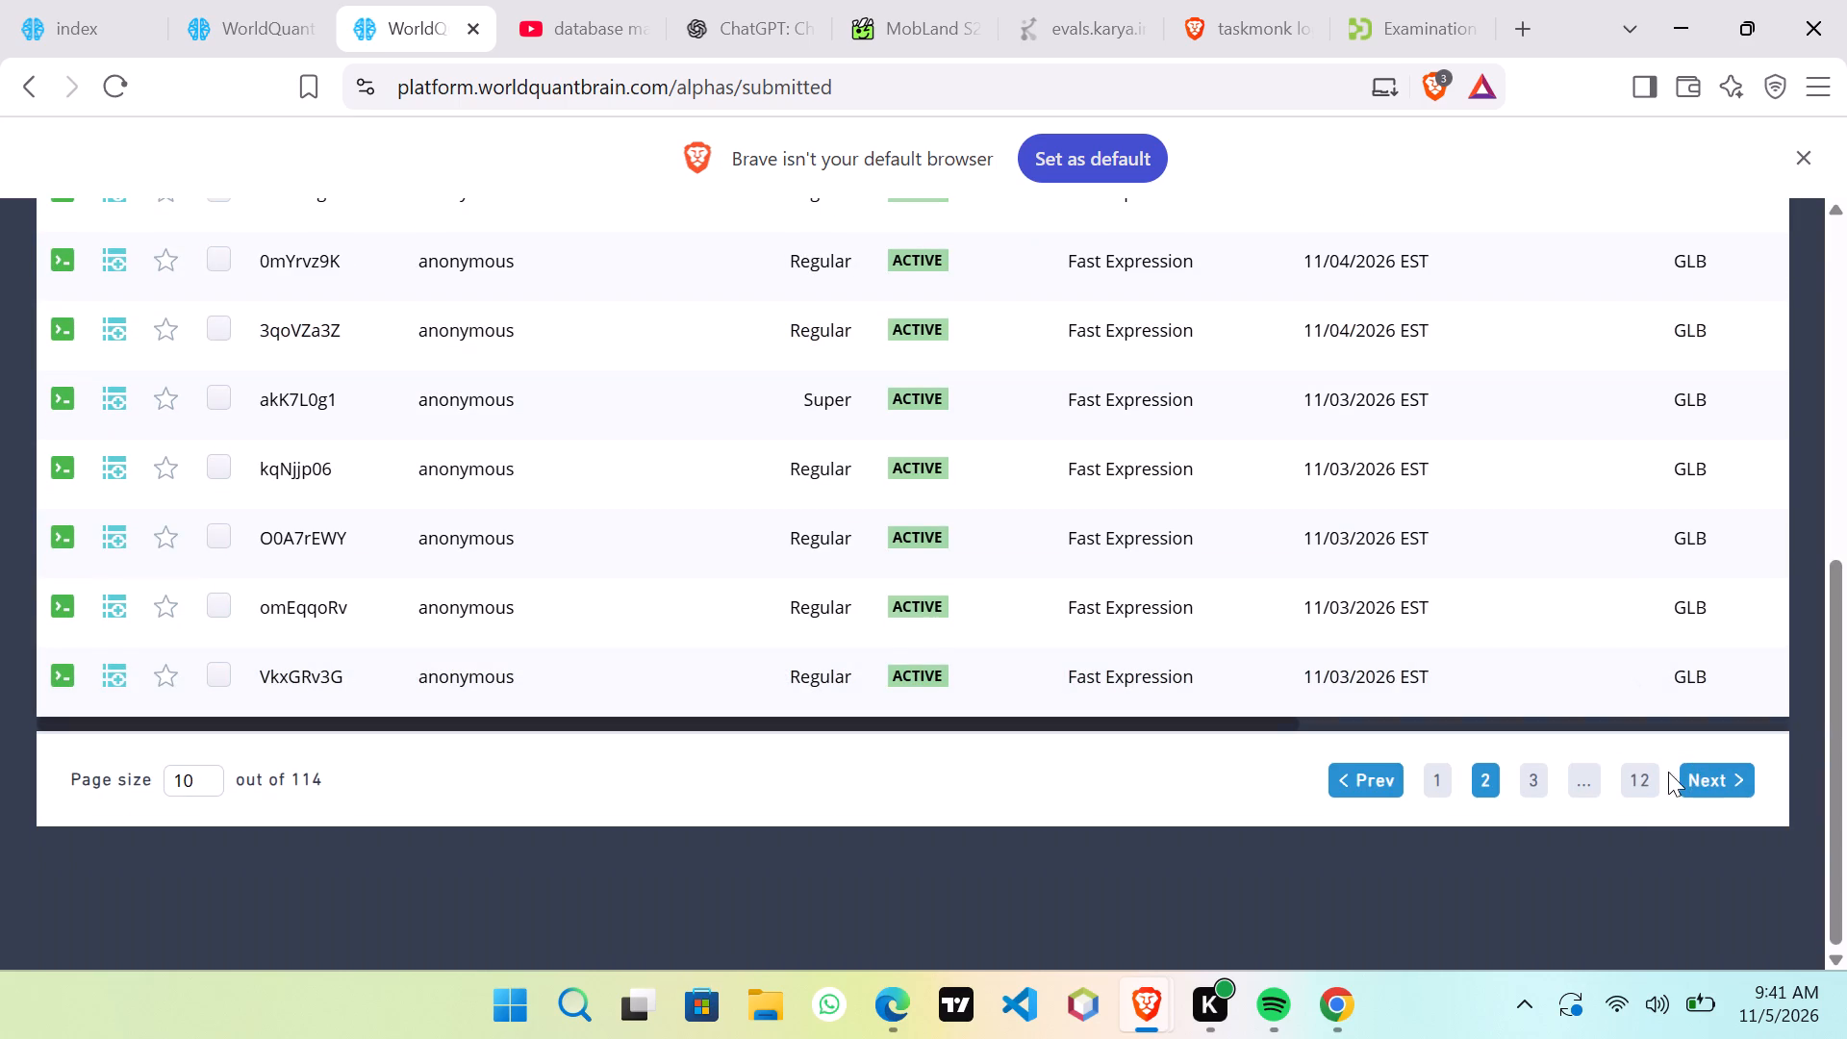
click(1628, 781)
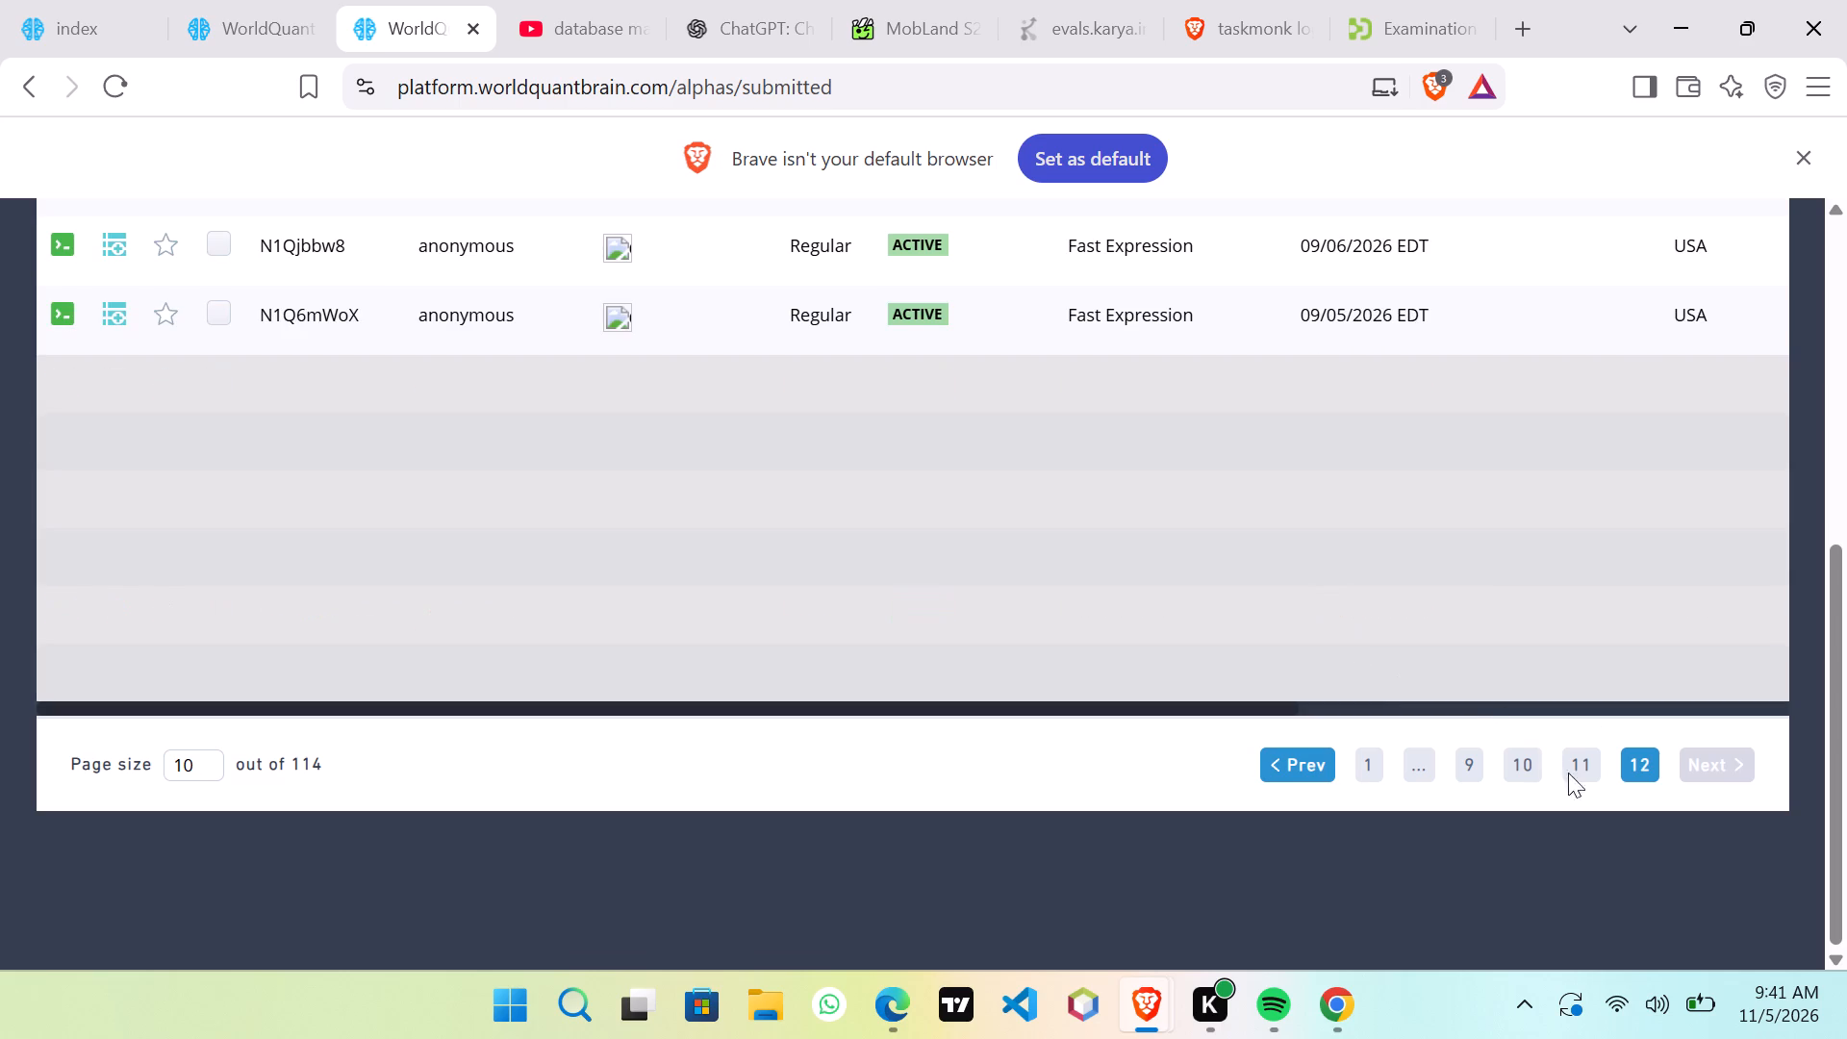
click(1566, 765)
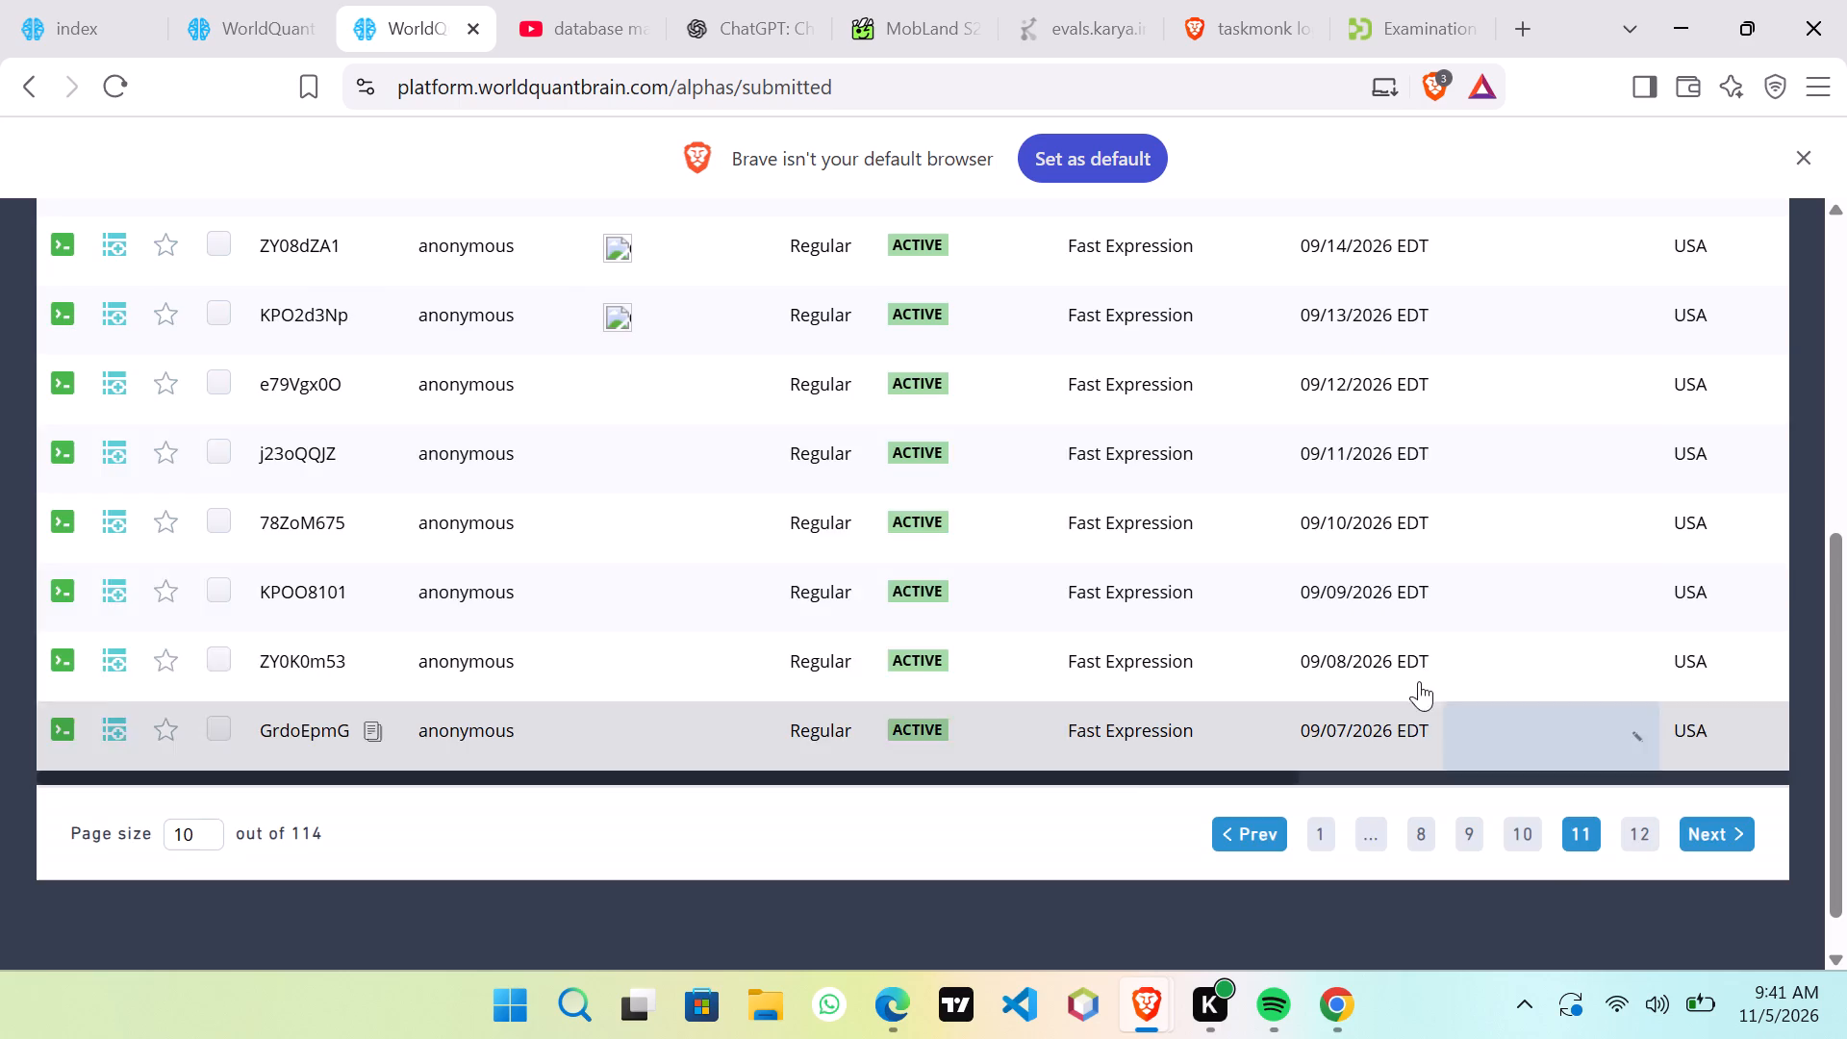
click(660, 263)
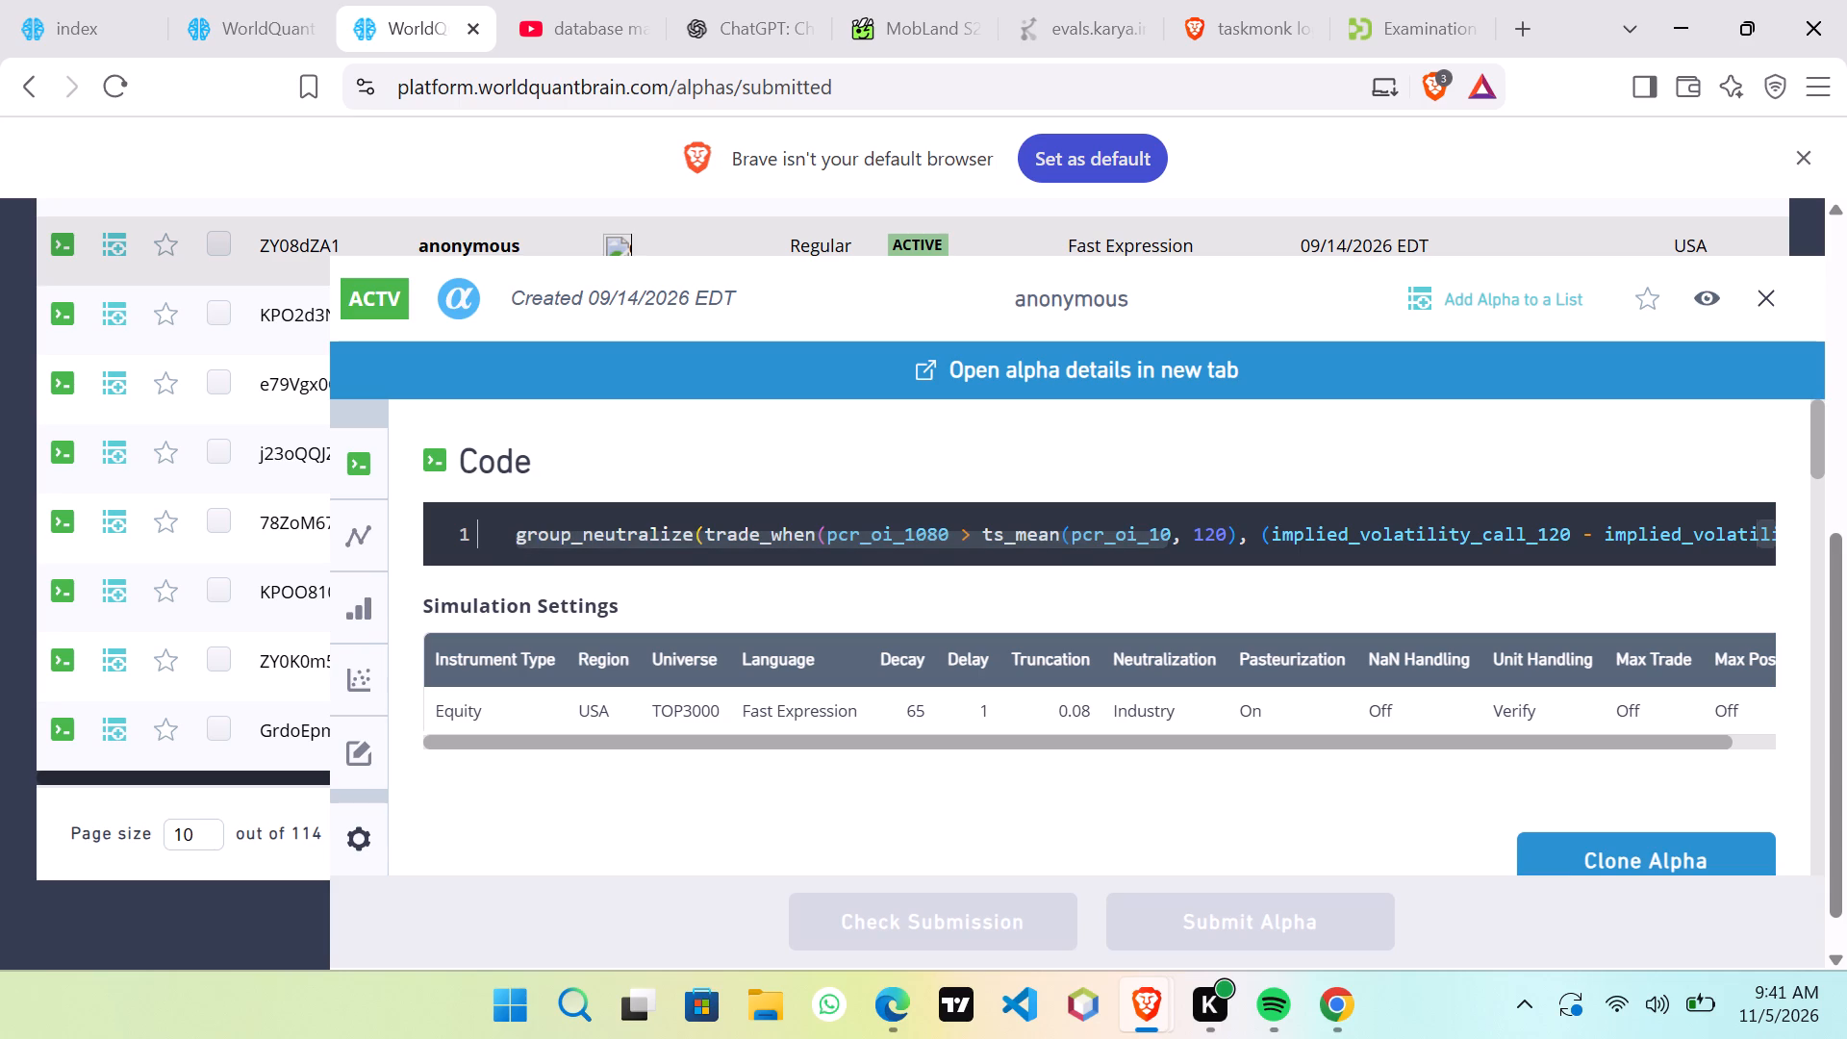
drag(519, 526, 616, 591)
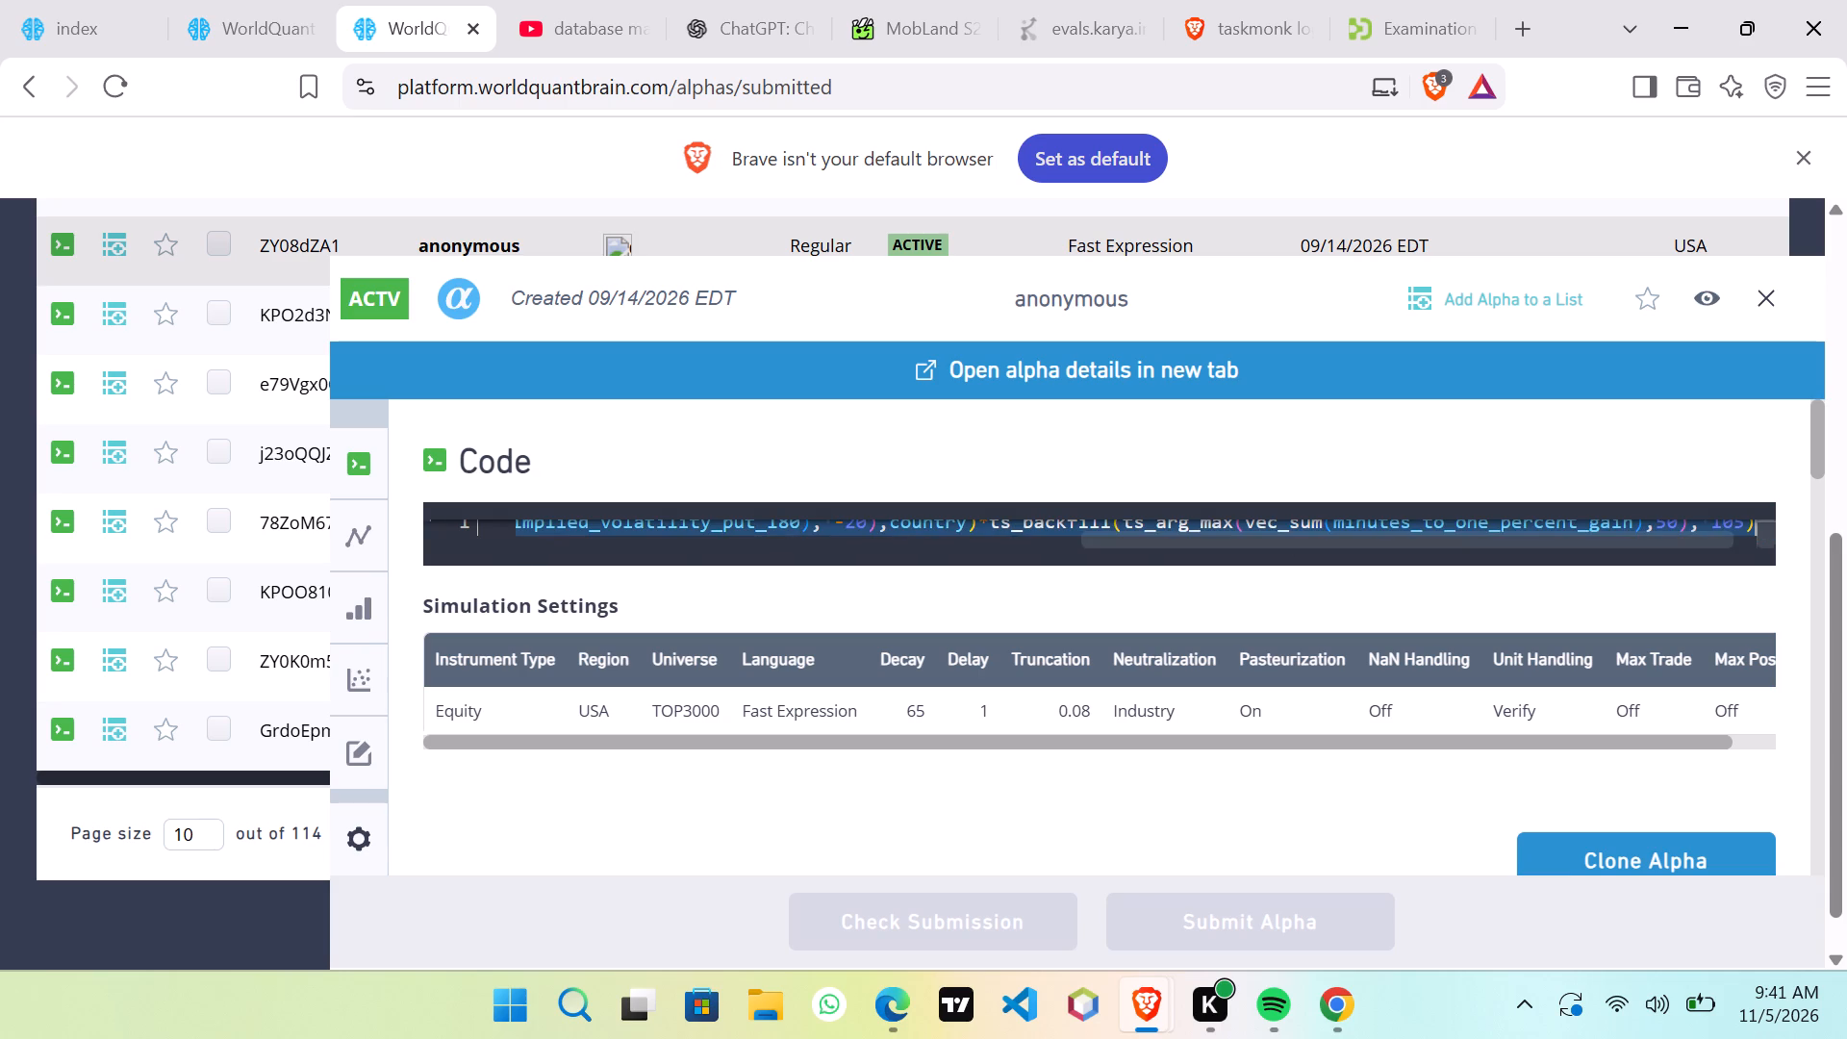
drag(616, 591, 1760, 542)
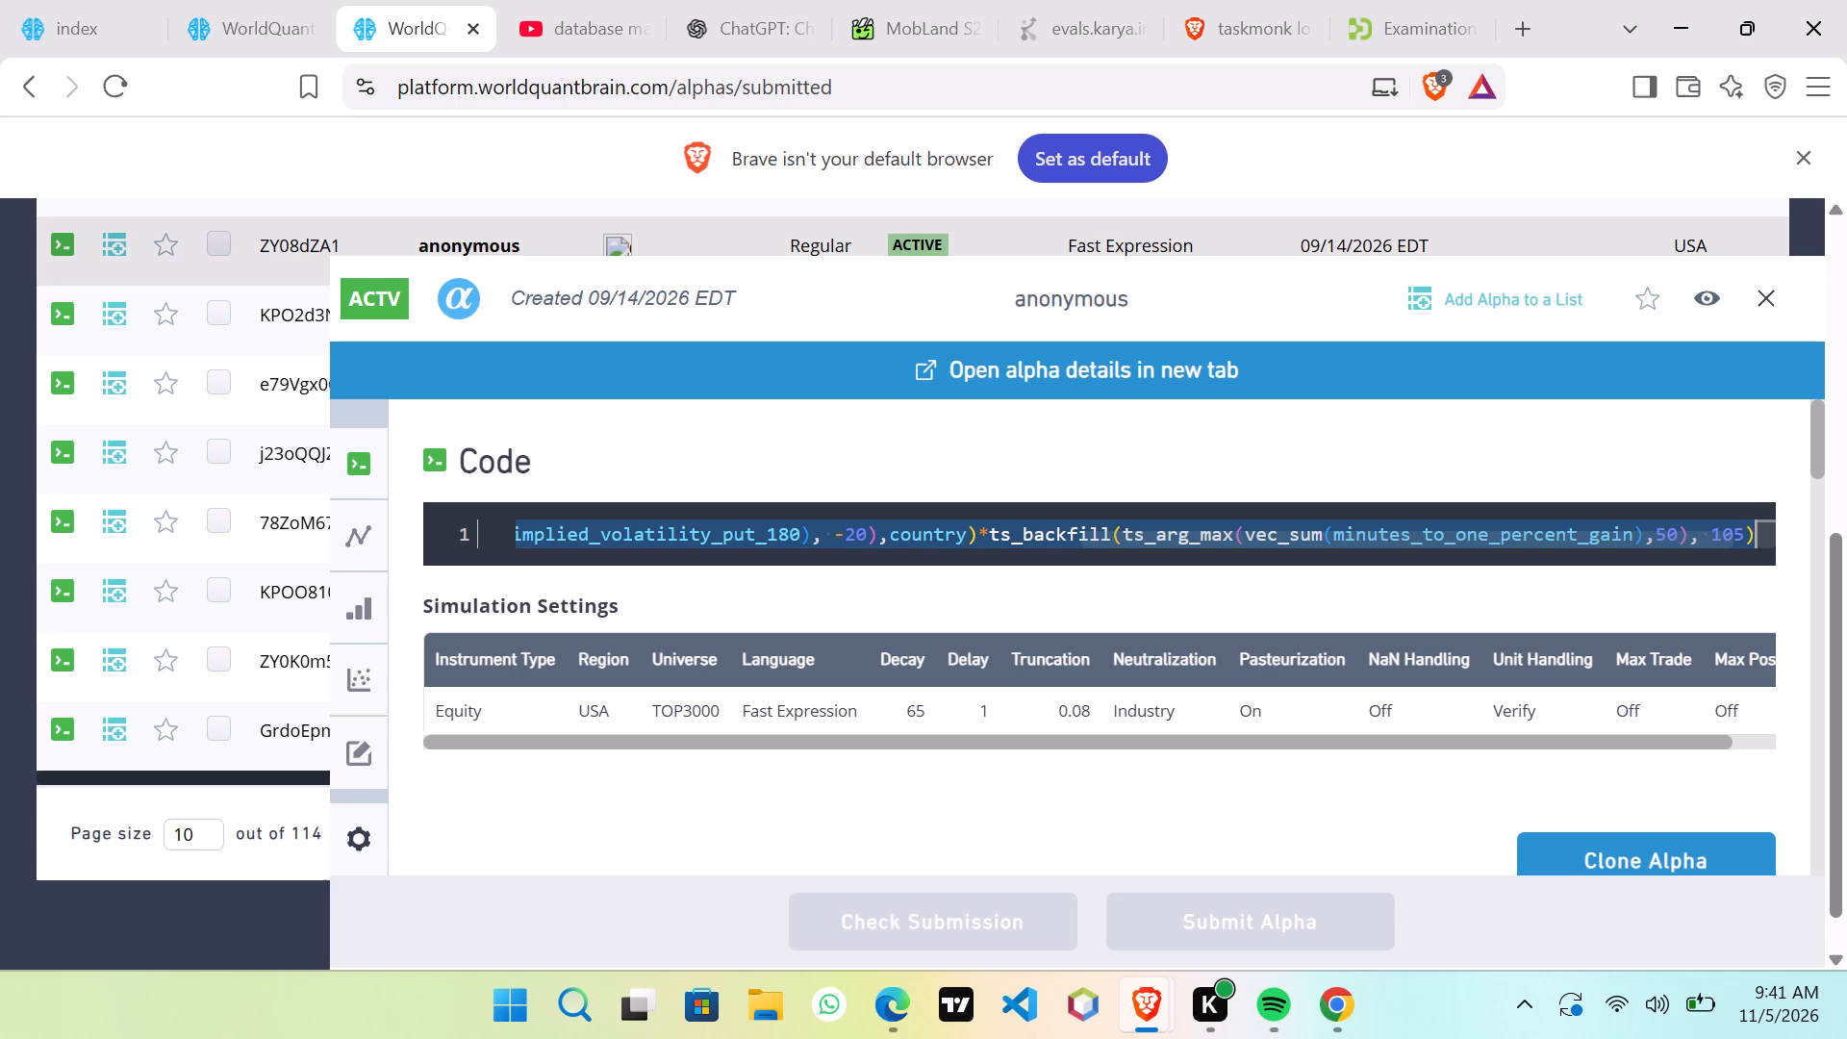
drag(1760, 542, 1761, 542)
right_click(1631, 524)
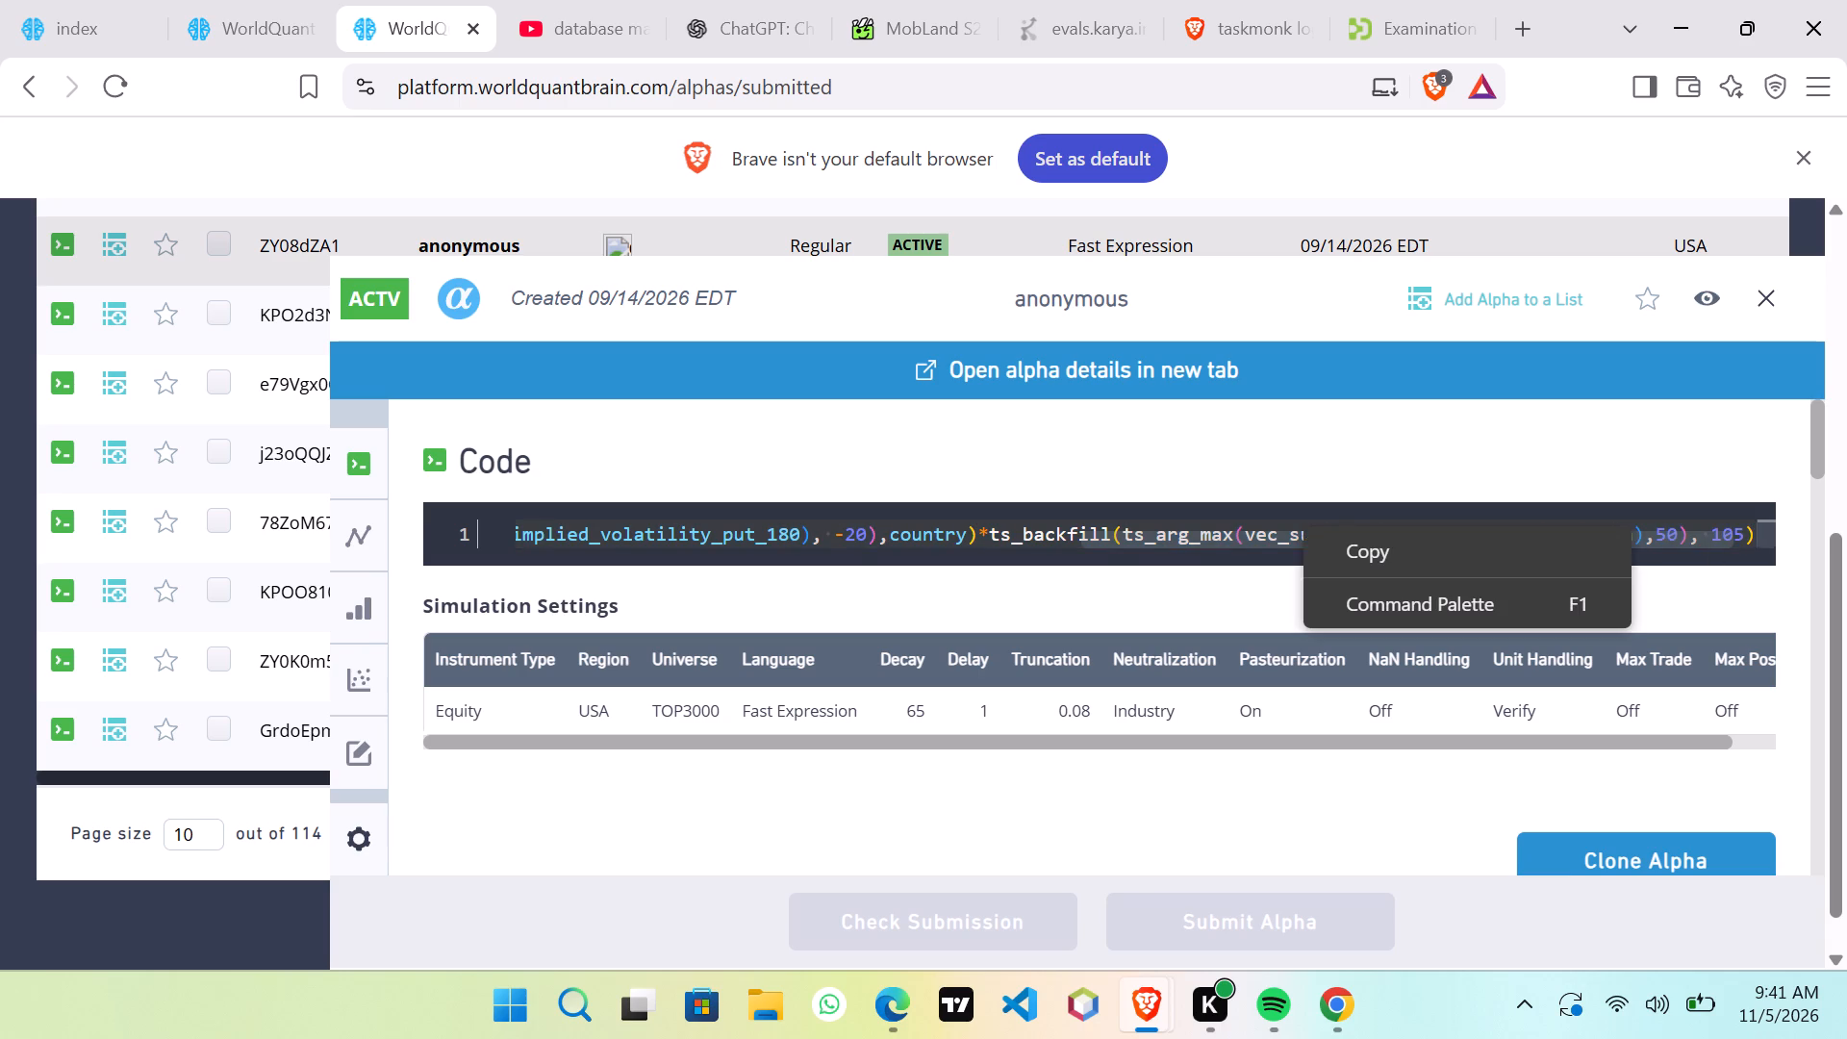
click(1529, 553)
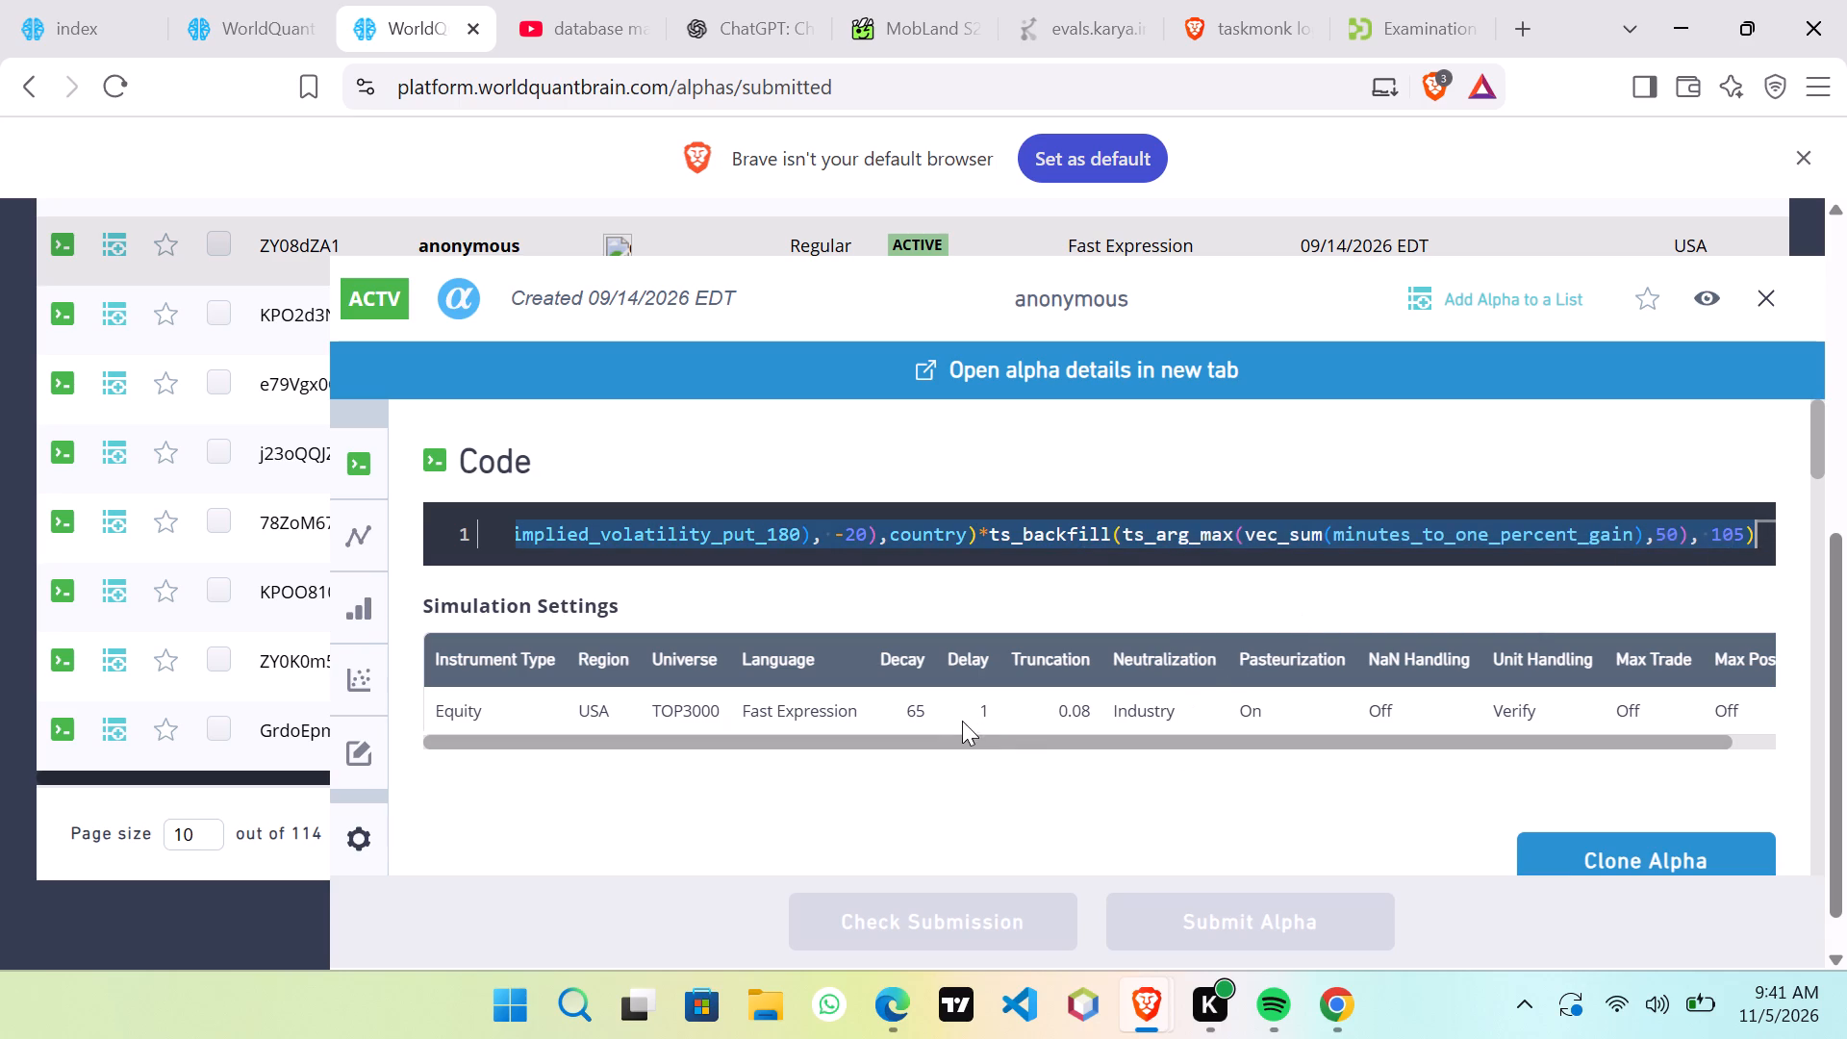
Switch to Chrome and paste the copied Alpha expression into the empty Simulation 1 editor.
click(1346, 1020)
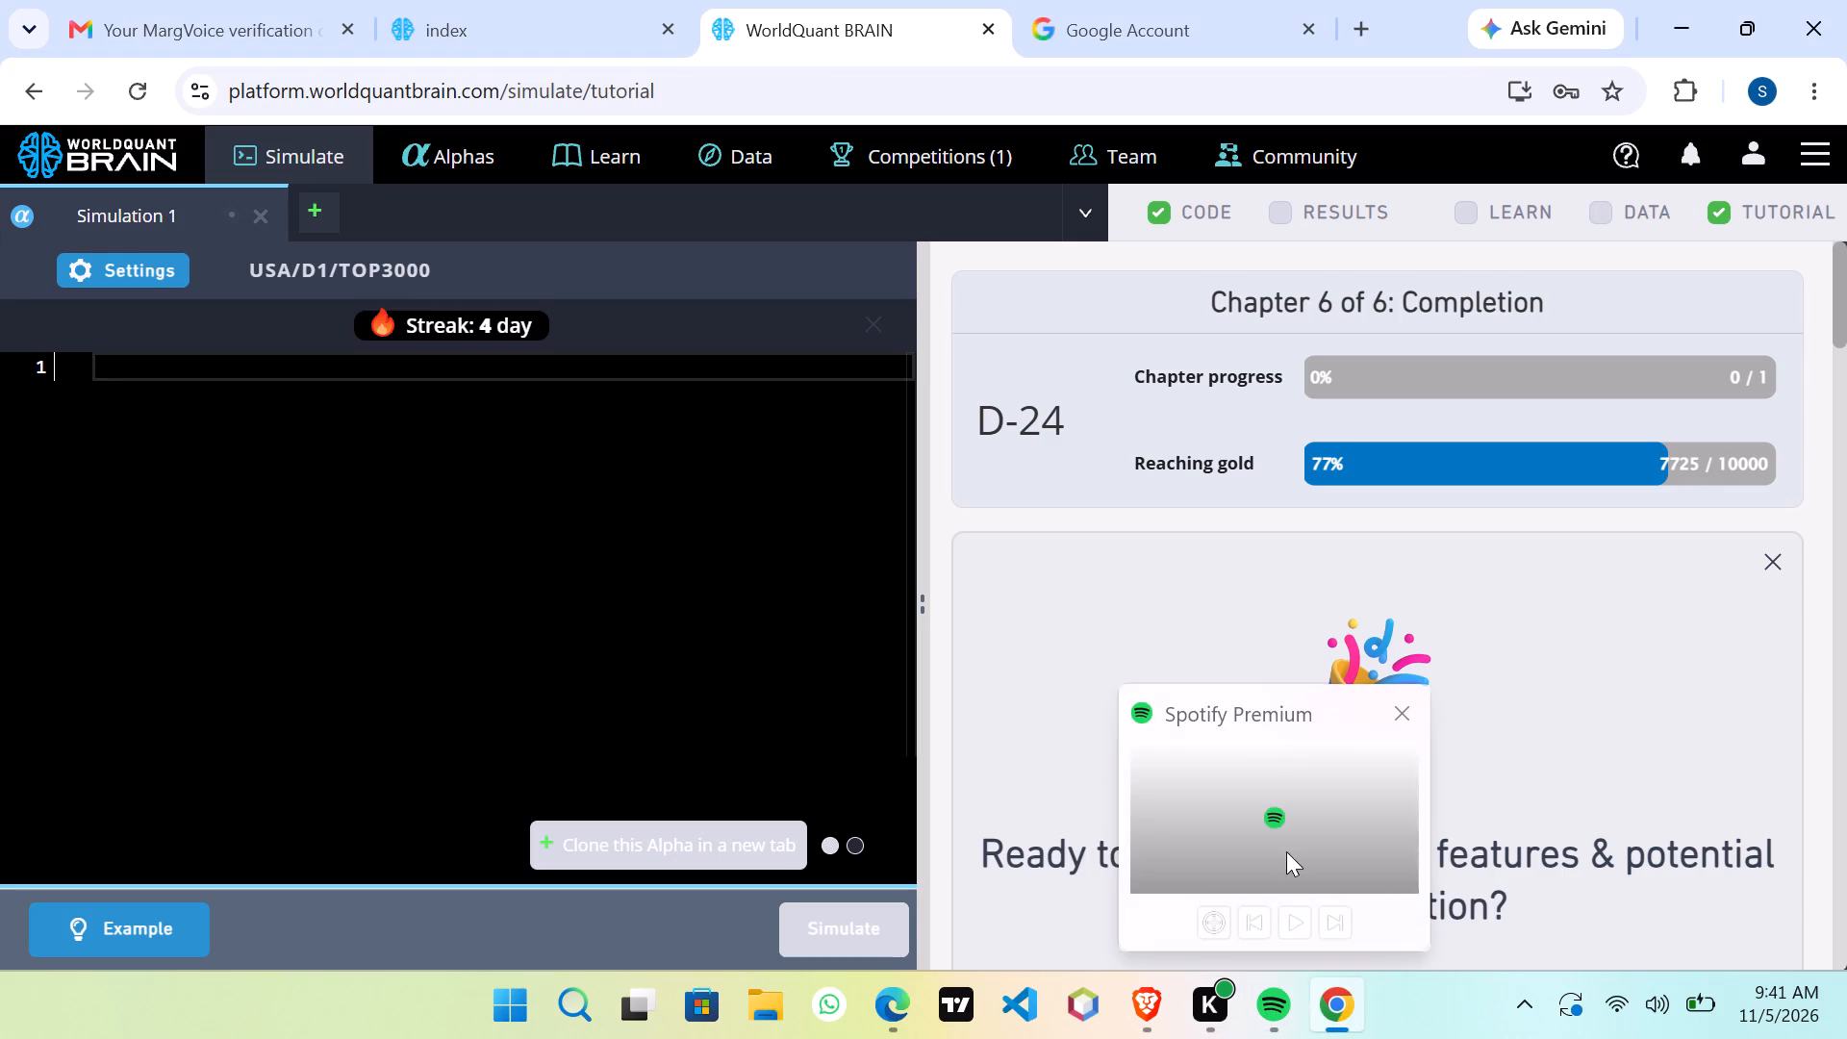
right_click(281, 385)
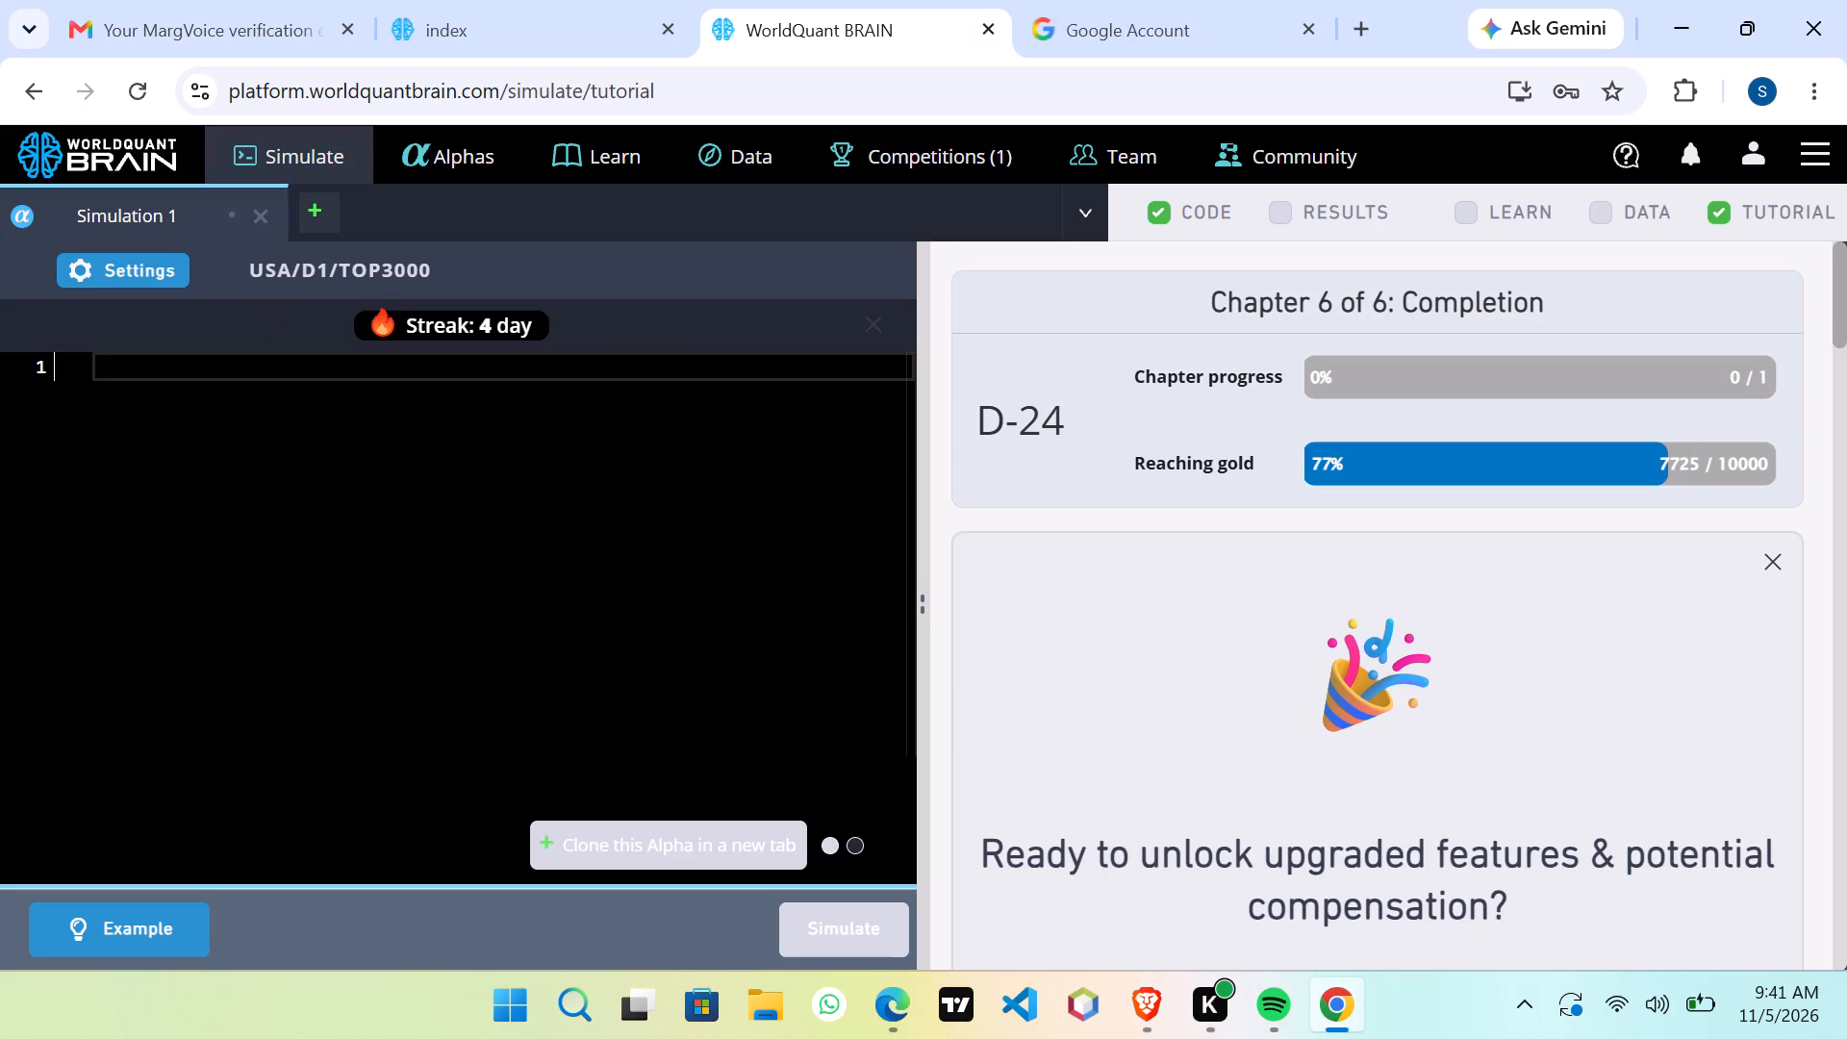
click(396, 538)
Set Simulation 1's decay to 65 and neutralization to Industry, and apply the settings.
click(161, 262)
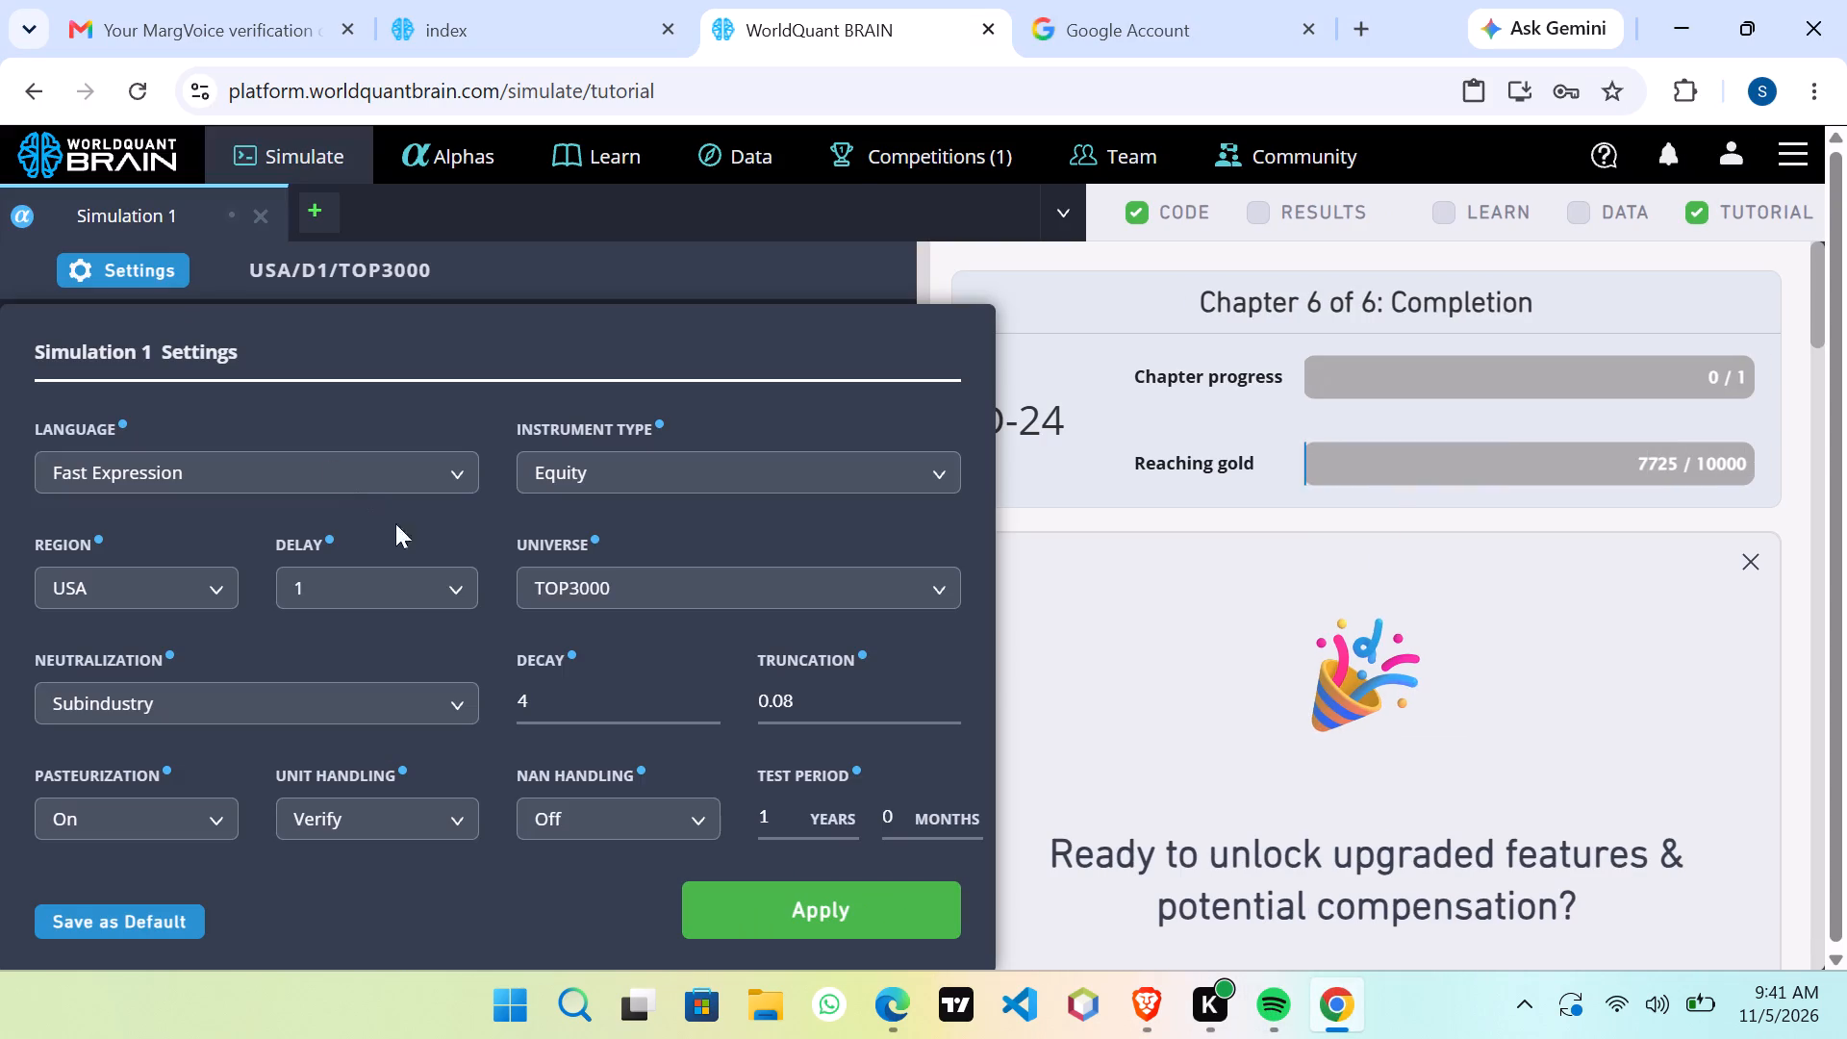
click(573, 689)
key(BackSpace)
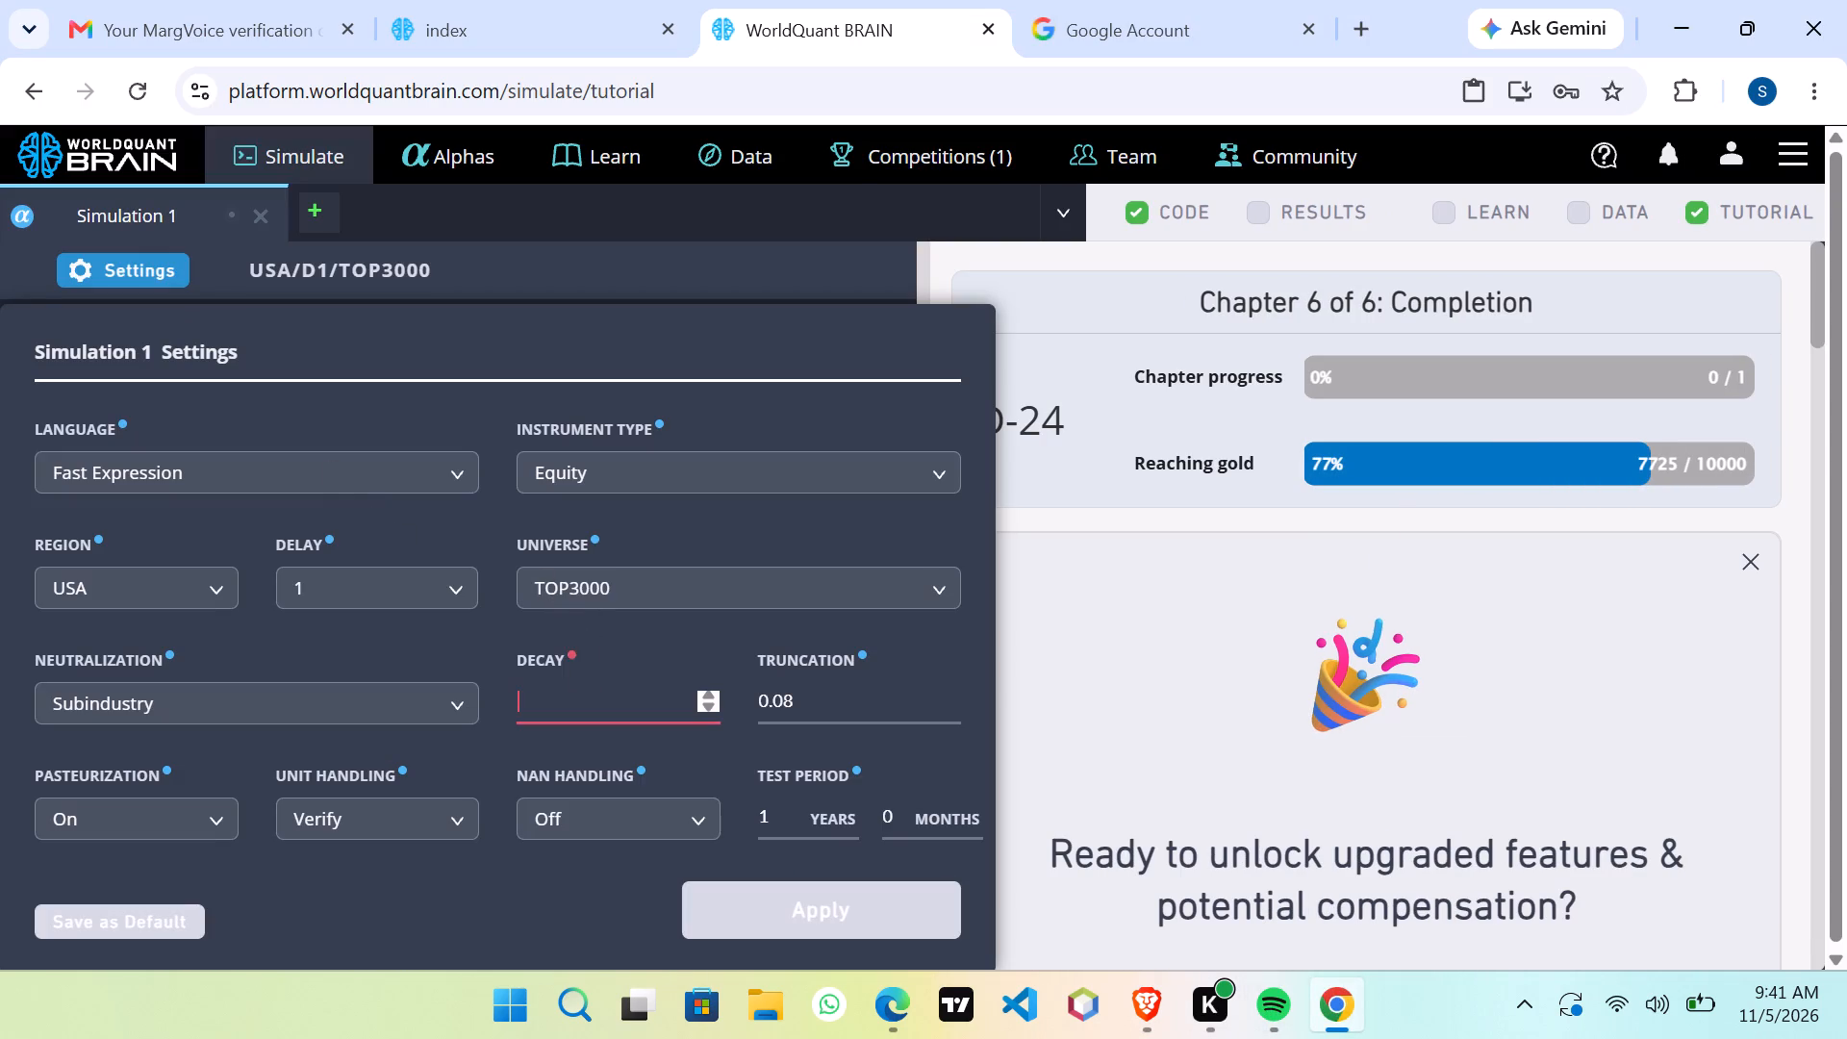
text(65)
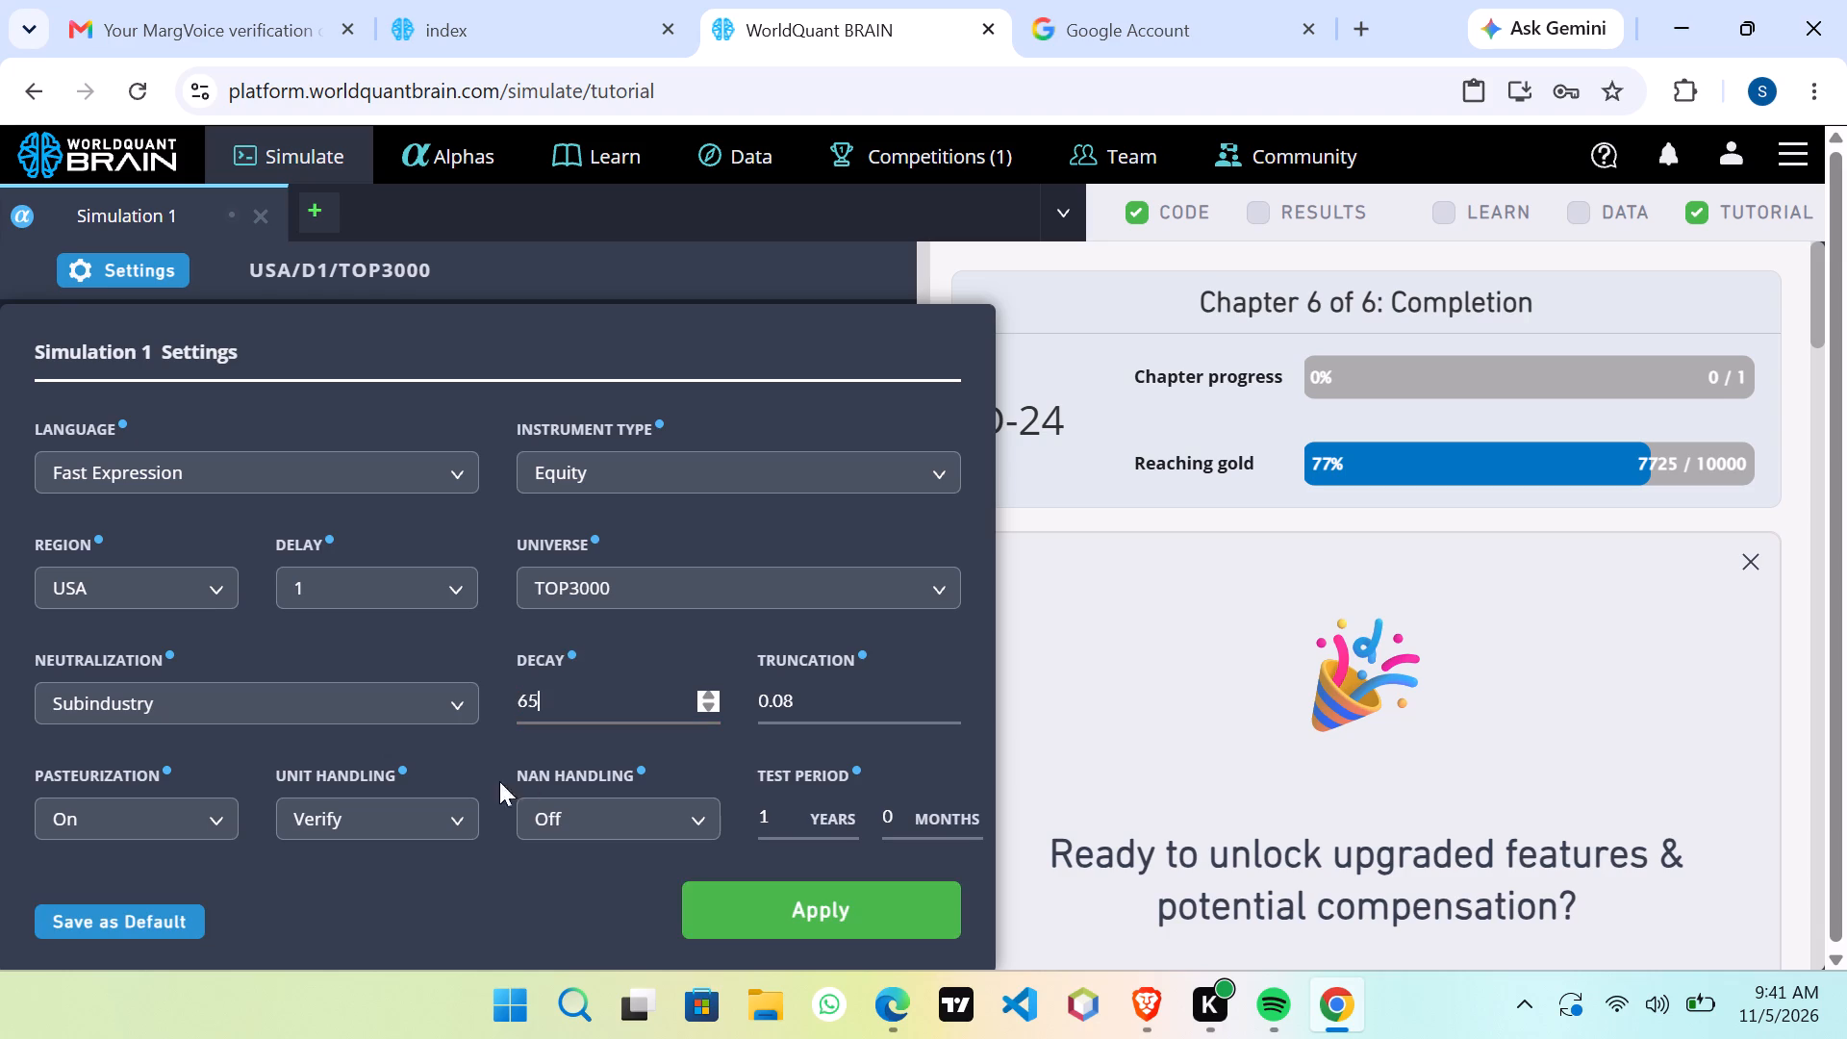
click(417, 707)
click(302, 881)
click(794, 938)
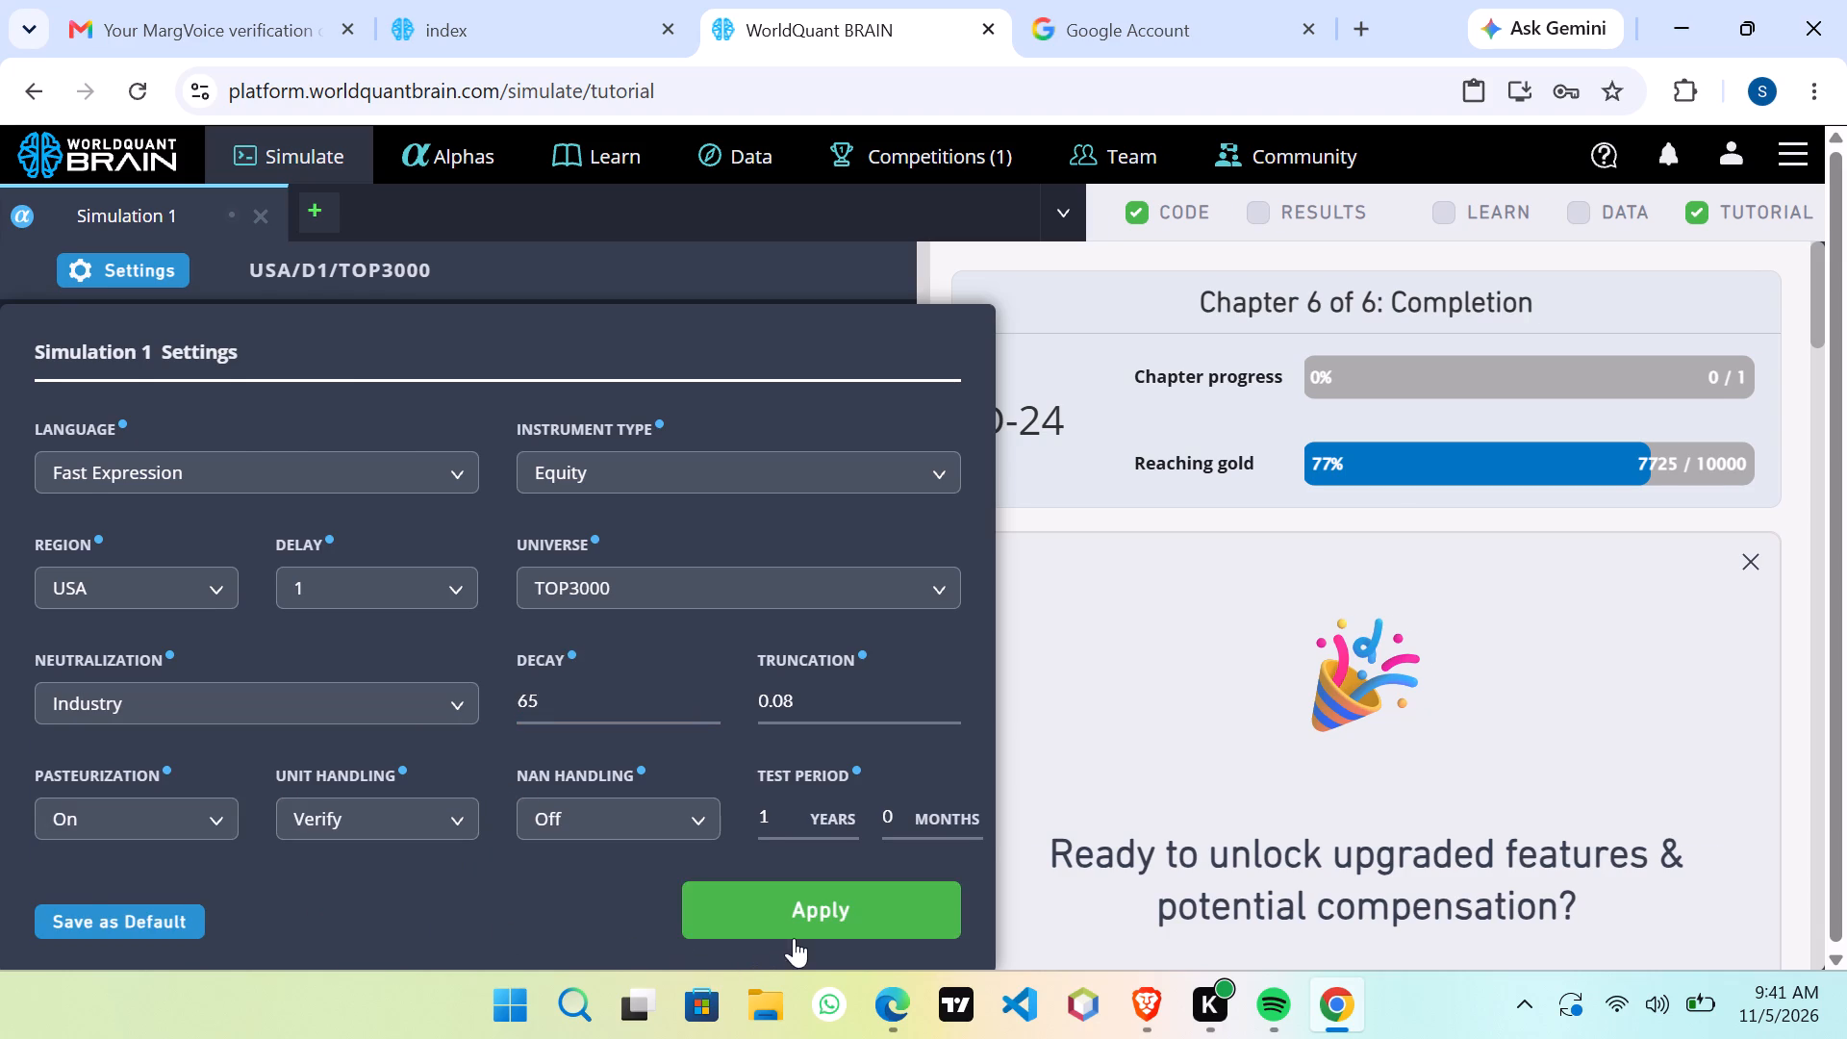
Start the simulation of the pasted expression in Simulation 1.
click(806, 960)
click(821, 942)
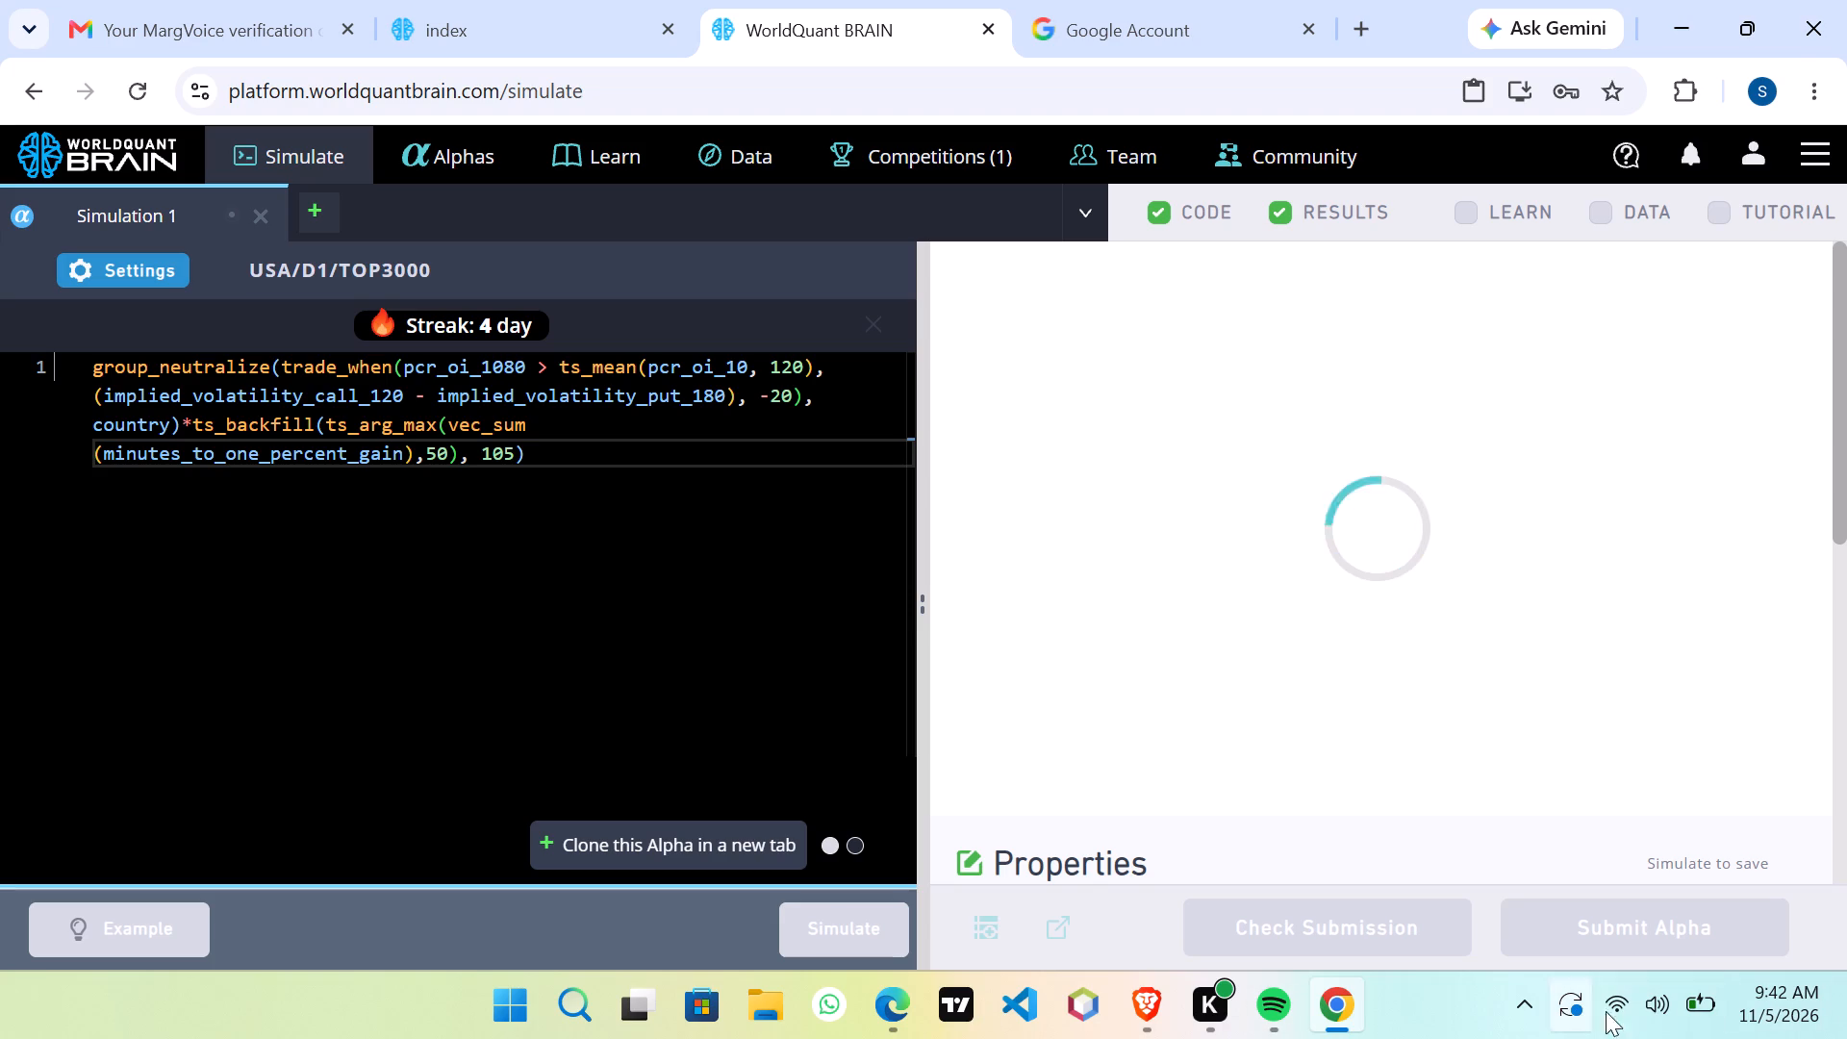
Check the system's list of Bluetooth devices and close it.
click(1630, 1017)
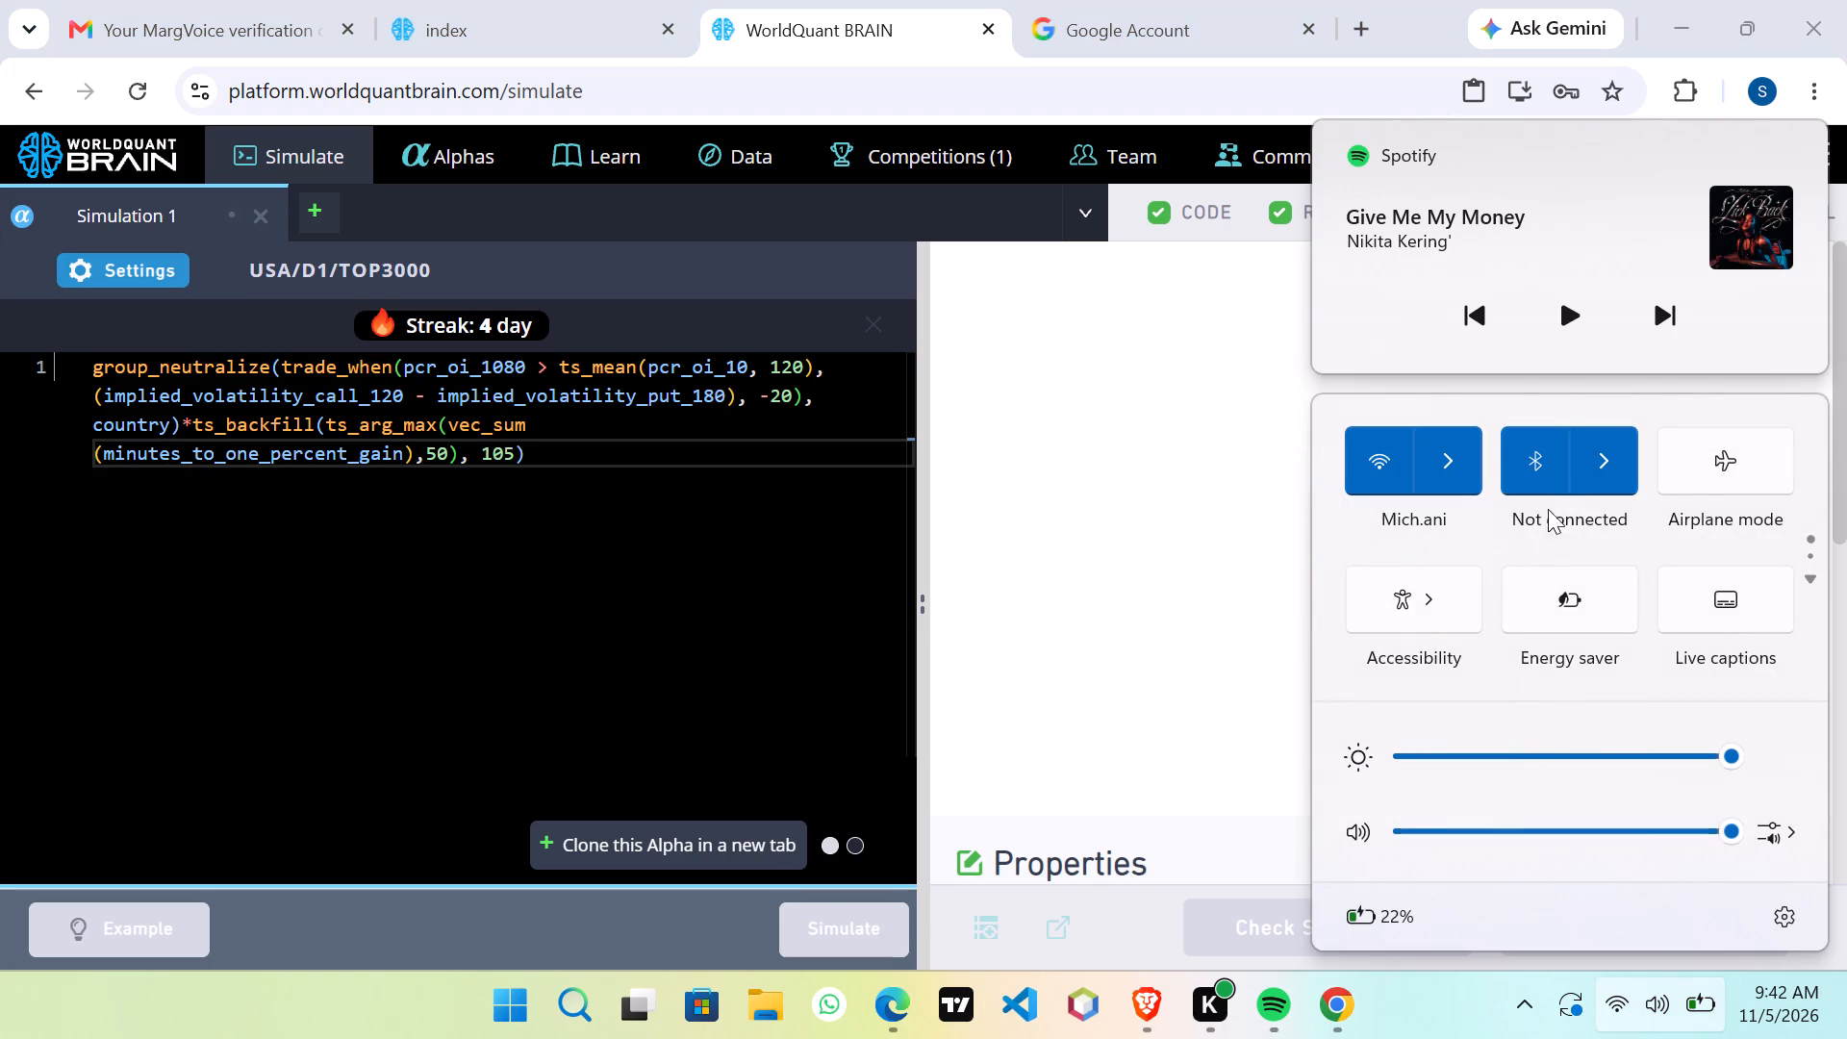
click(1602, 464)
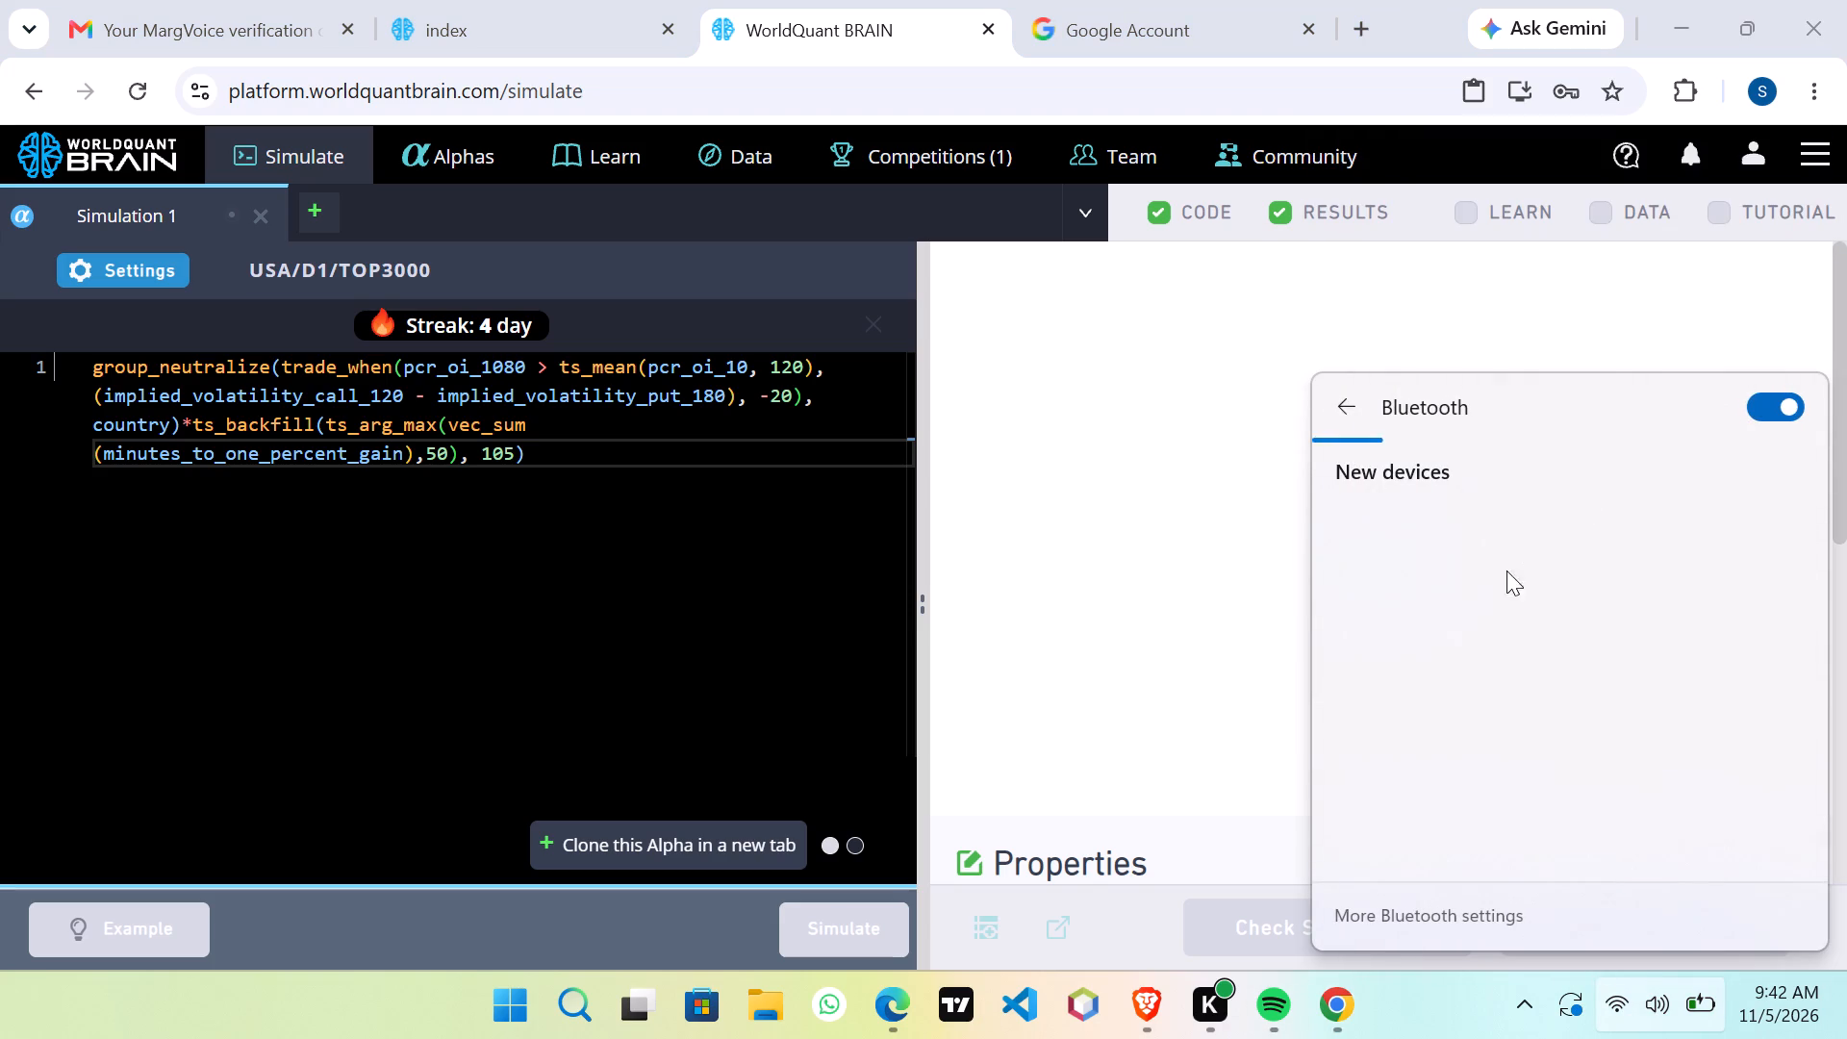
scroll(1454, 722, down, 2)
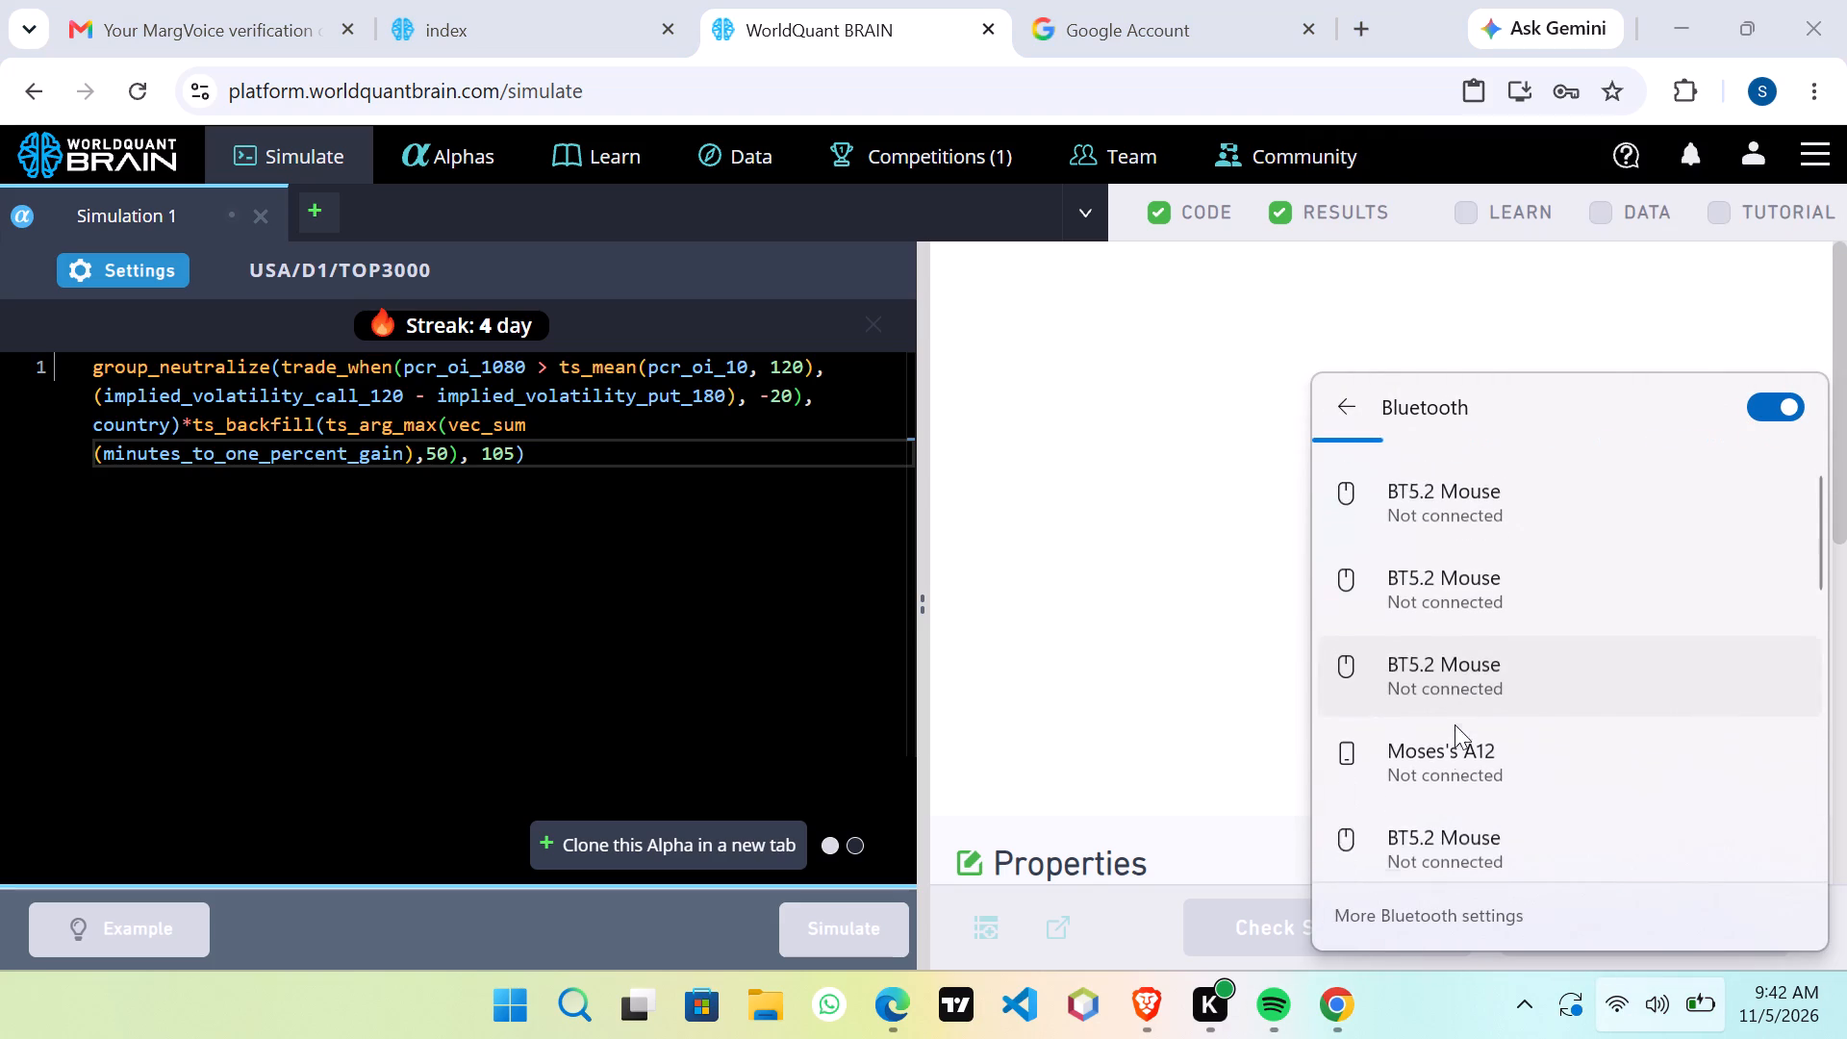
scroll(1455, 724, down, 4)
click(1468, 680)
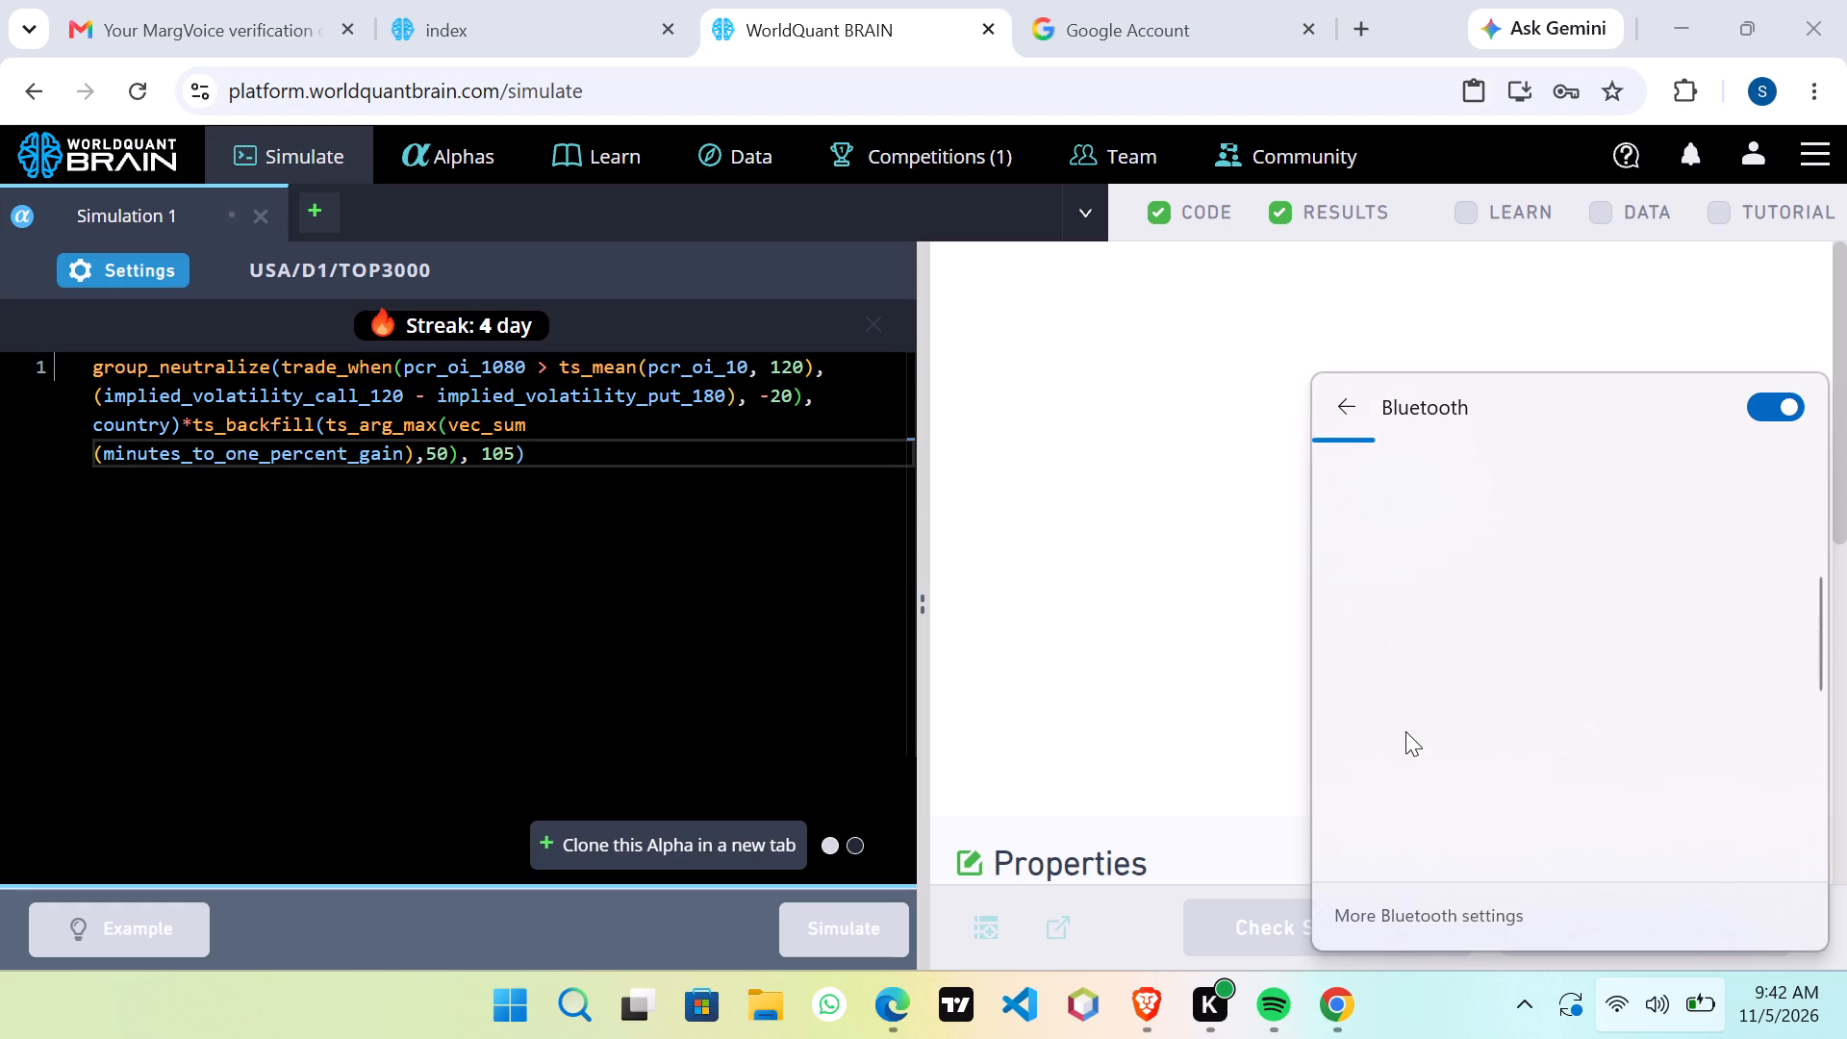
click(1056, 630)
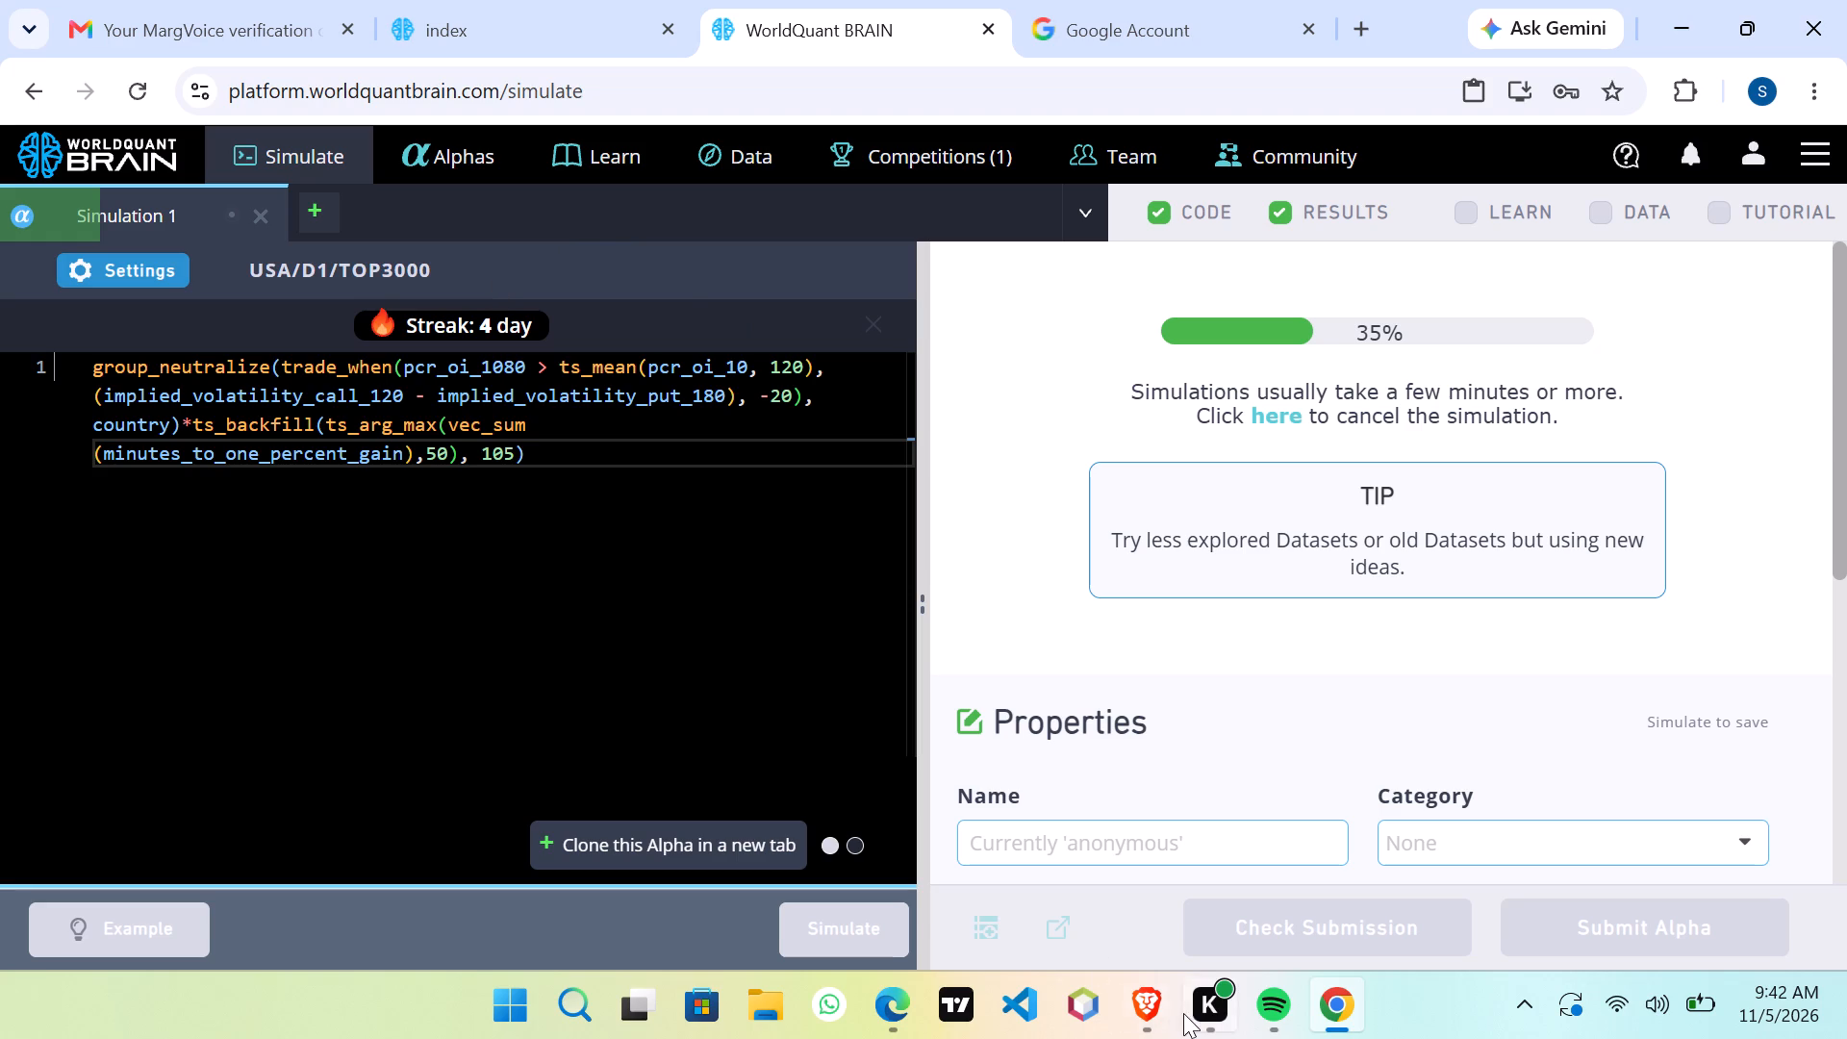
Switch to Brave, dismiss Super Simulation 1's submission notice, and close the Alpha ZY08dZA1 details in the duplicated tab.
click(1151, 1009)
click(1054, 857)
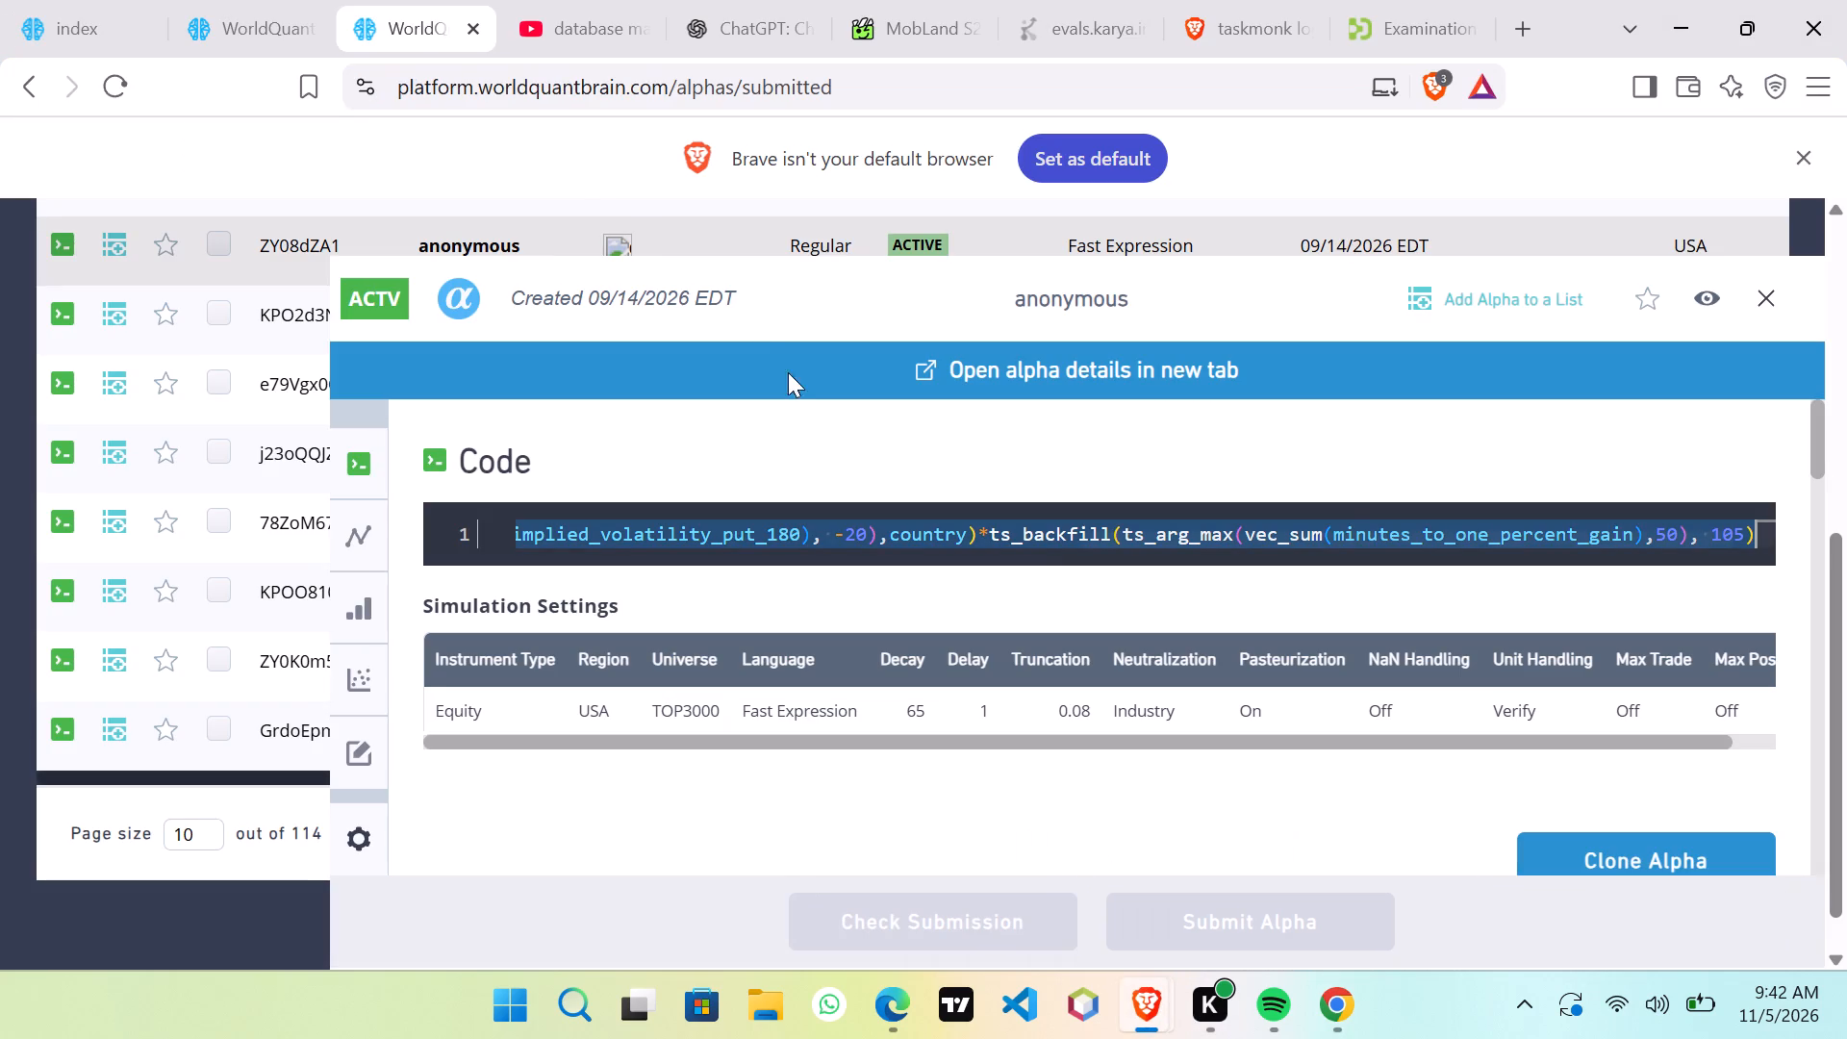
click(246, 0)
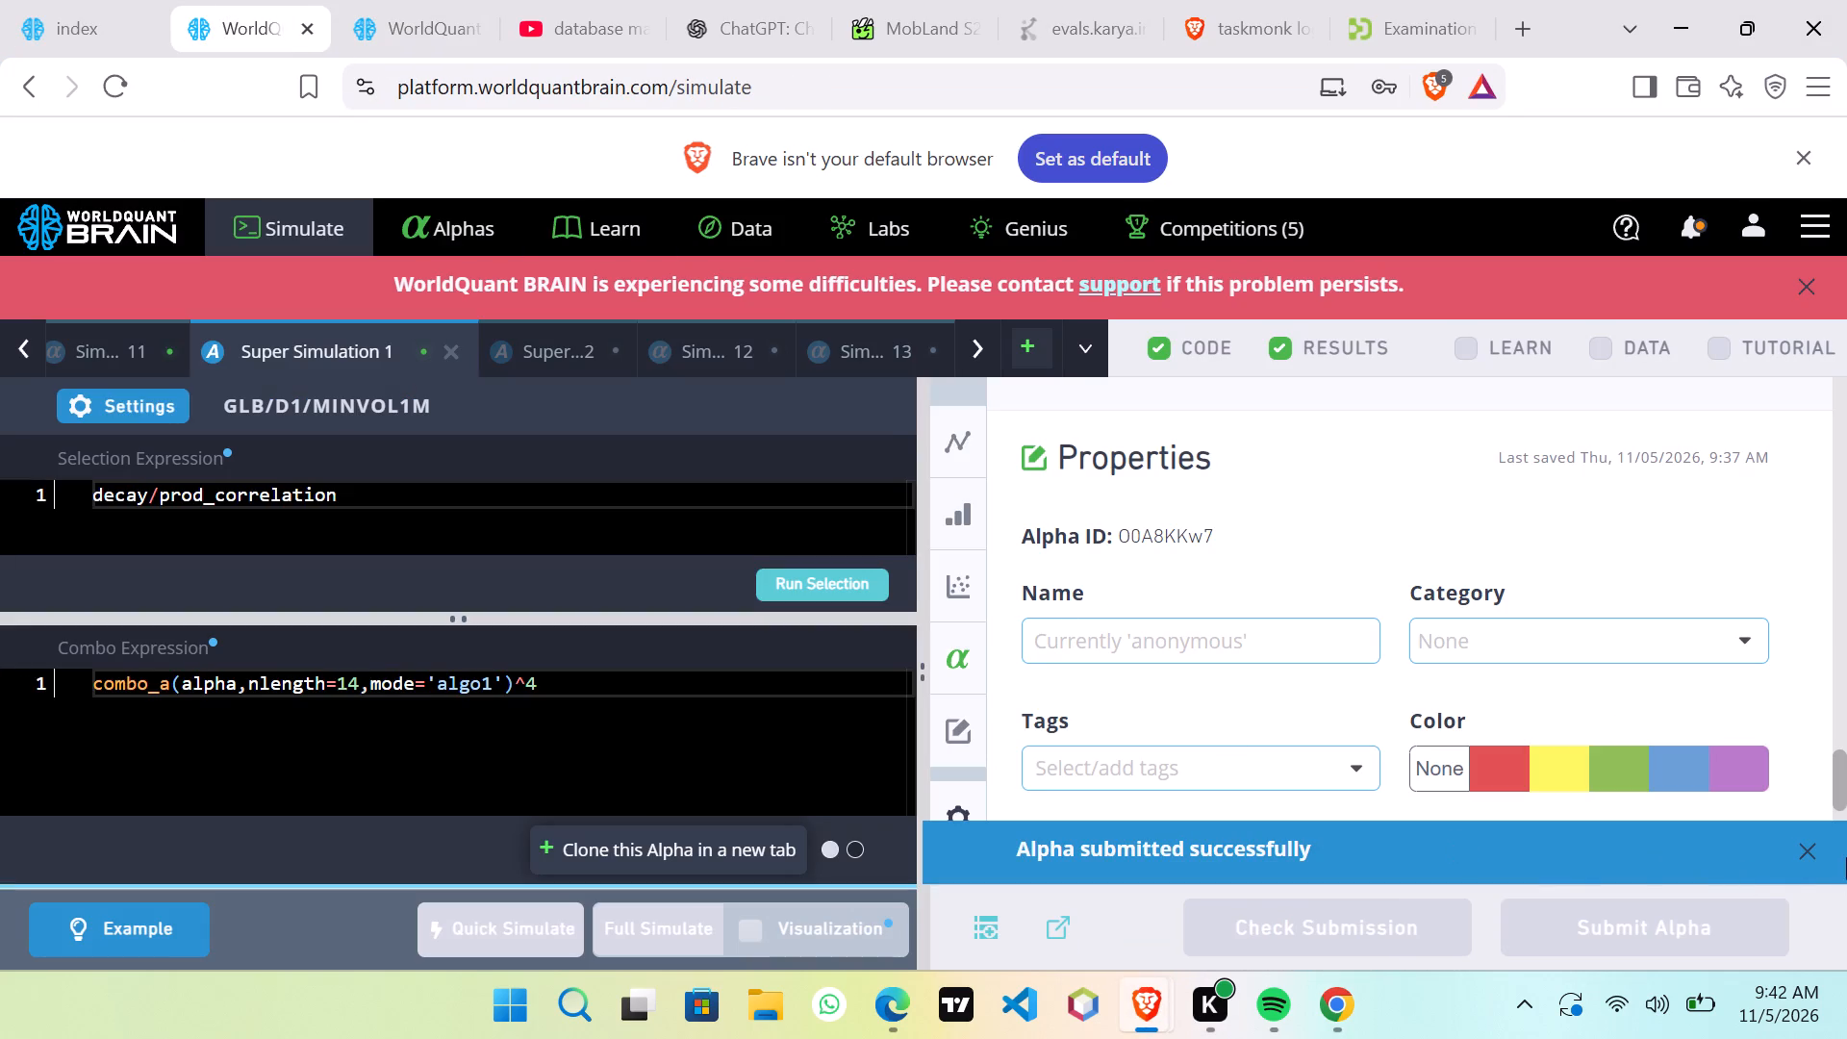
click(1808, 849)
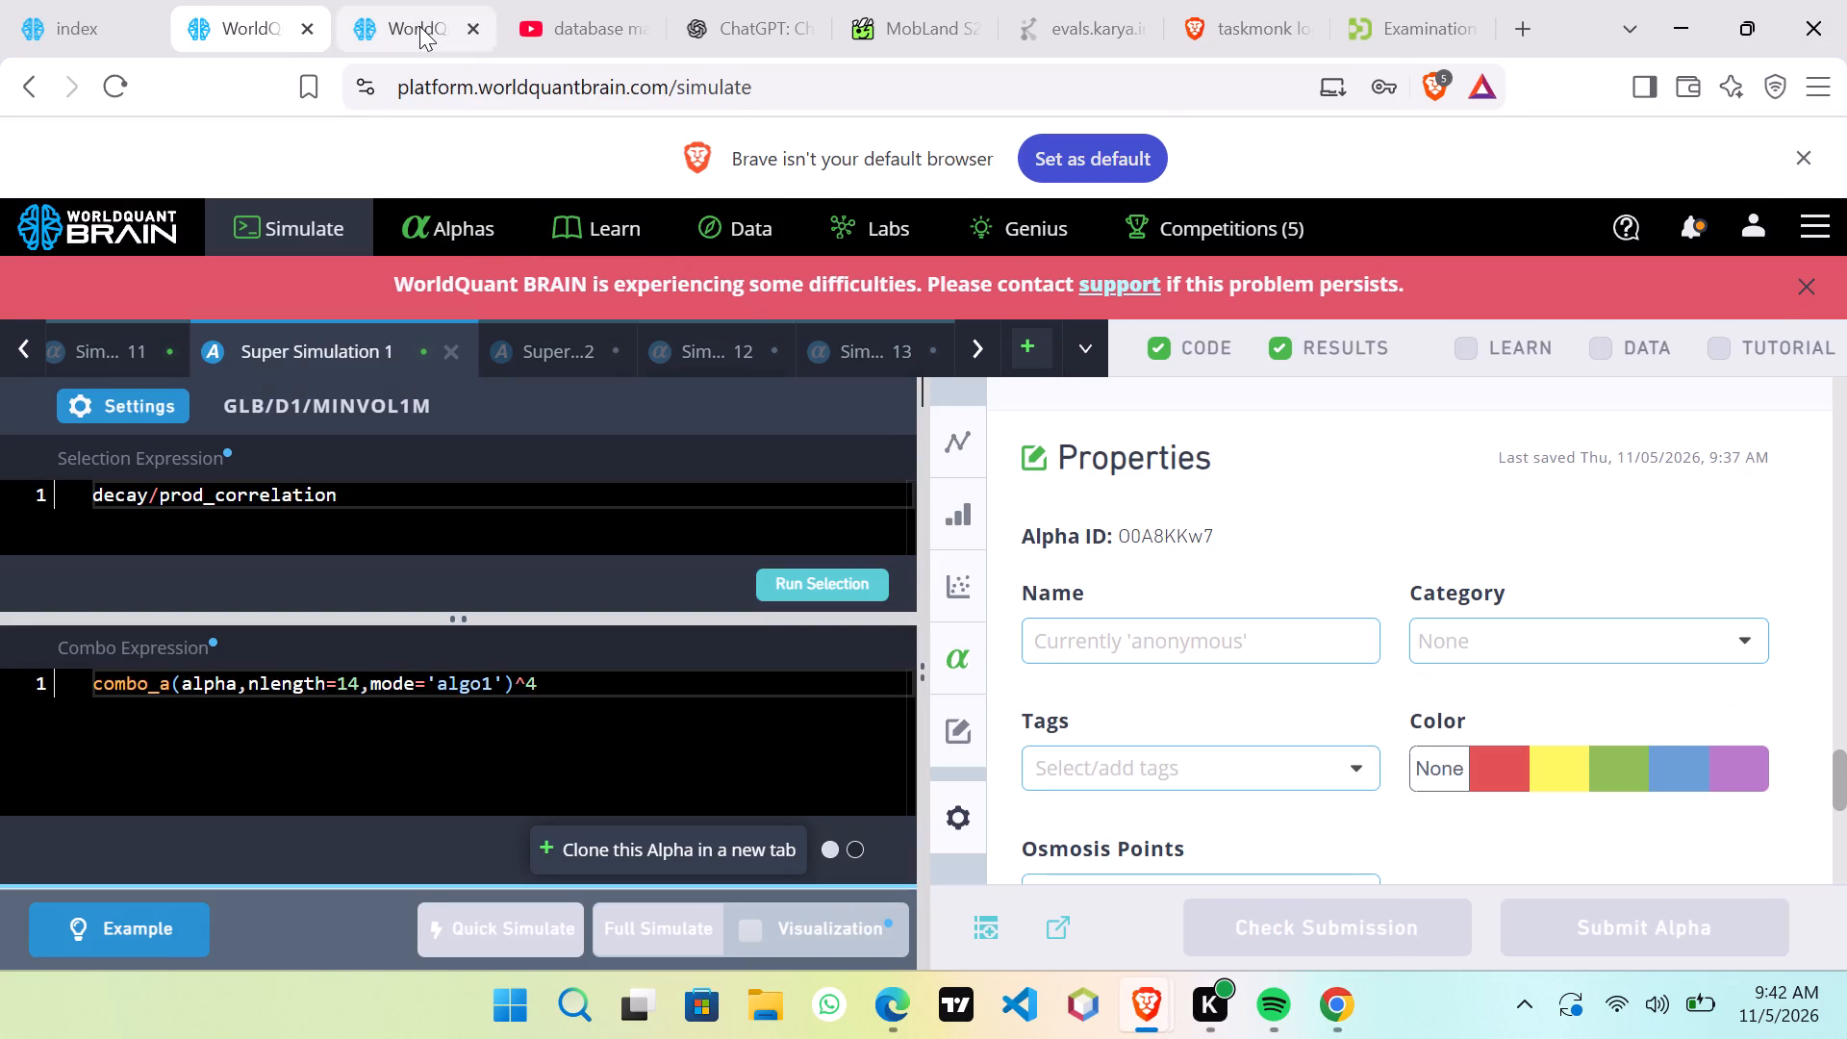
click(419, 26)
click(1772, 296)
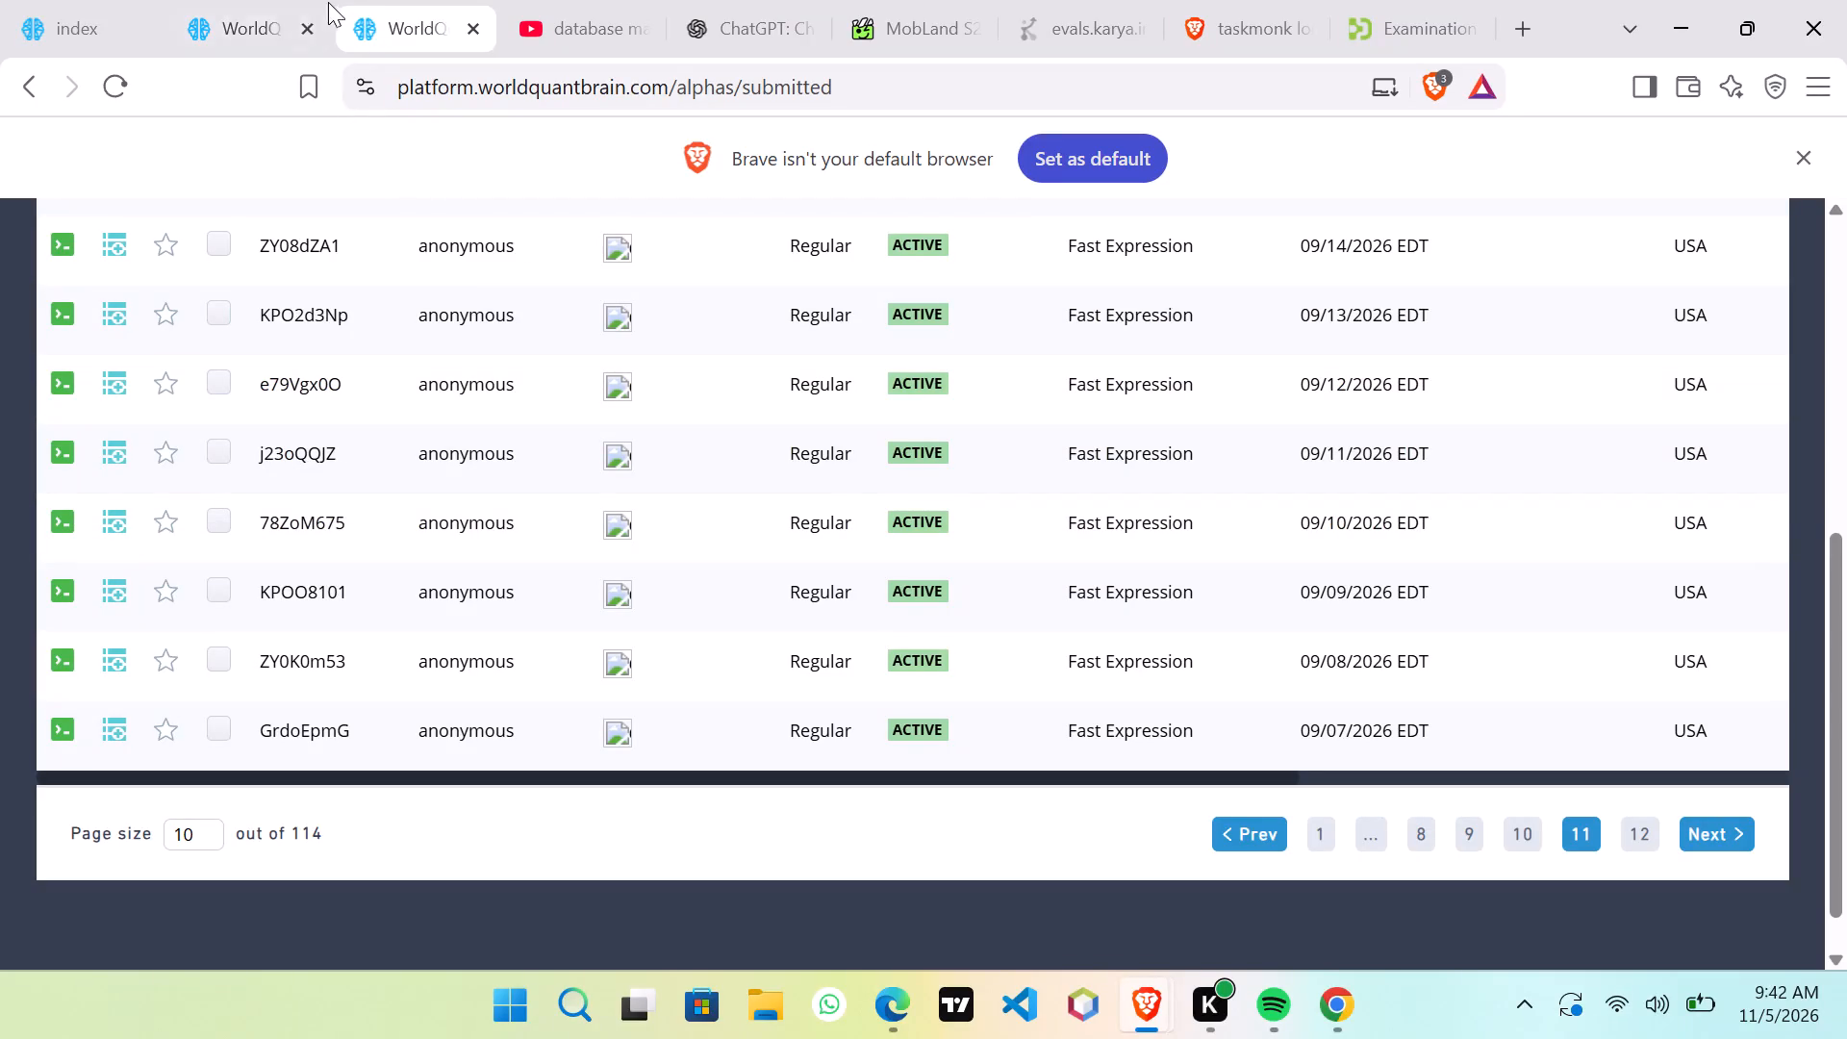
Return to the original simulation tab and view Super Simulation 2 and Simulation 12.
click(272, 6)
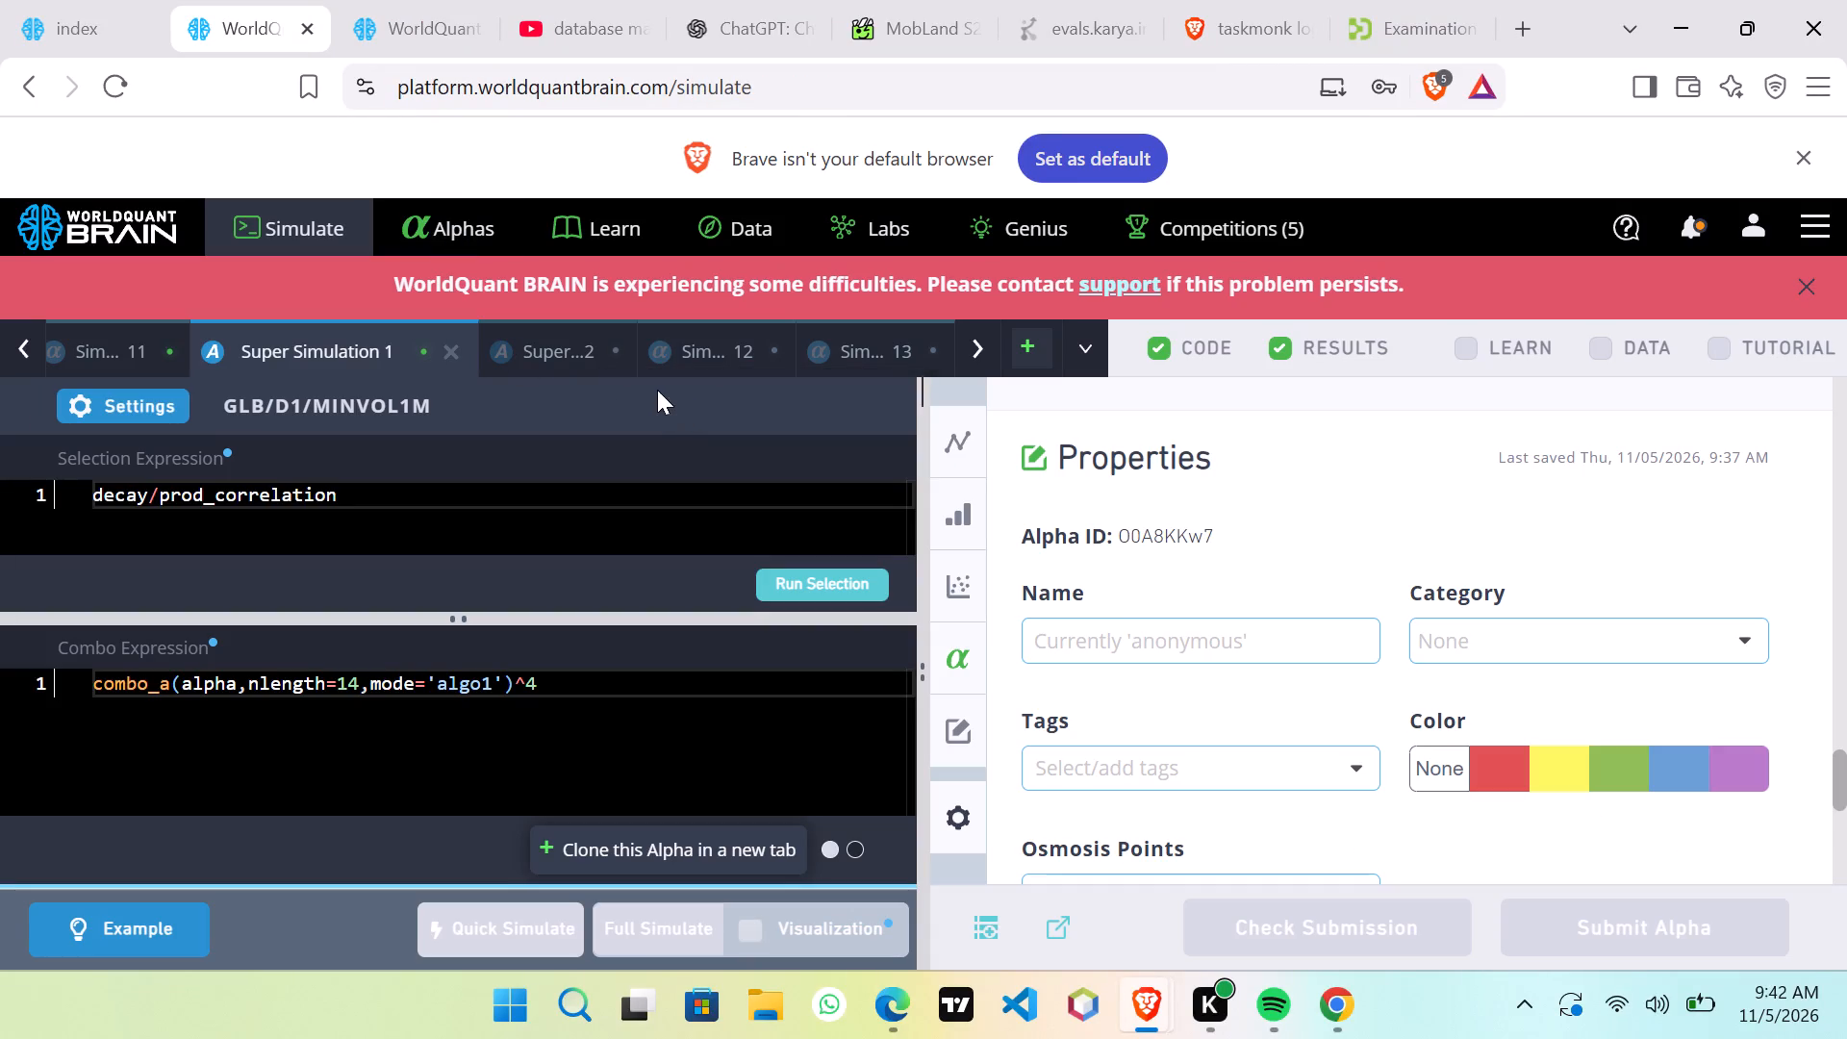
click(598, 356)
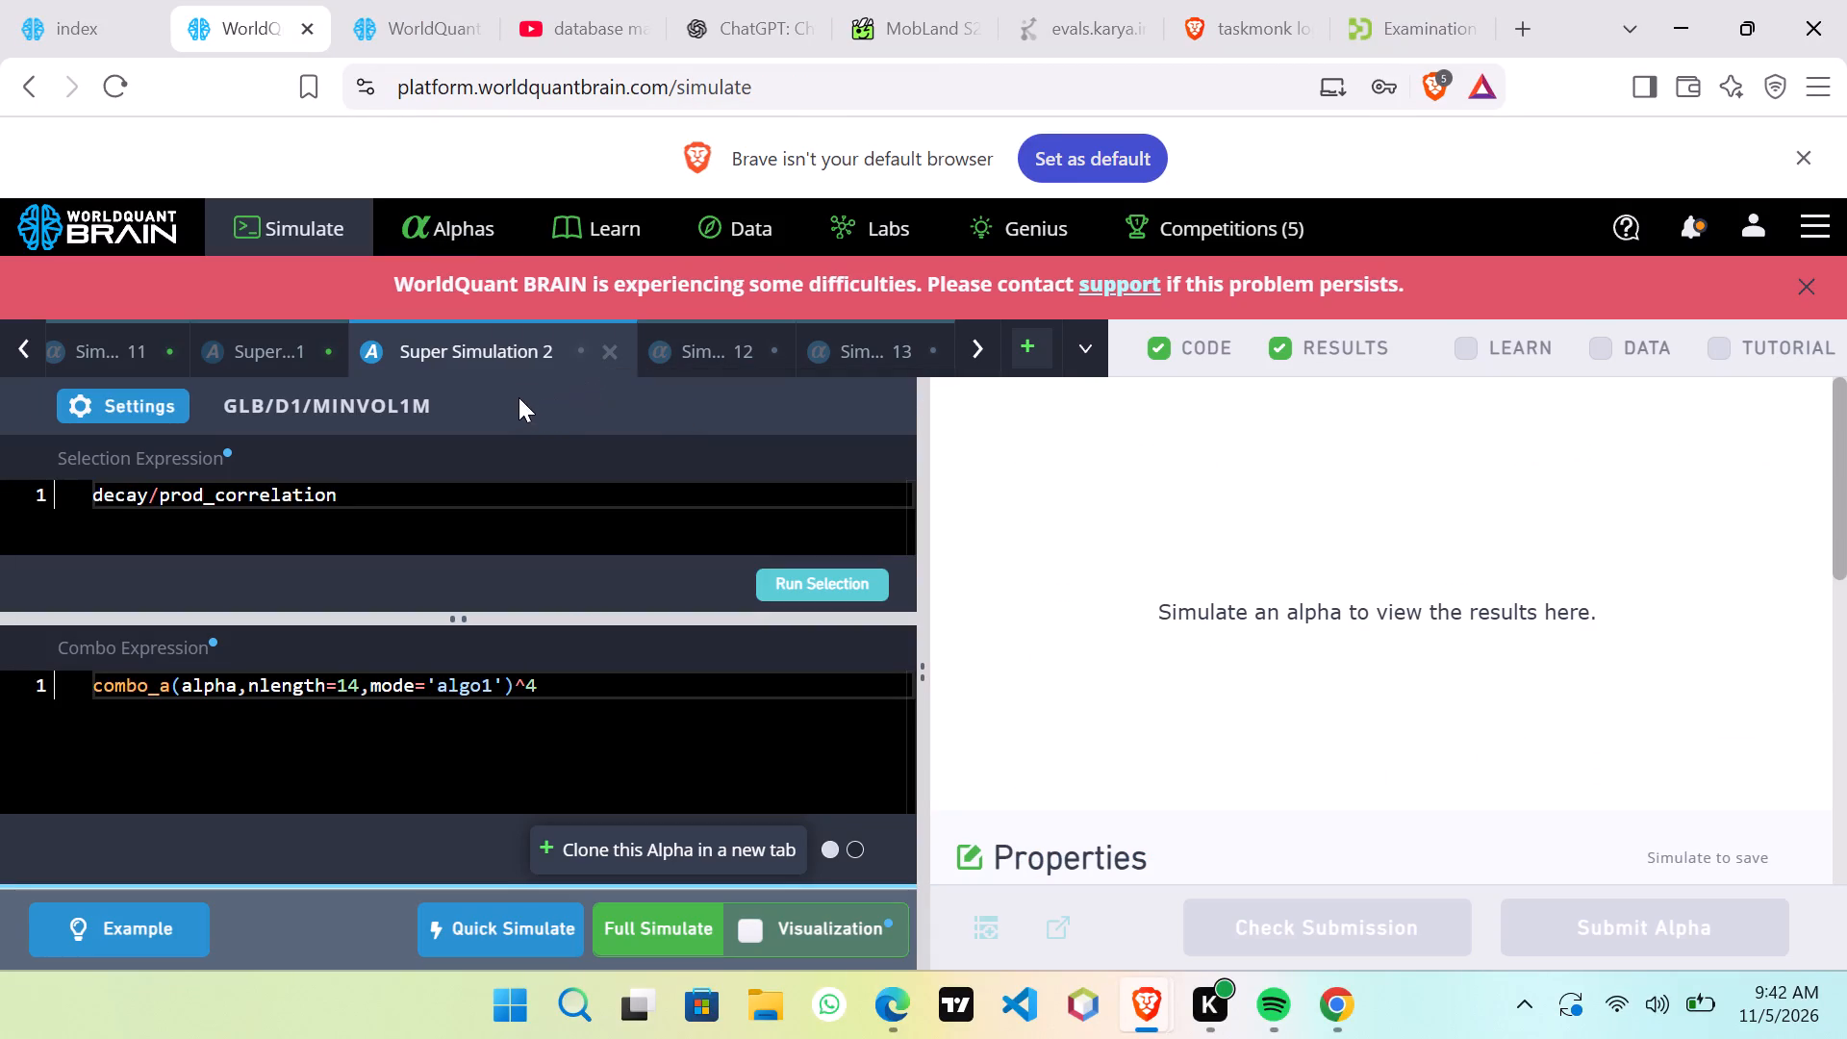
click(696, 342)
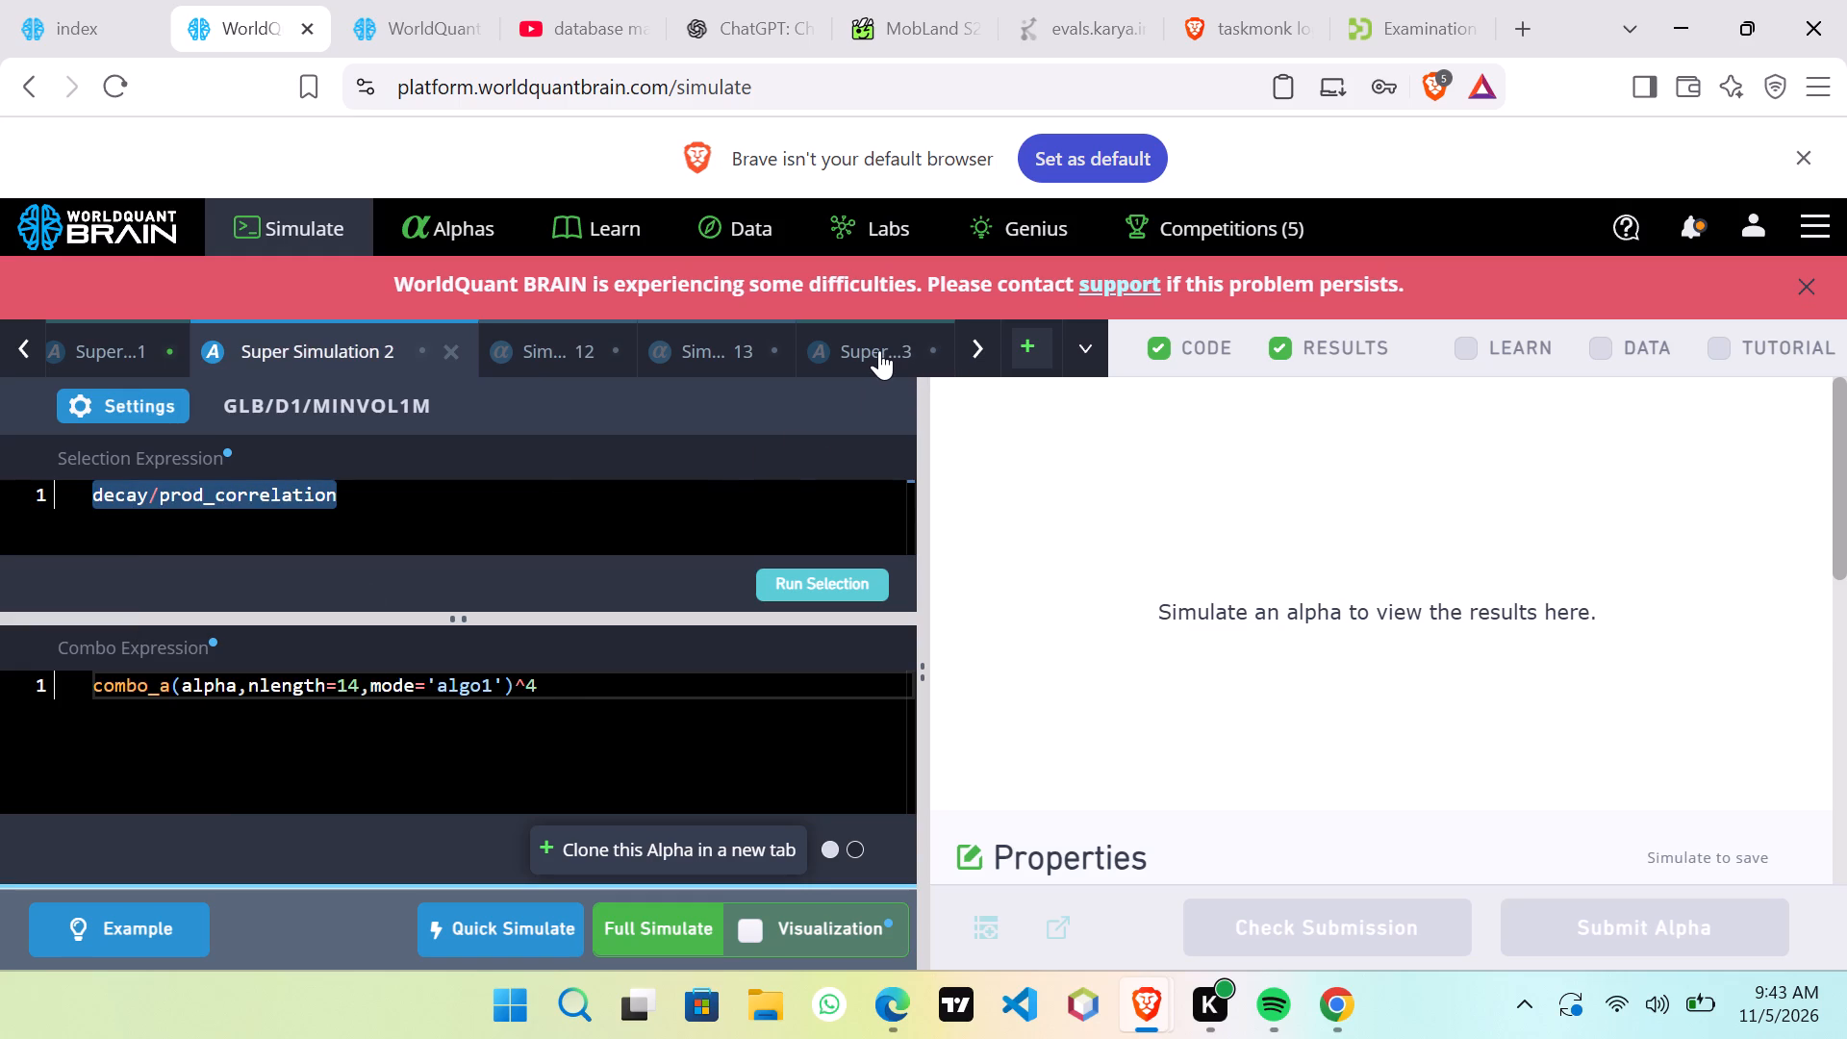
click(879, 350)
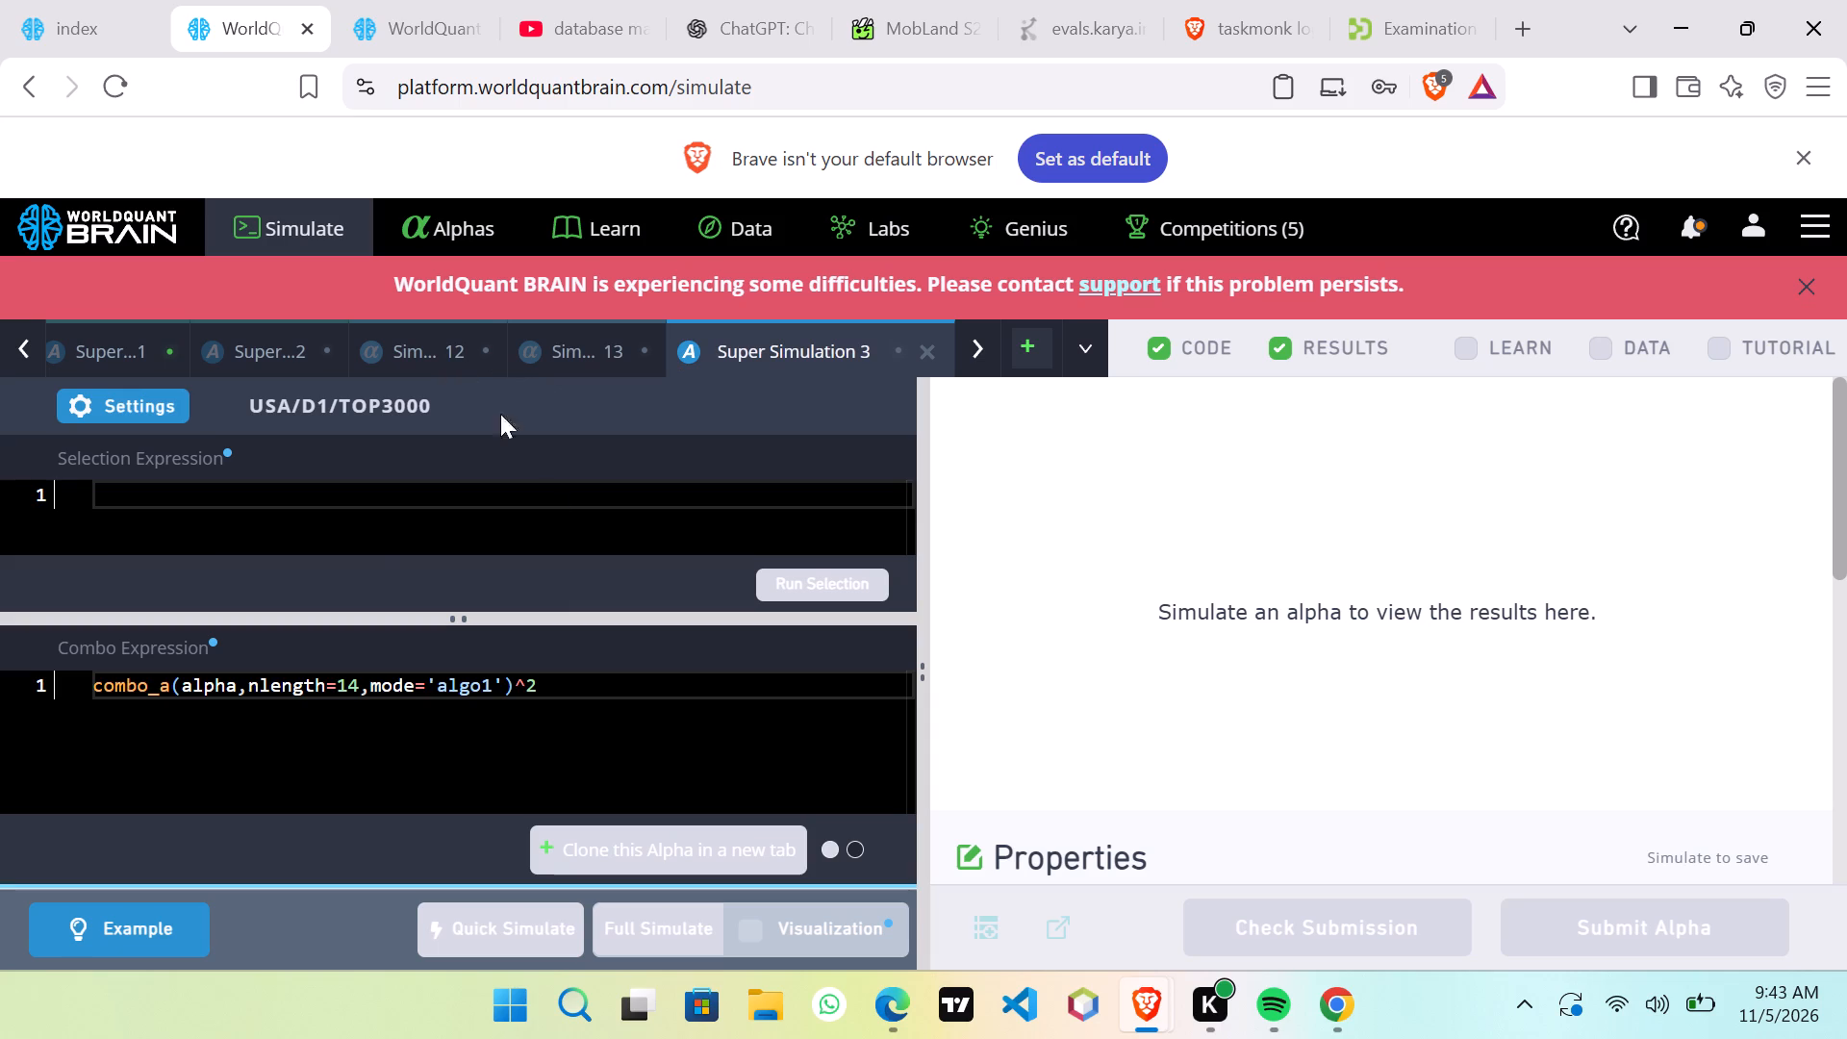
right_click(385, 500)
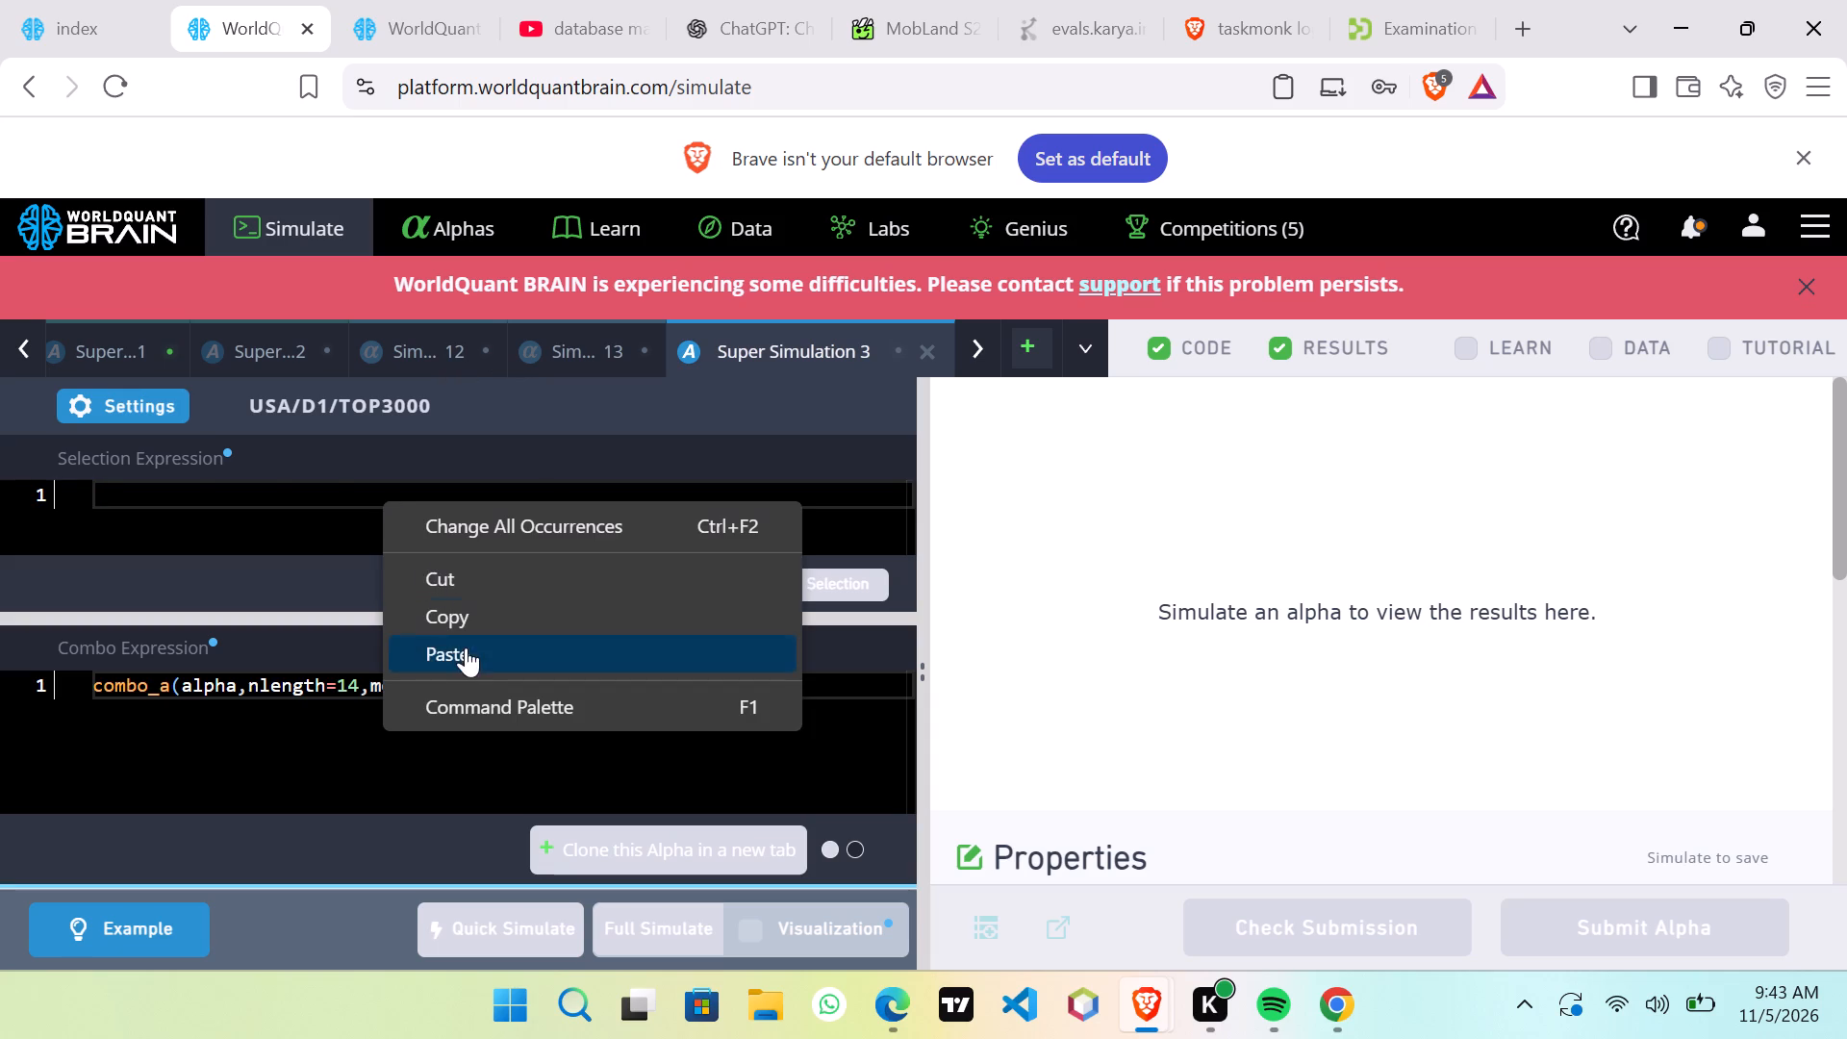
click(468, 655)
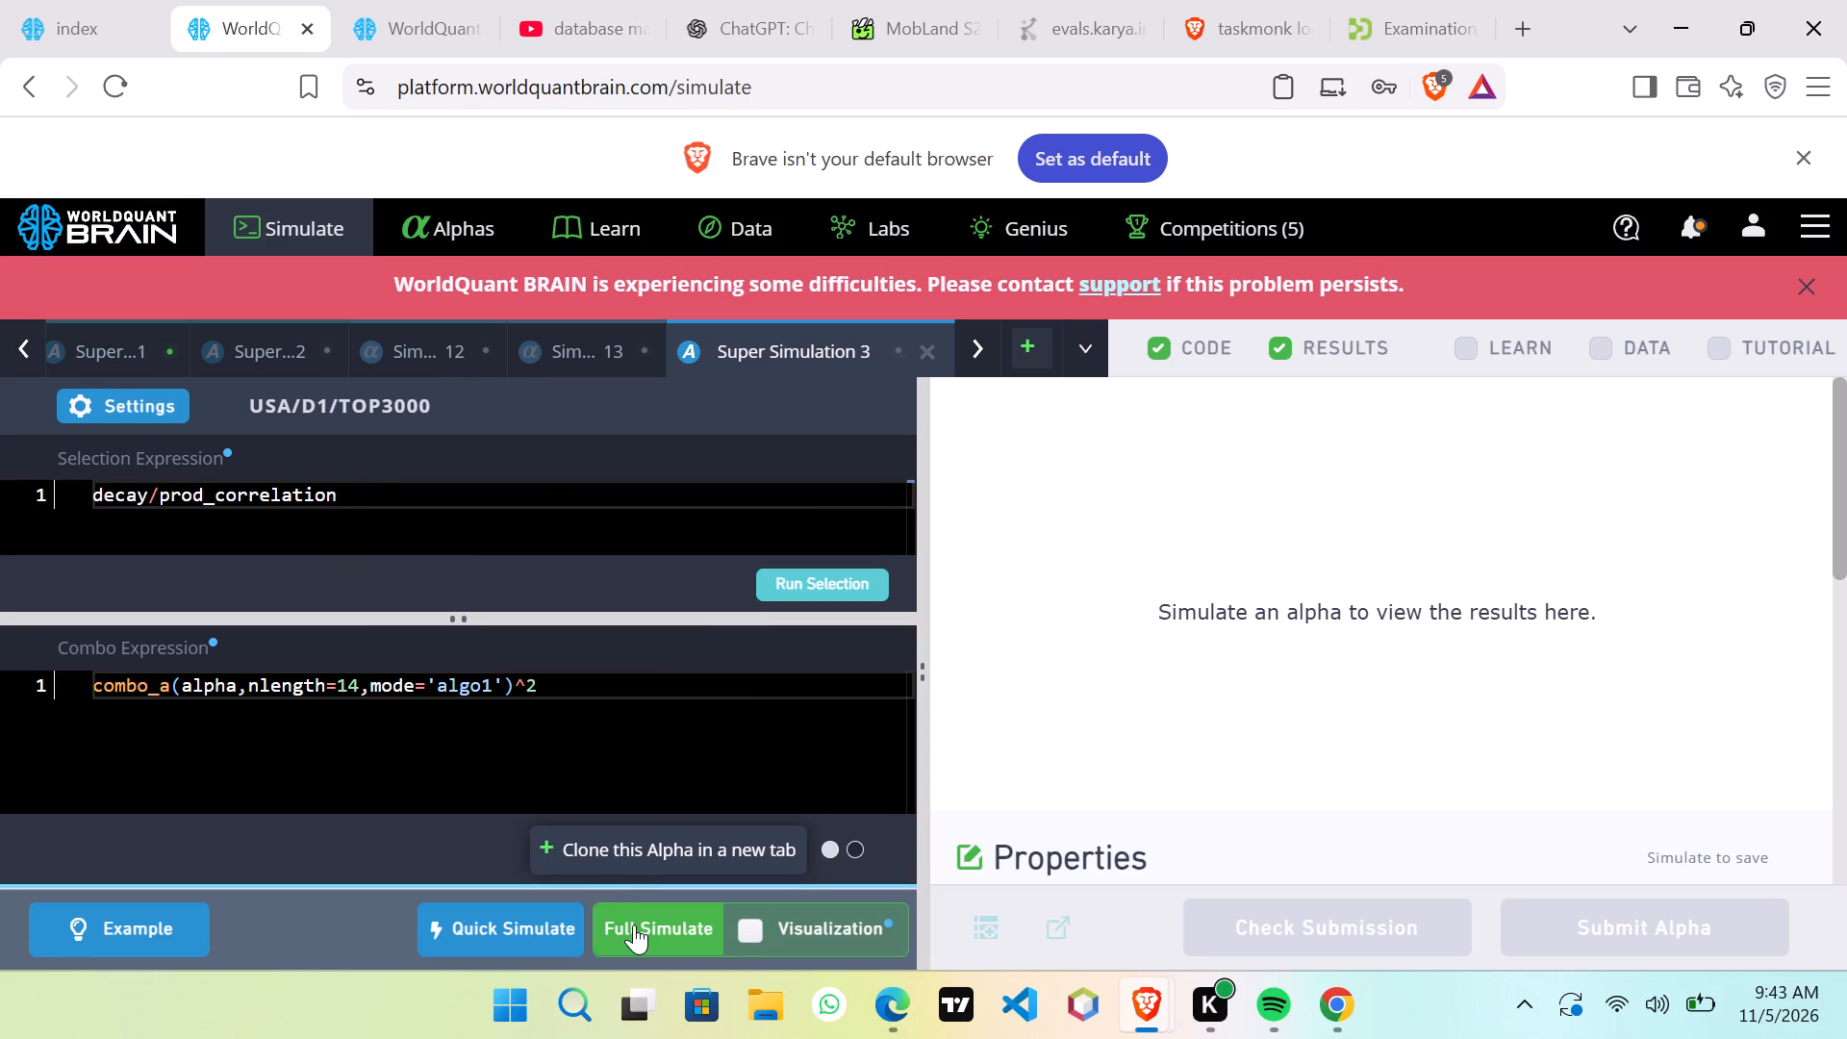
Set the combo neutralization to Statistical in the settings of Super Simulation 3.
click(157, 416)
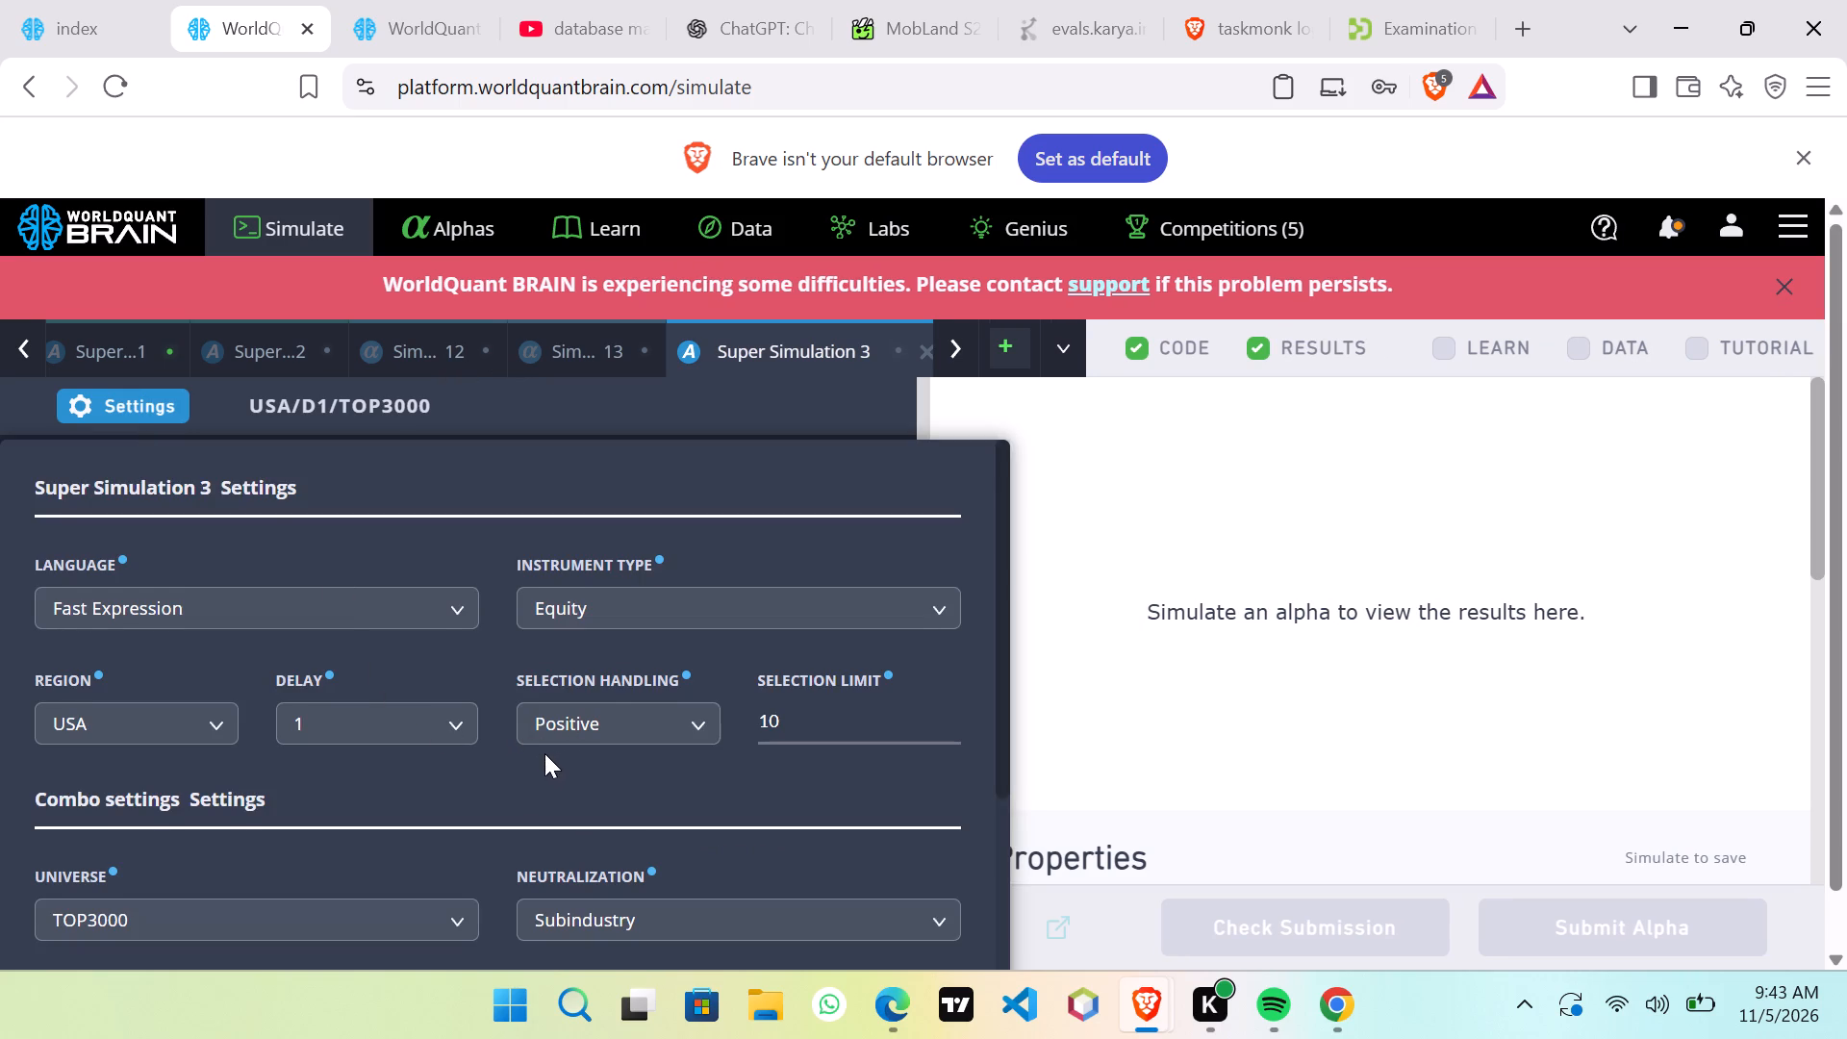
scroll(544, 753, down, 2)
click(667, 643)
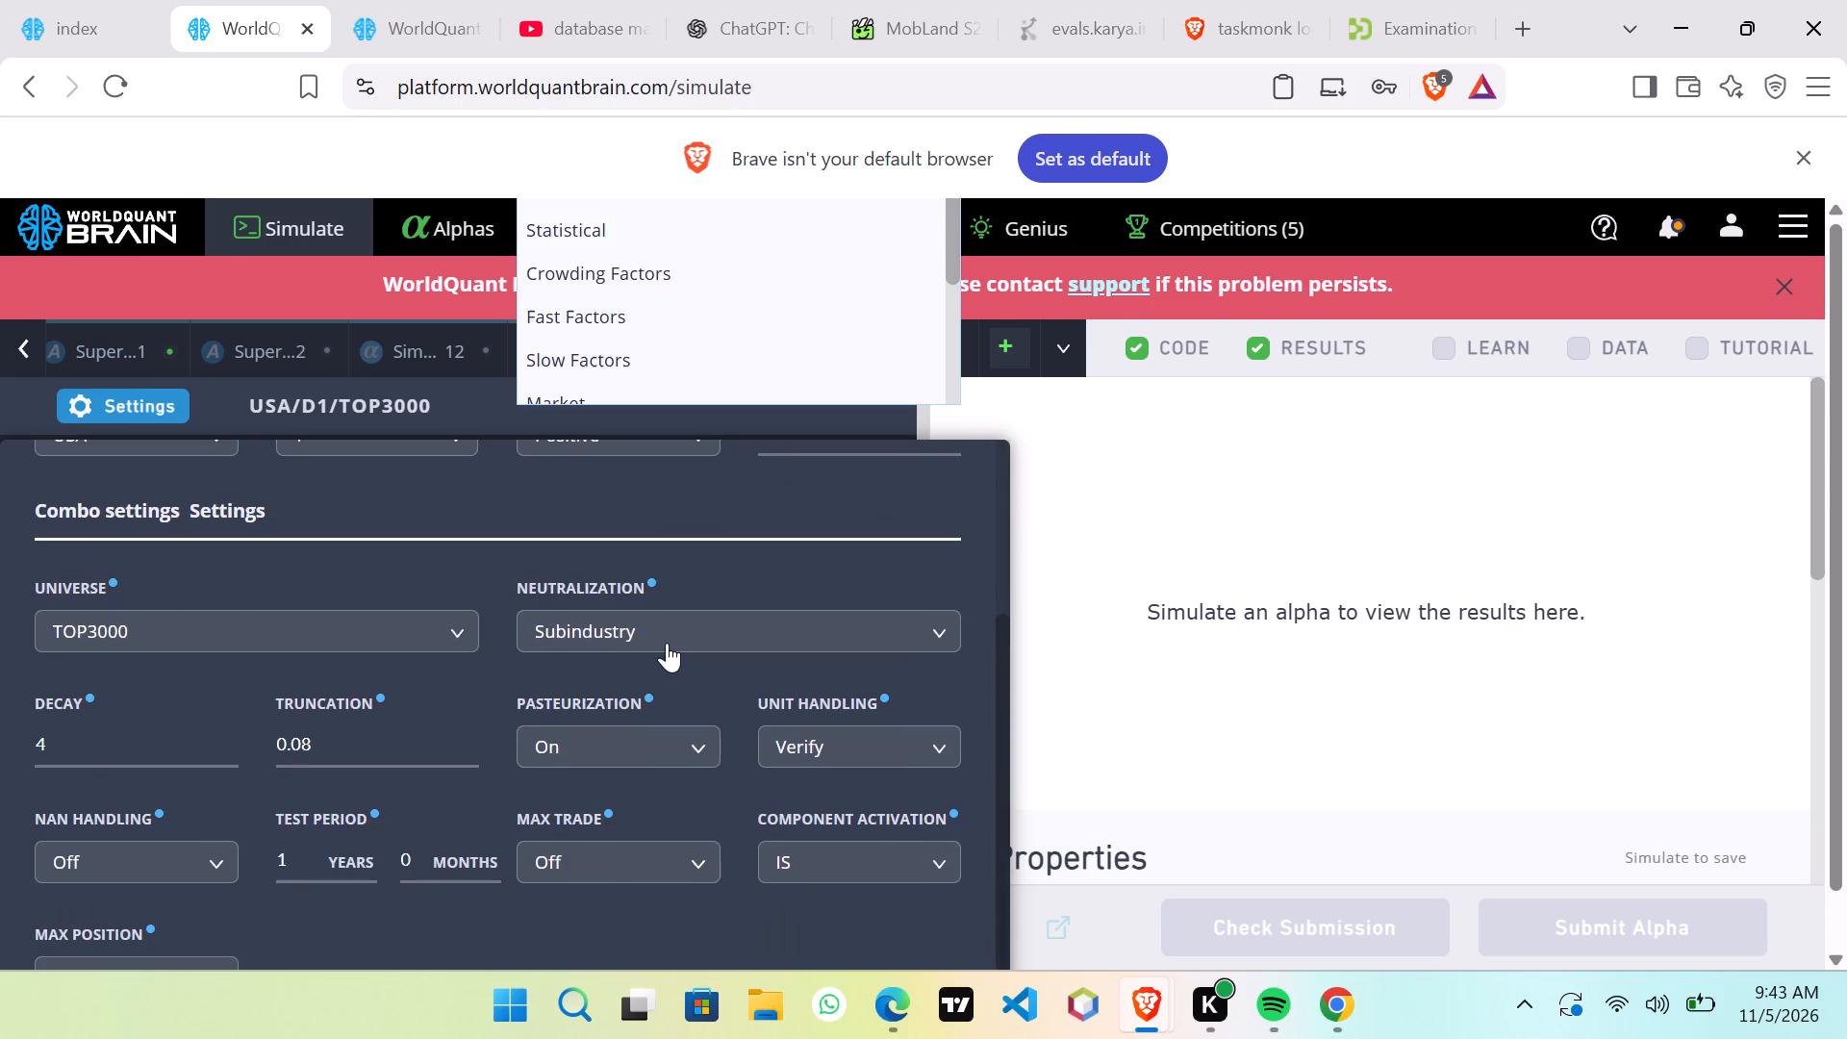
click(548, 229)
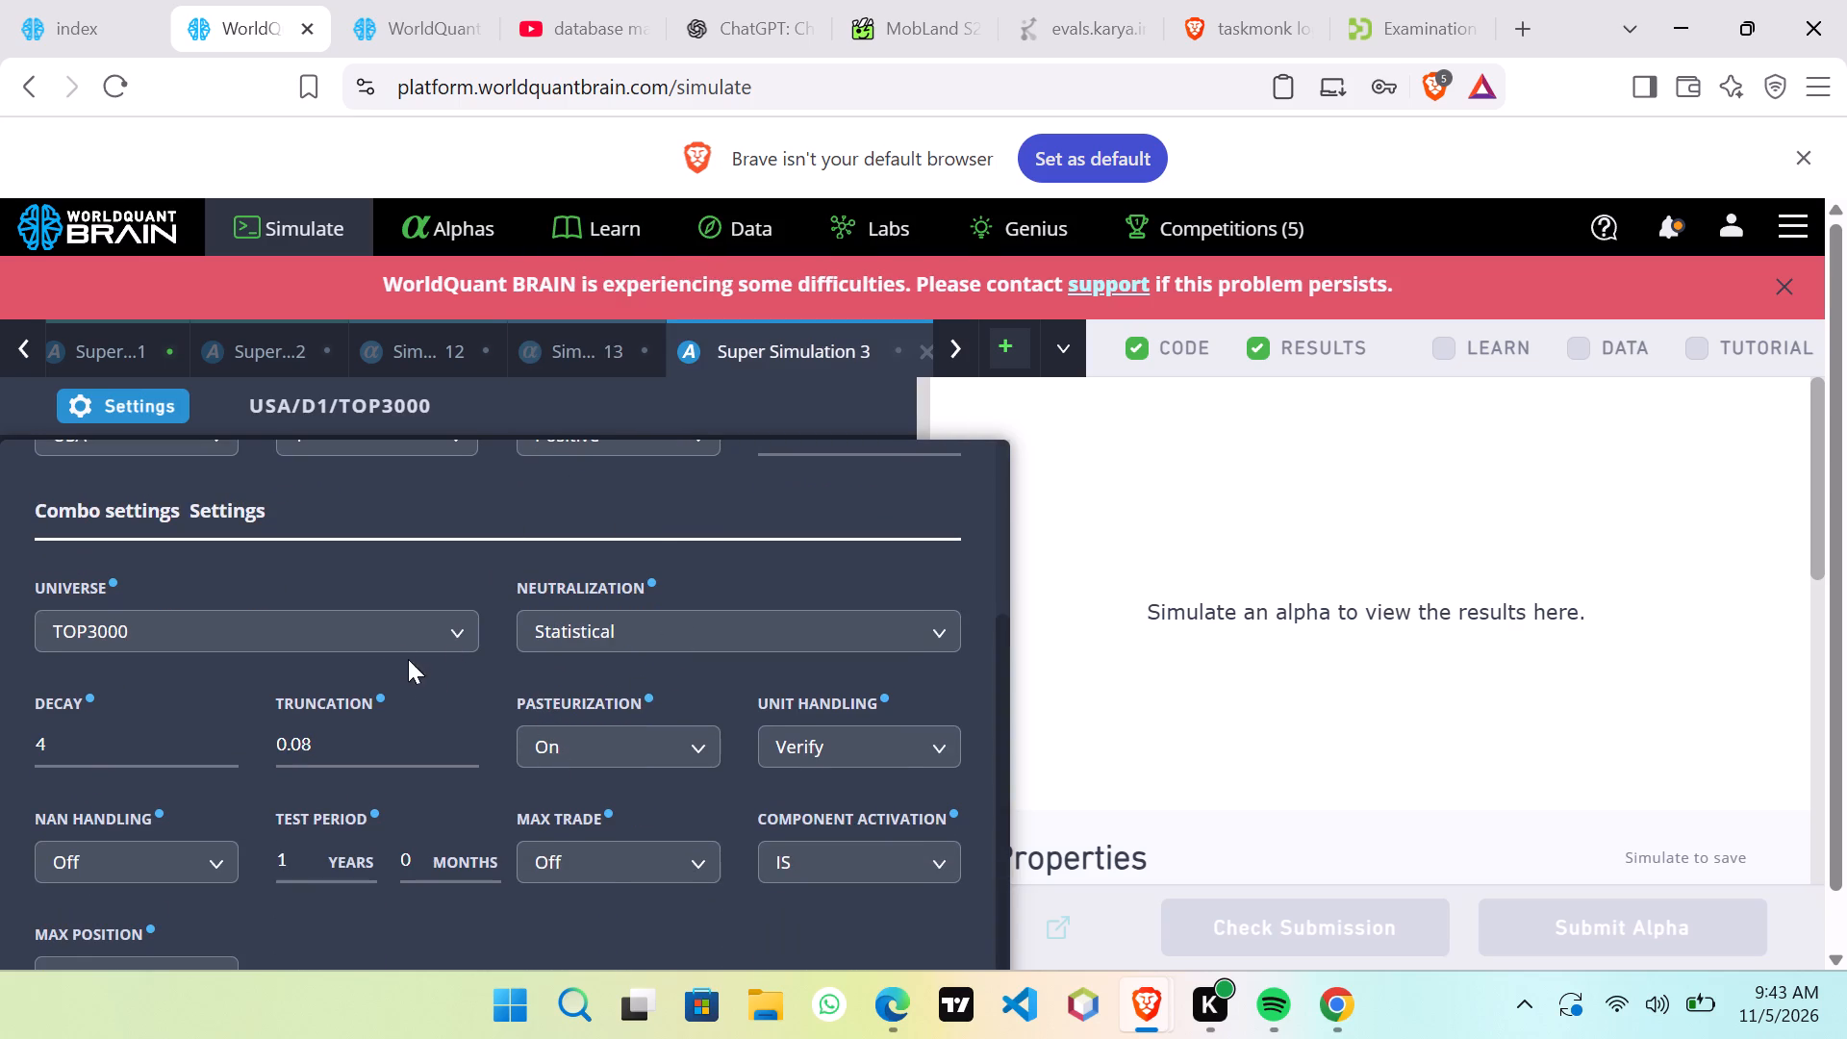
Review the other settings of Super Simulation 3, including the available universe options.
click(394, 646)
click(468, 572)
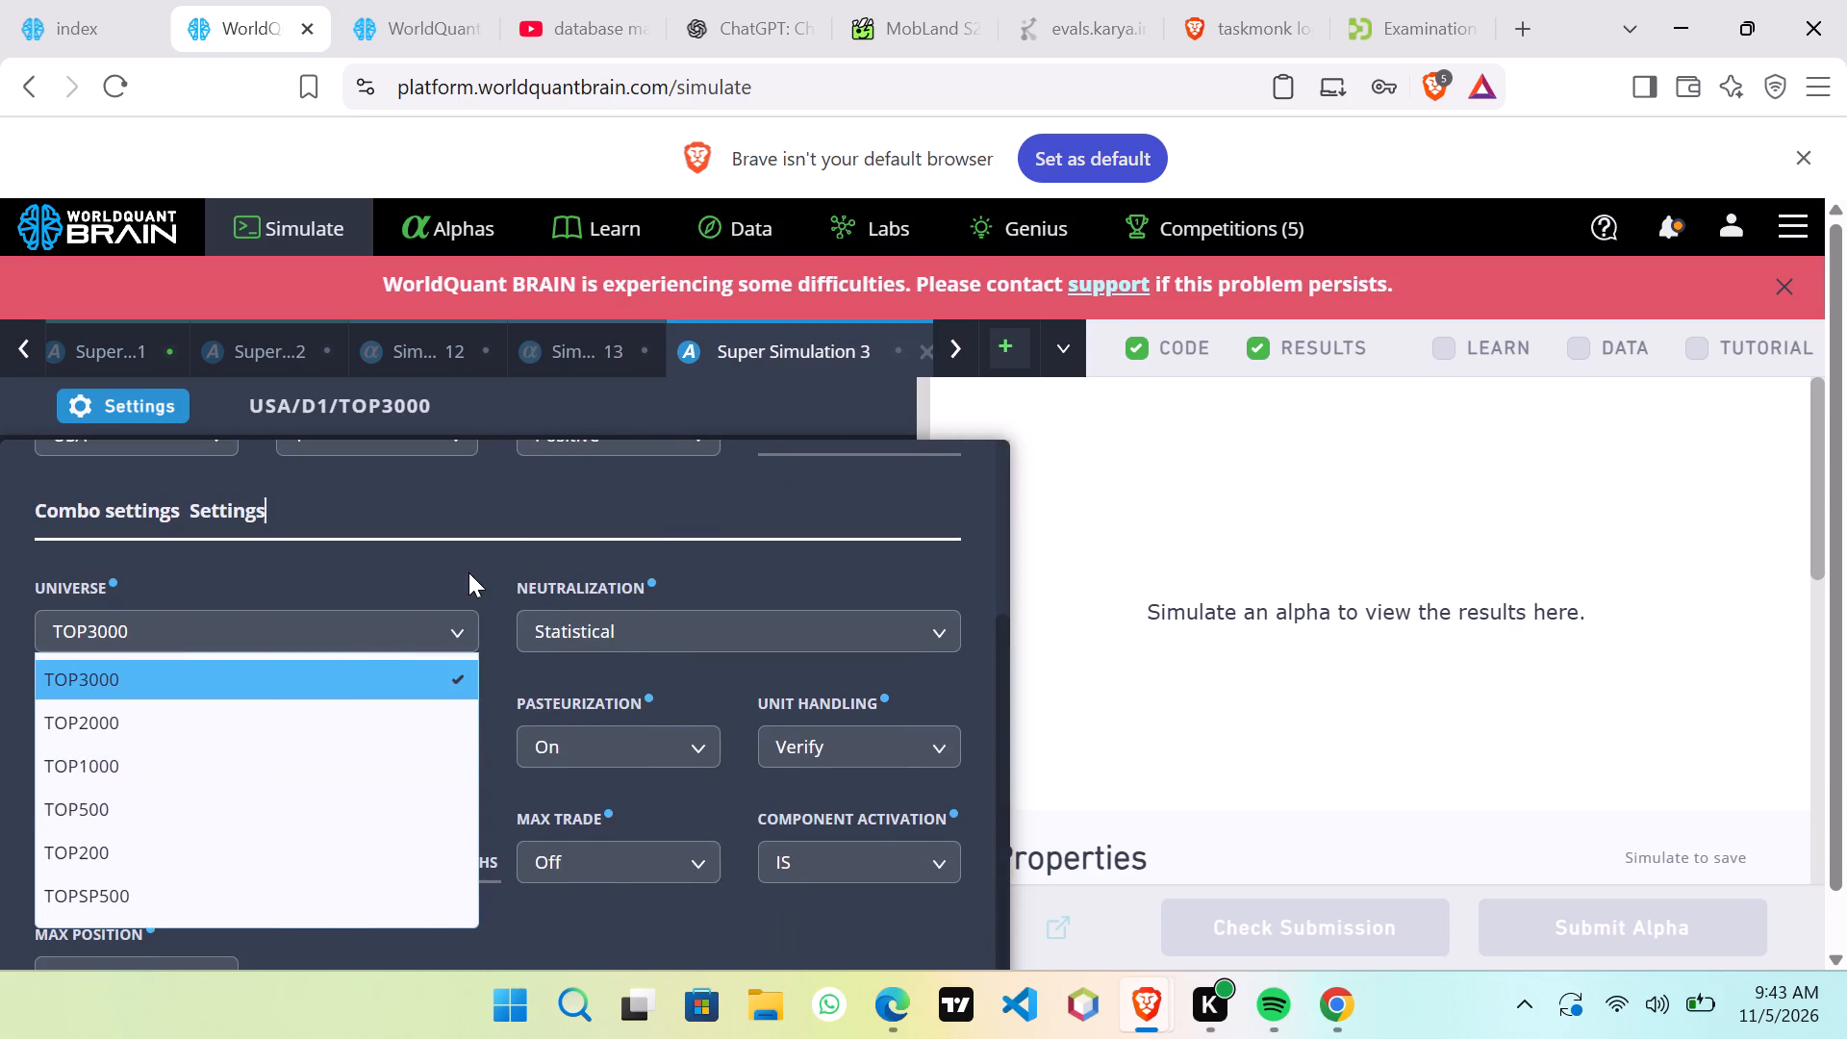
scroll(721, 617, up, 2)
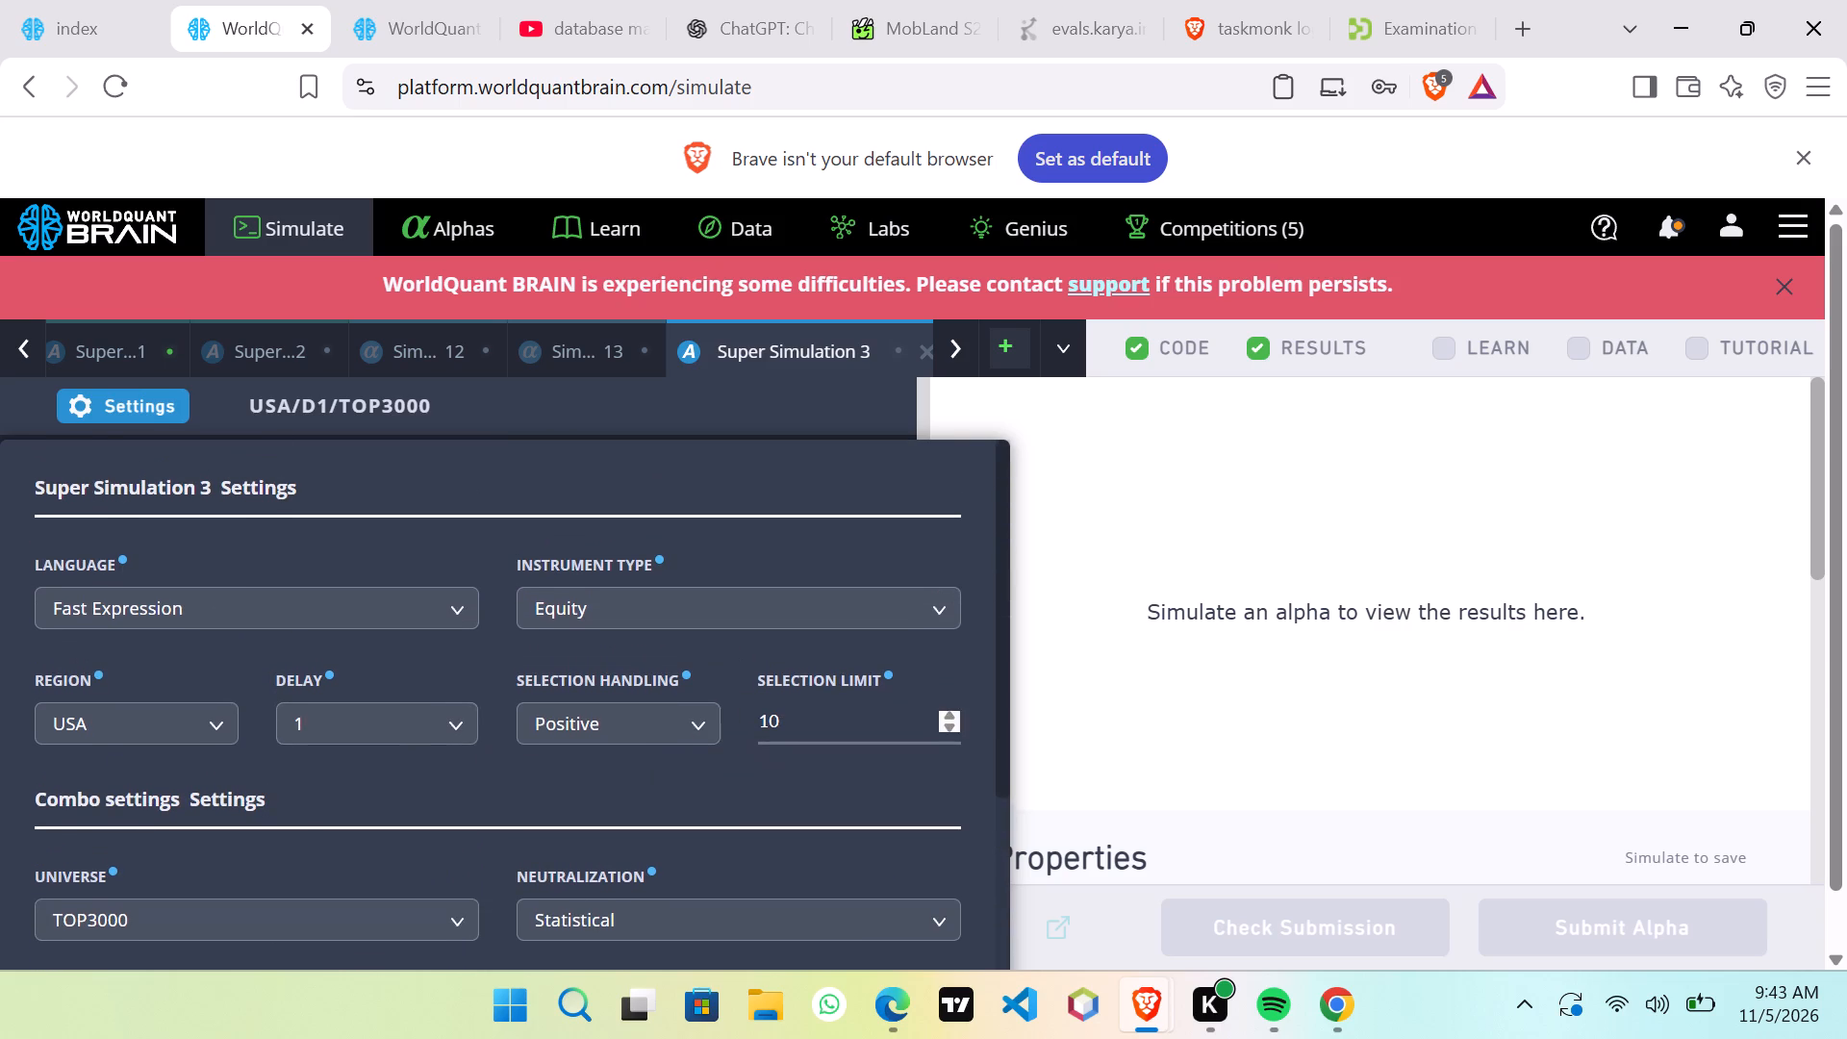
scroll(1846, 557, down, 5)
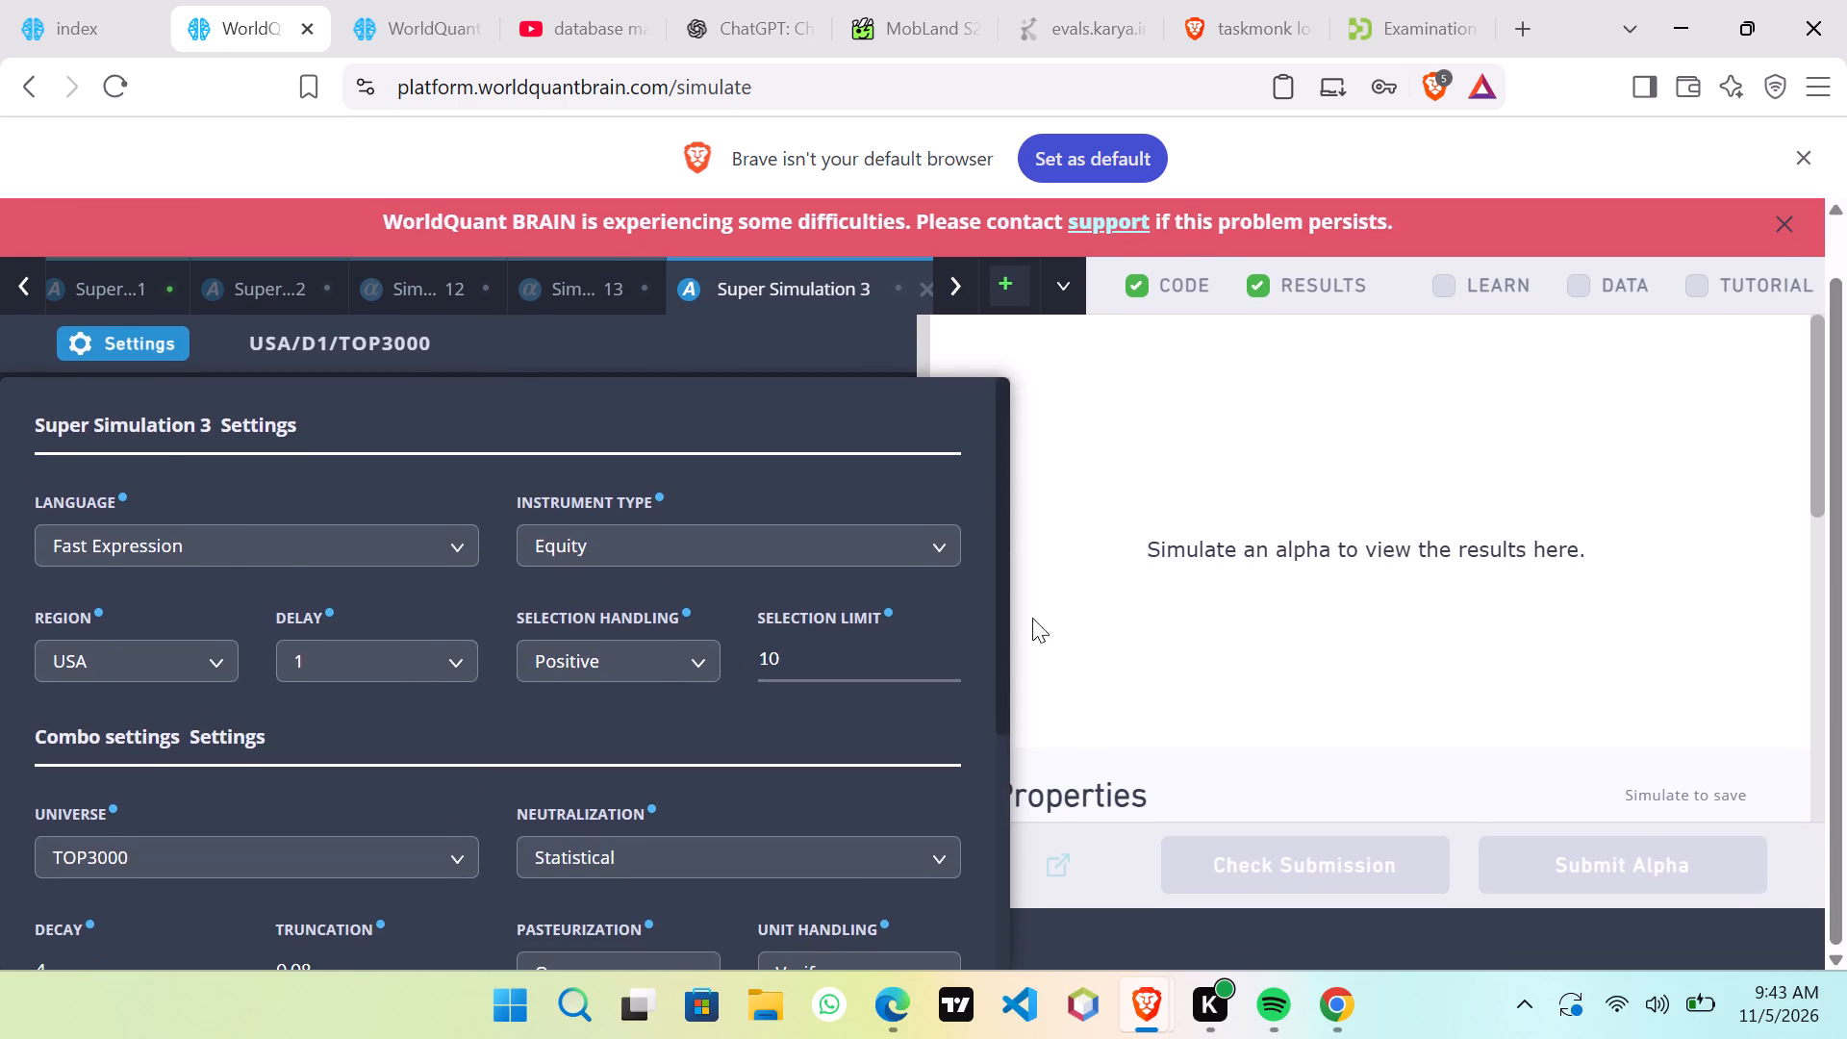
scroll(902, 621, down, 2)
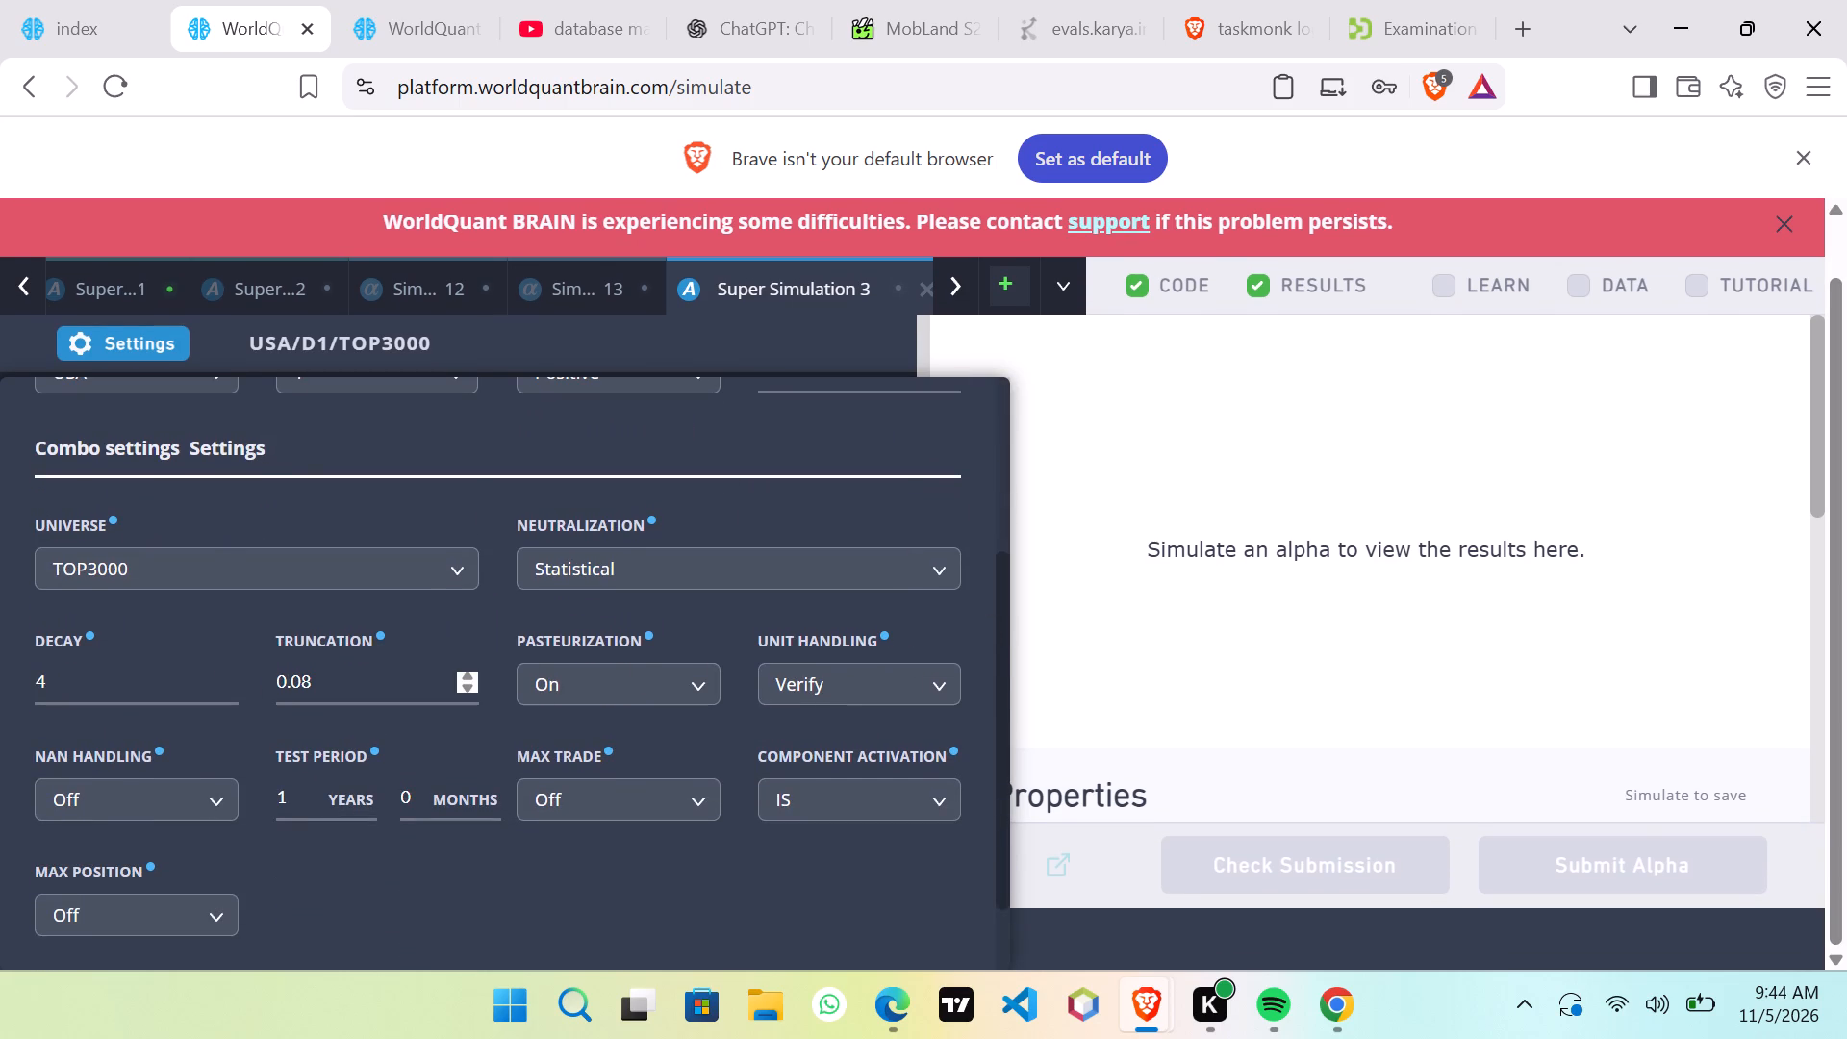
scroll(392, 688, down, 2)
scroll(514, 713, up, 3)
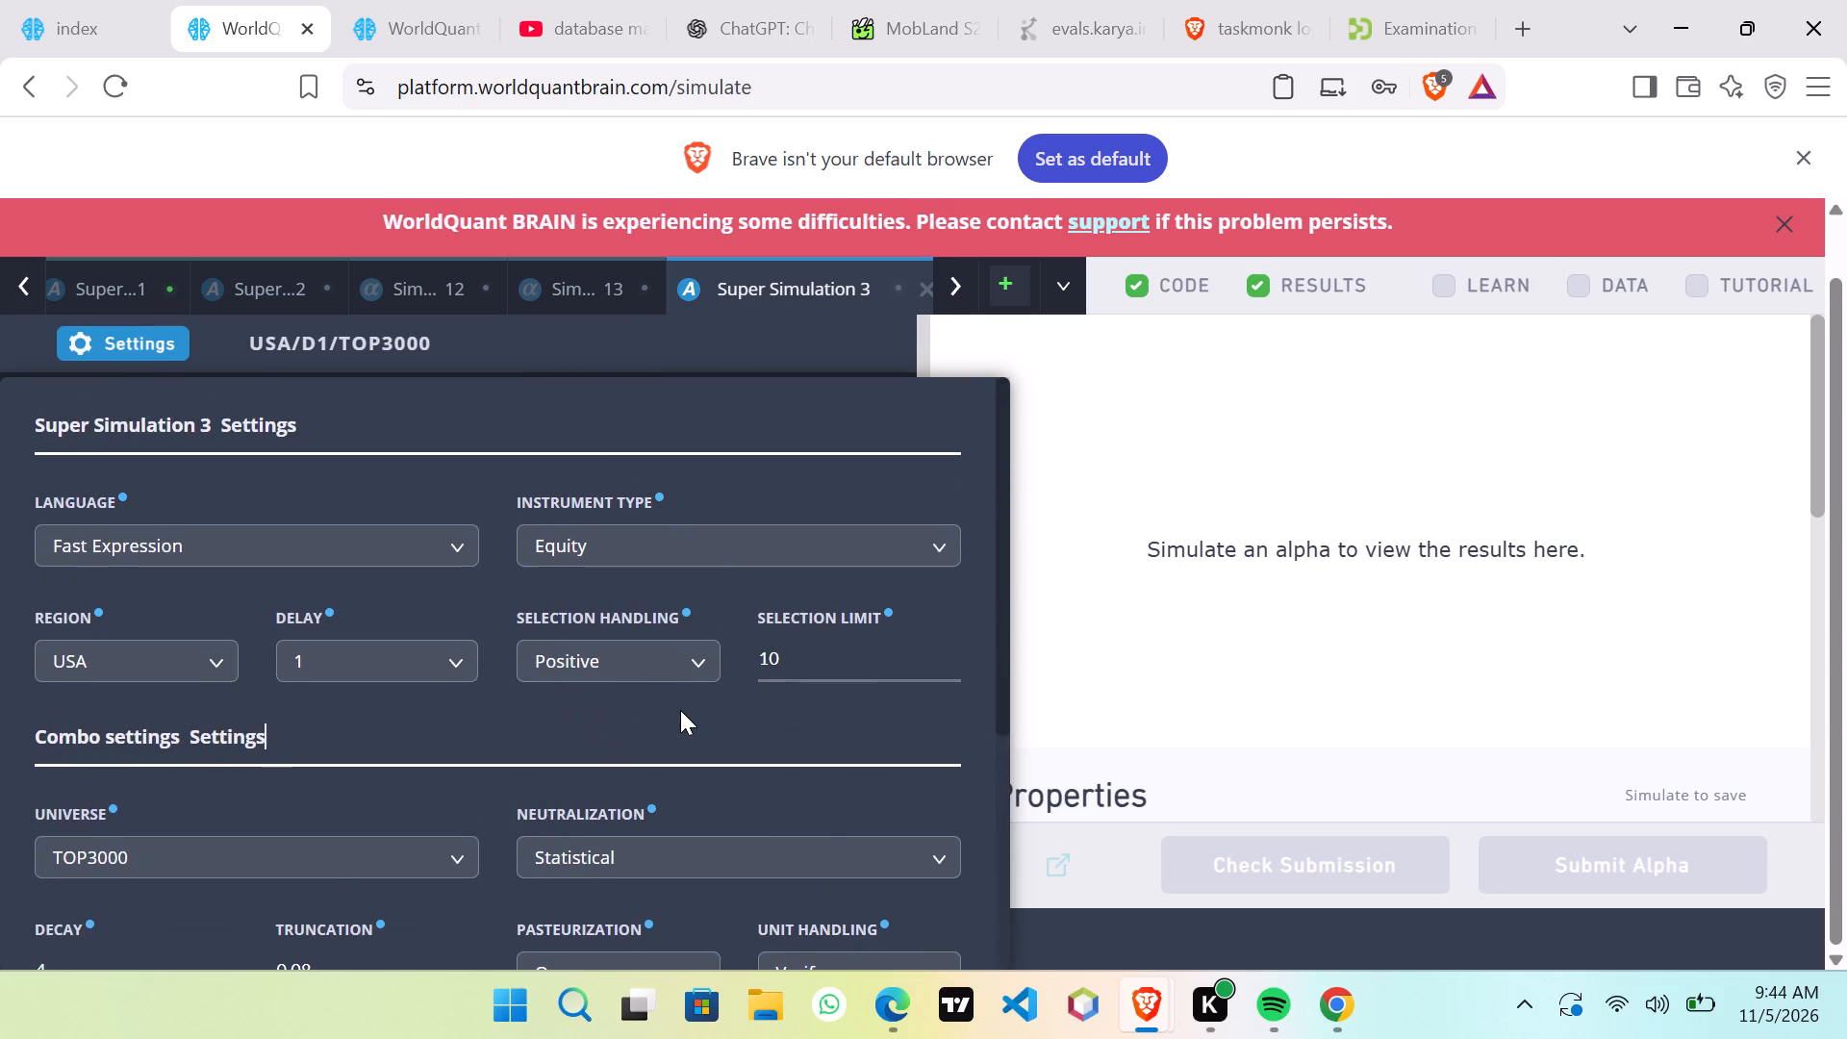
scroll(680, 710, down, 2)
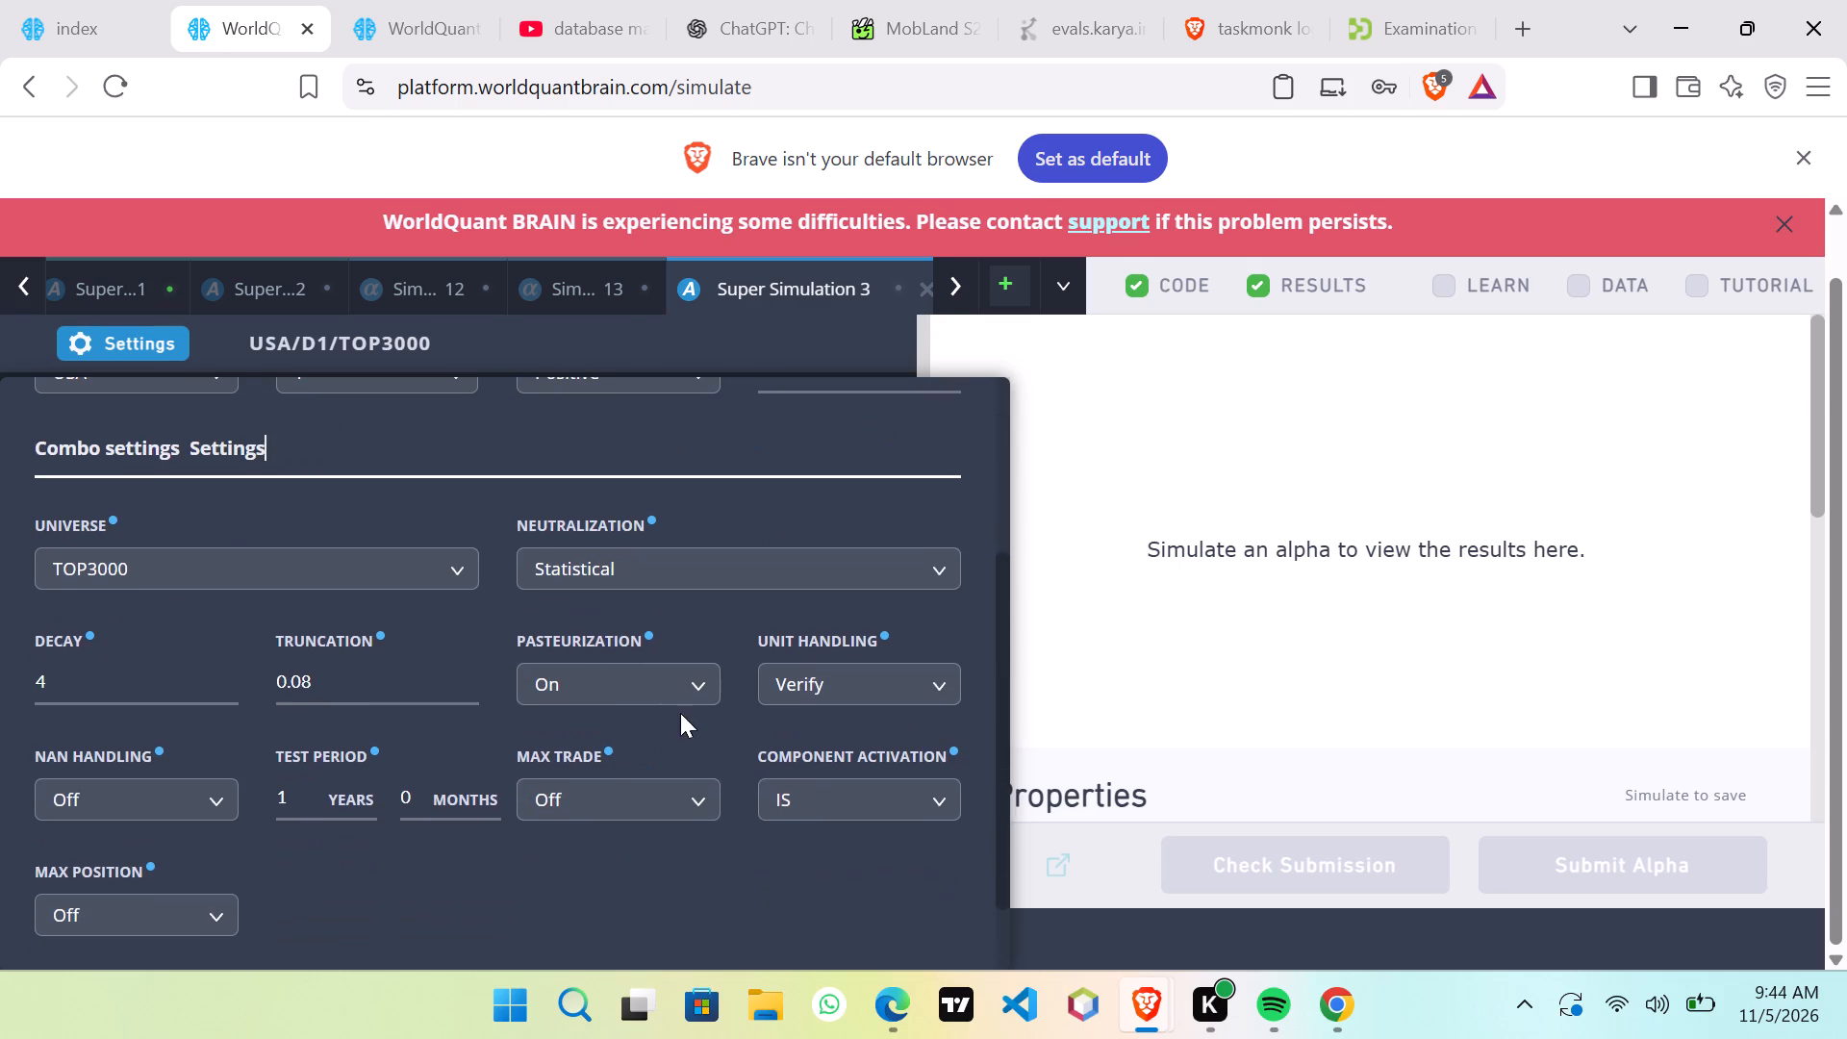
click(347, 576)
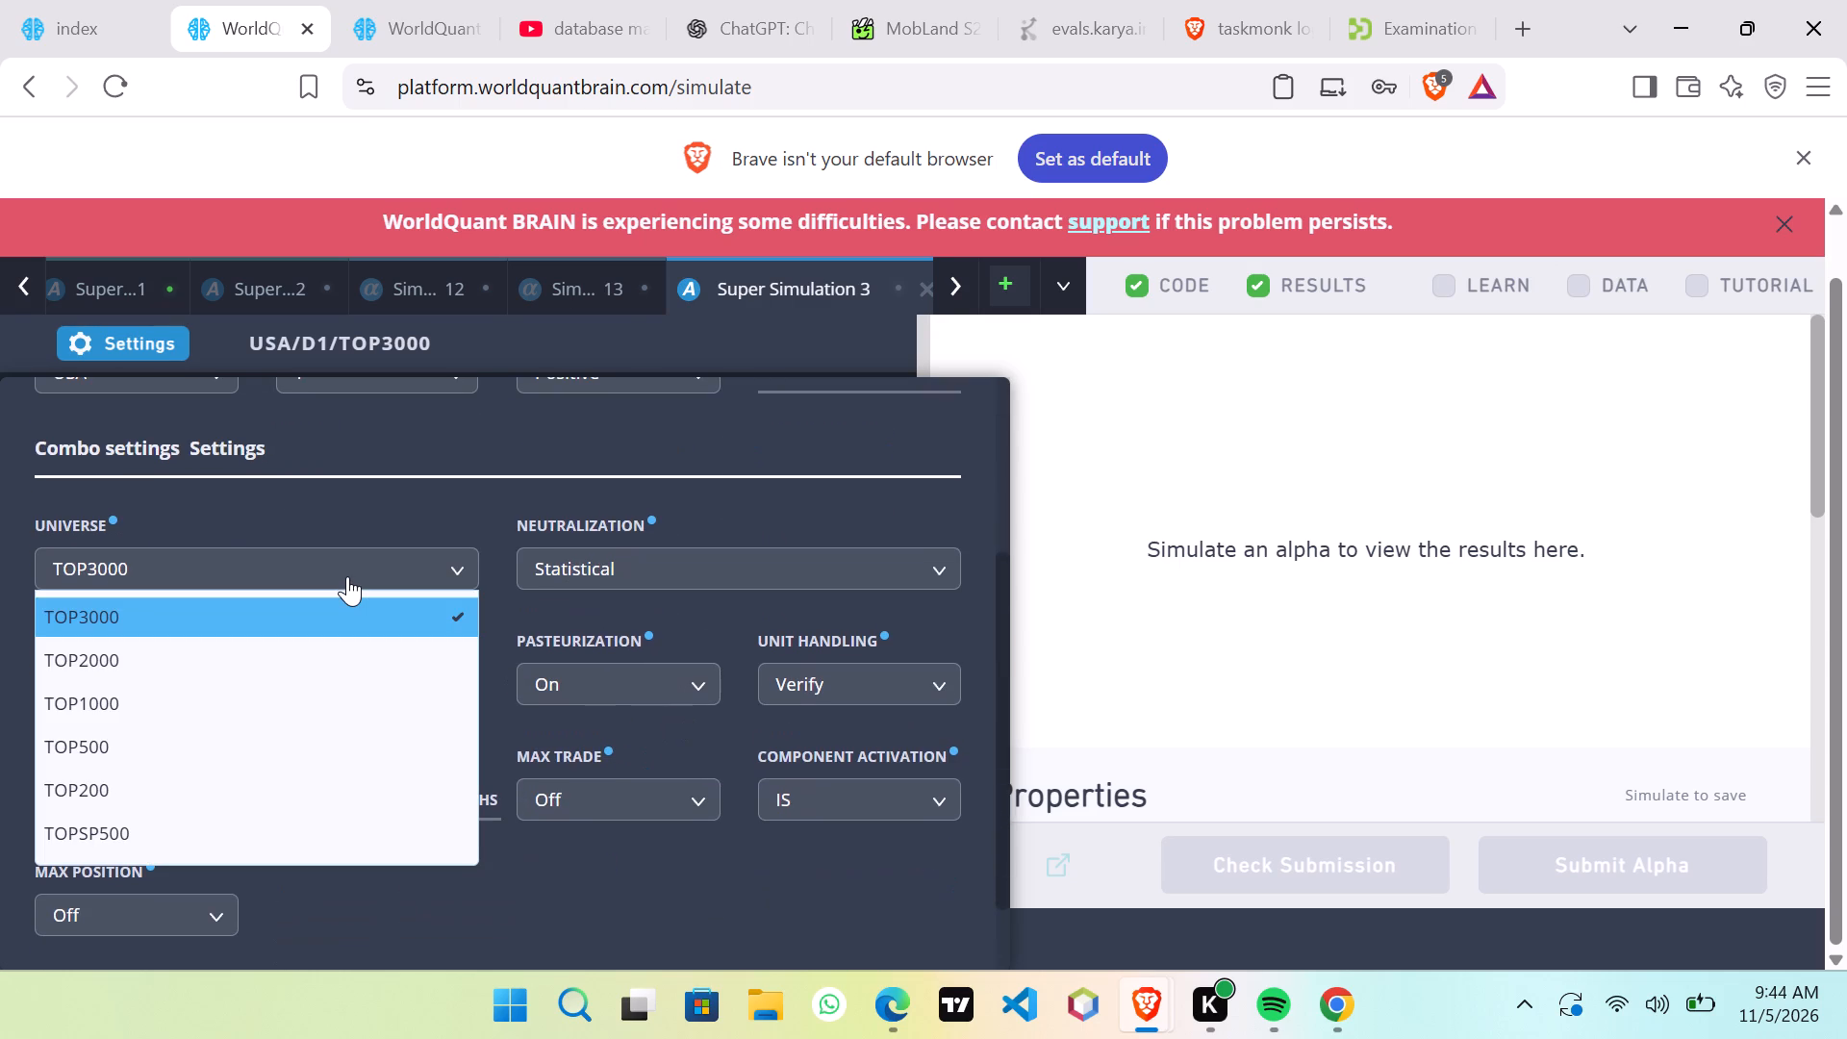
click(366, 564)
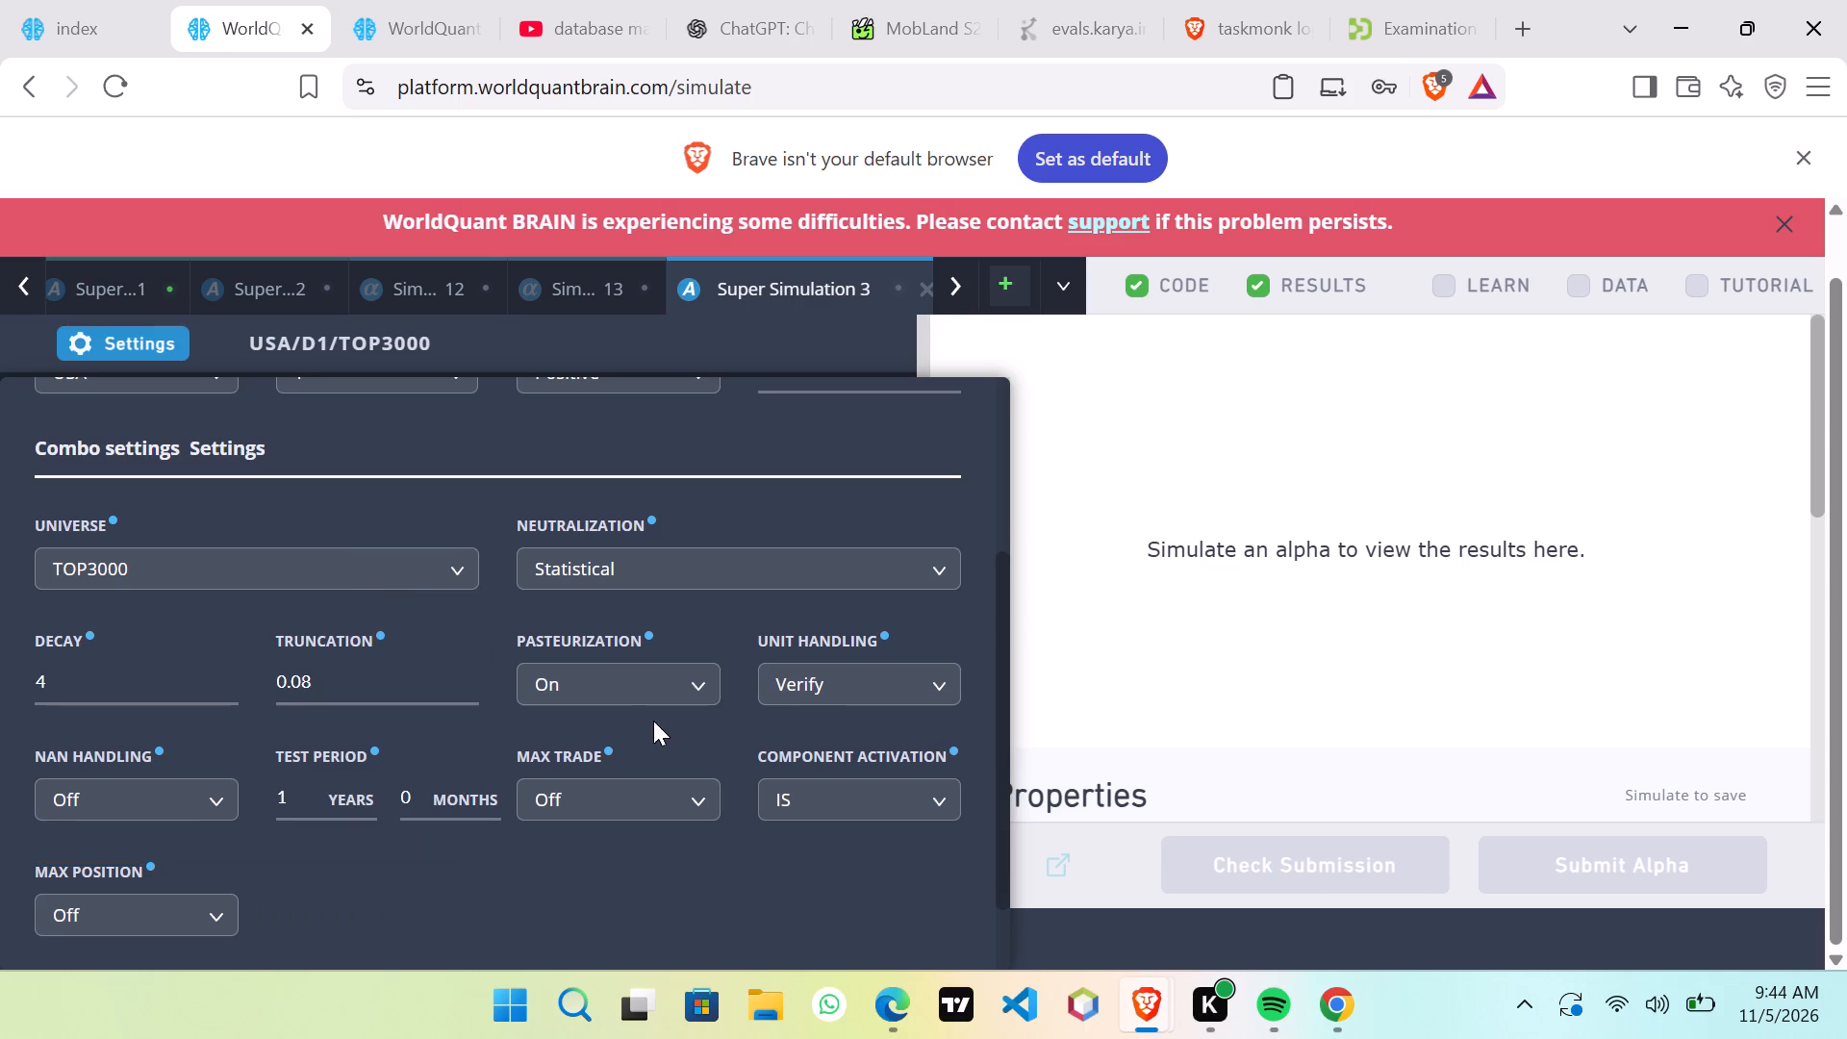
Apply the settings of Super Simulation 3 and start its full simulation.
scroll(661, 719, down, 4)
click(756, 895)
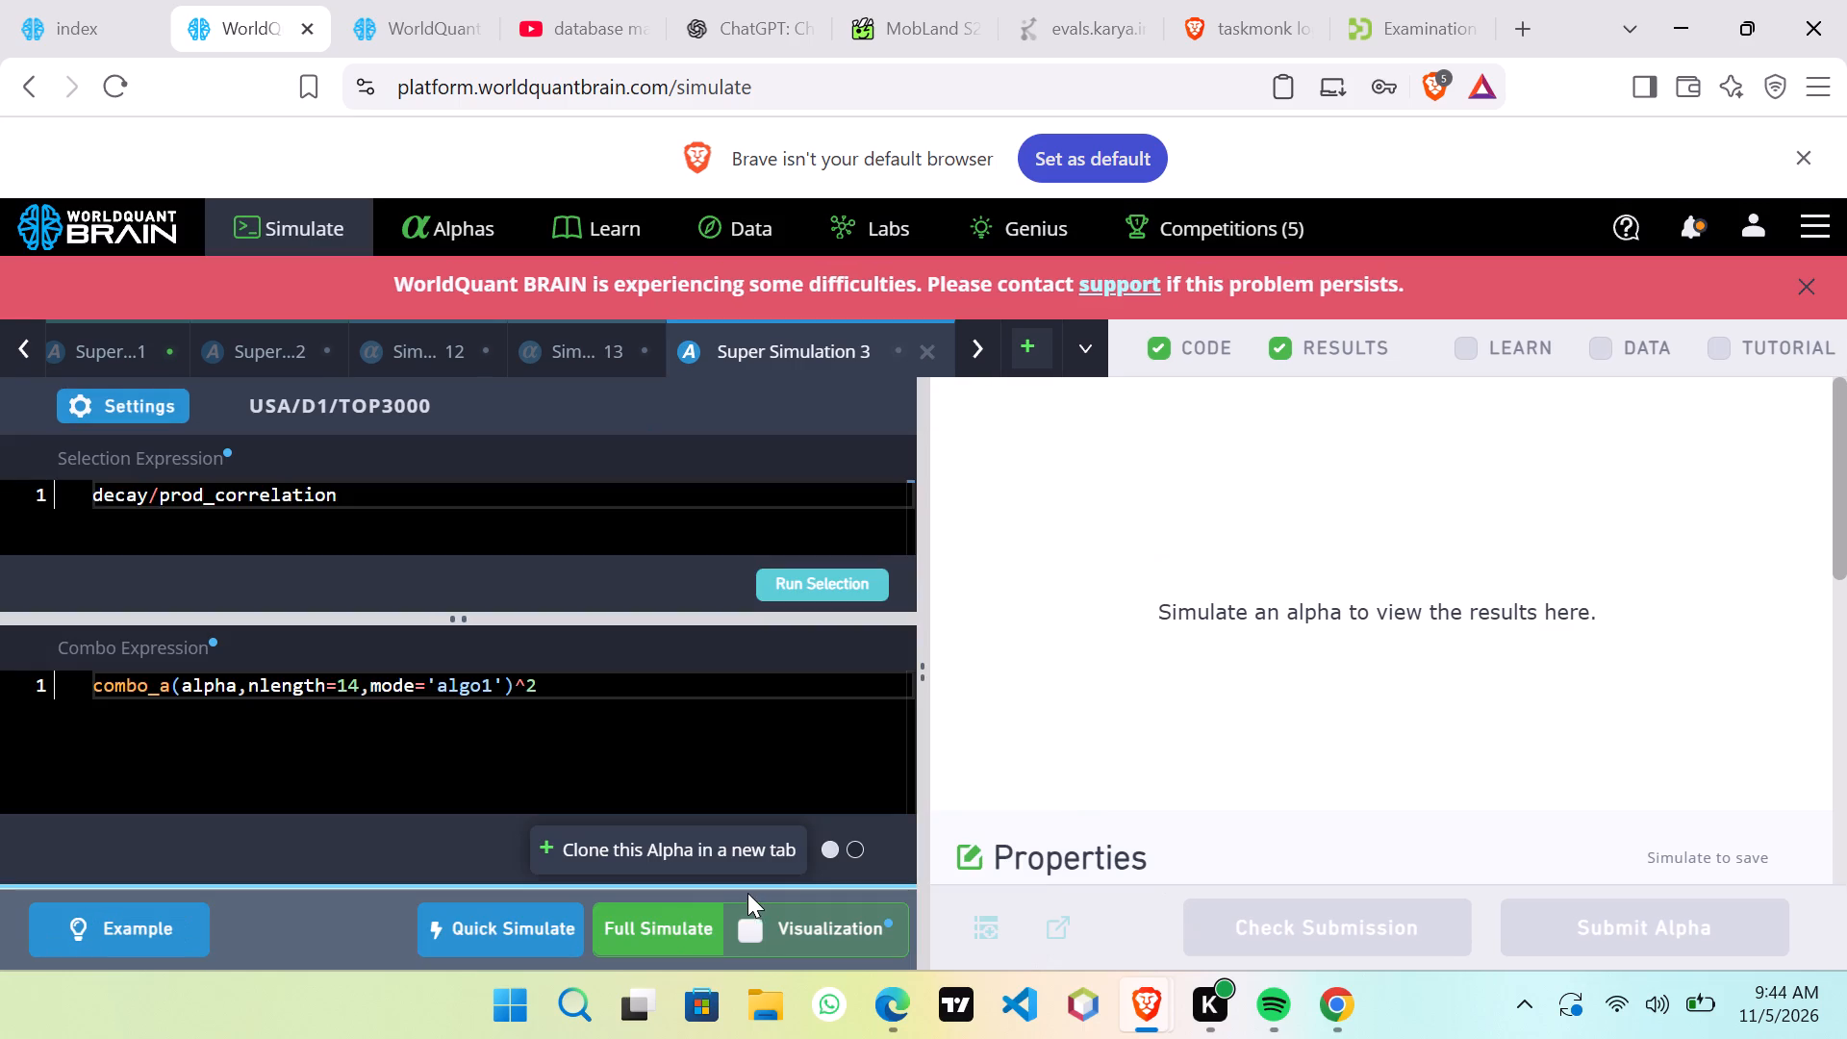
click(644, 930)
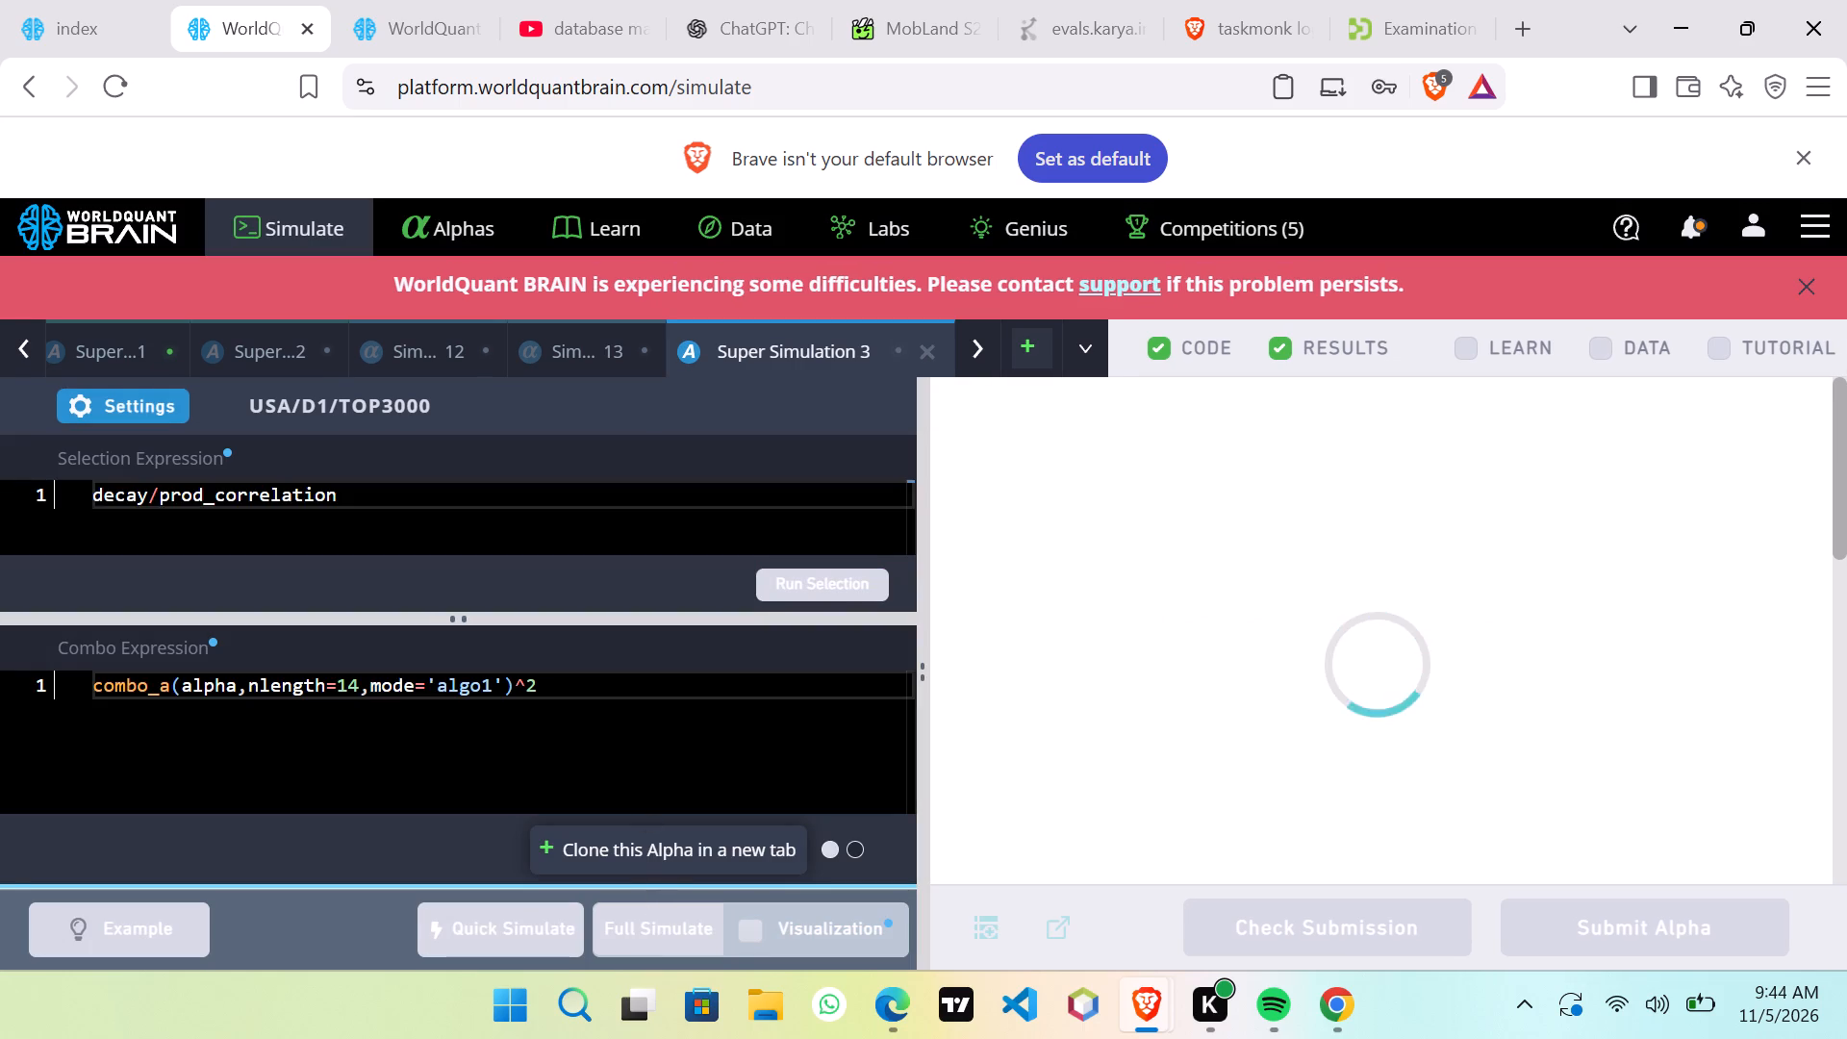
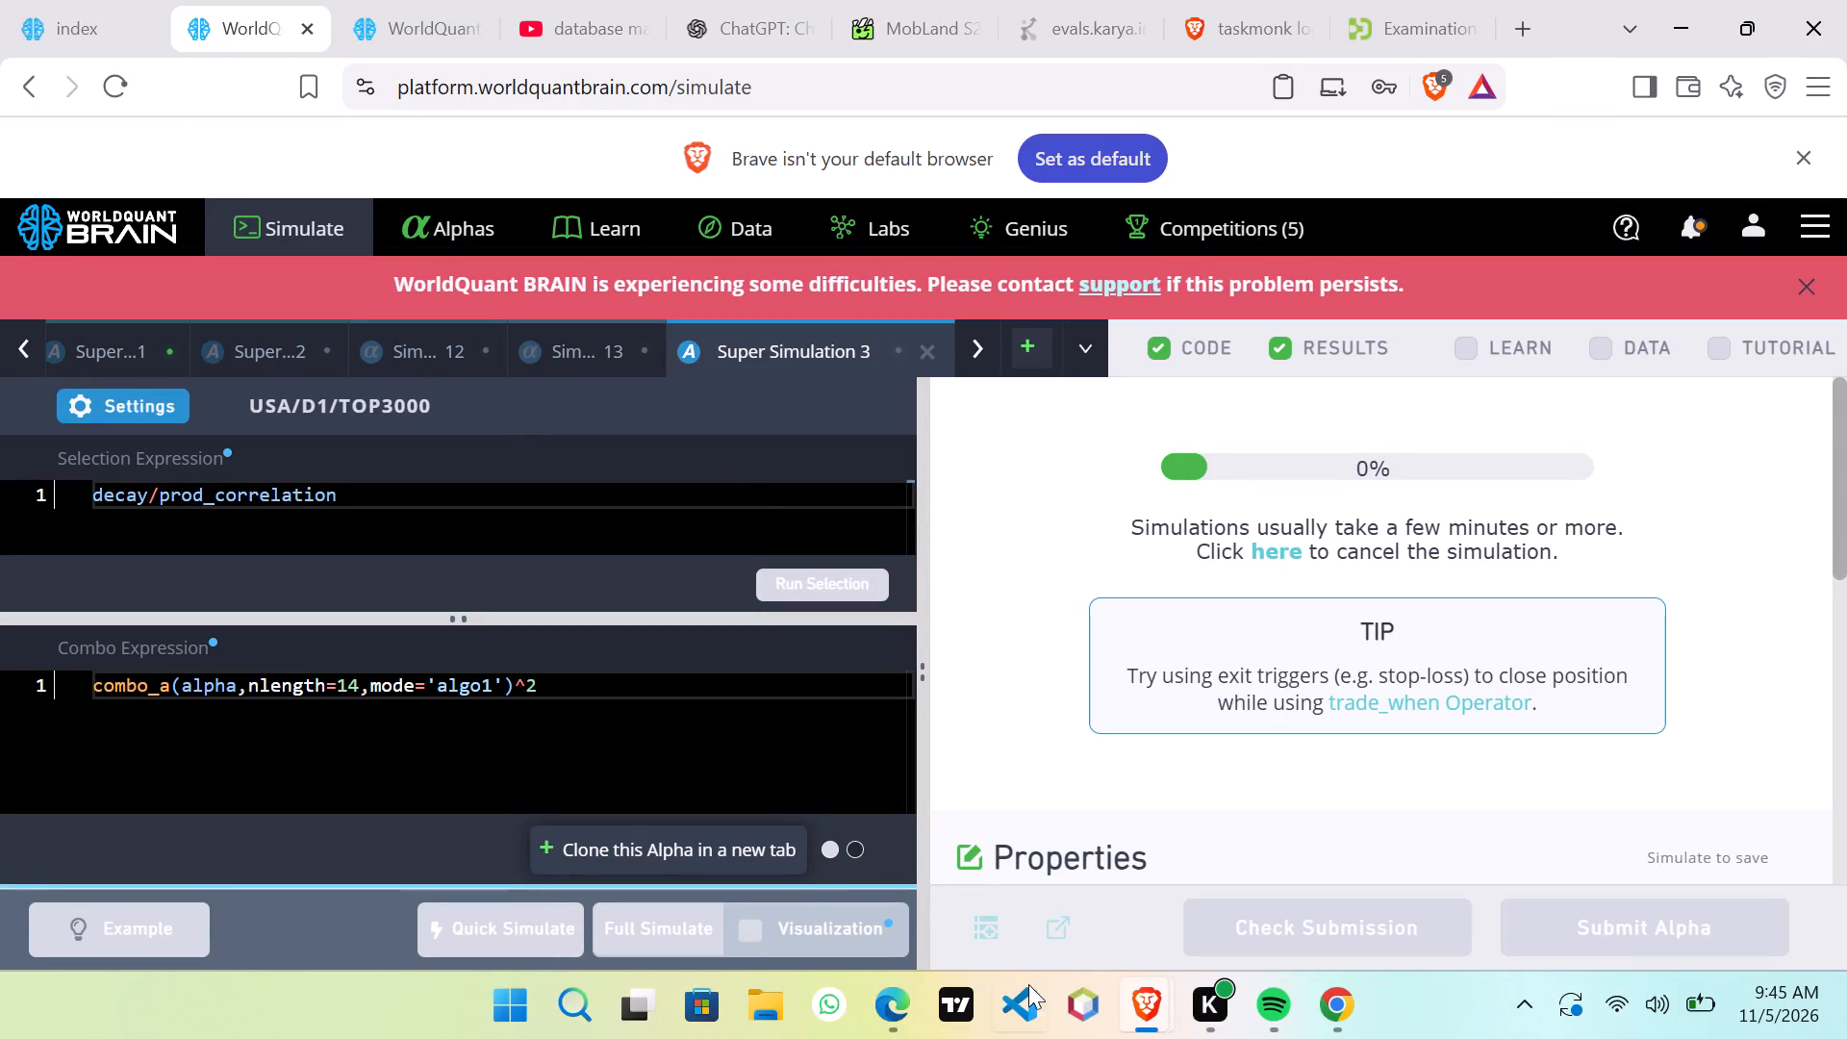
Switch to Chrome and examine the OS Summary and yearly results of Simulation 1.
click(1346, 1002)
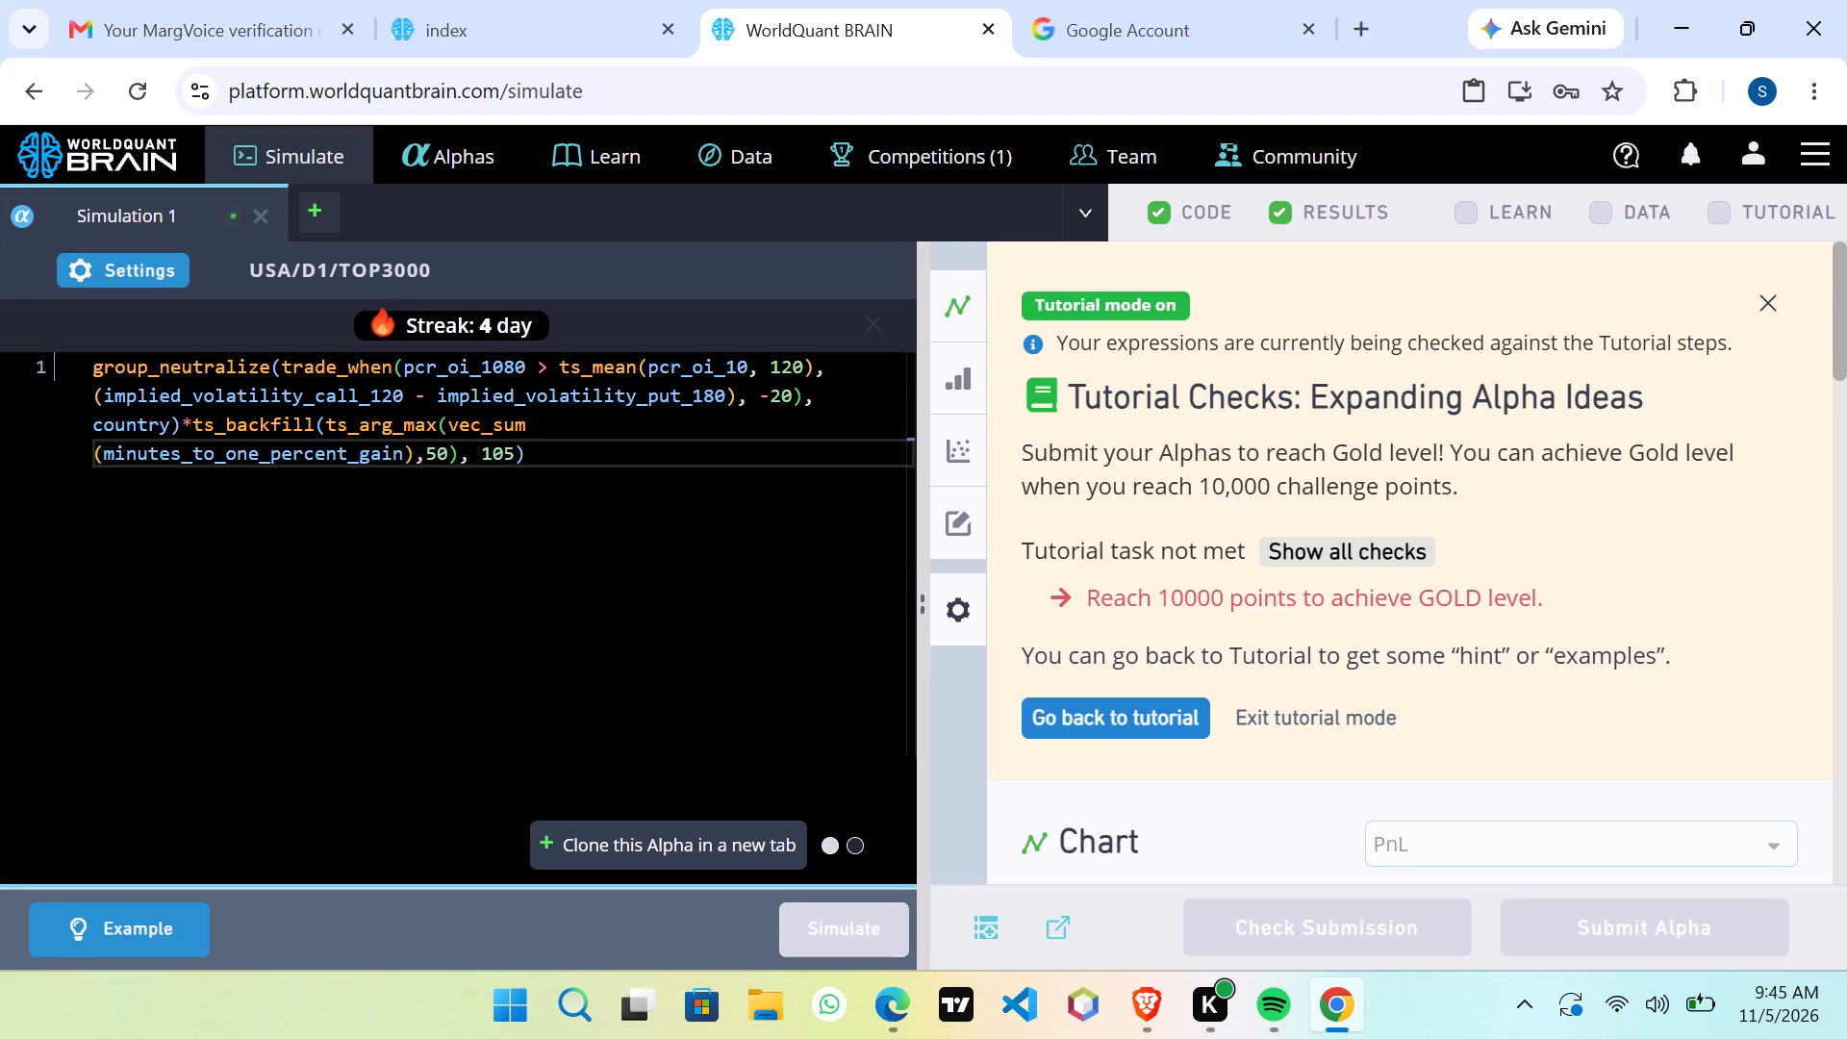
scroll(1146, 781, down, 5)
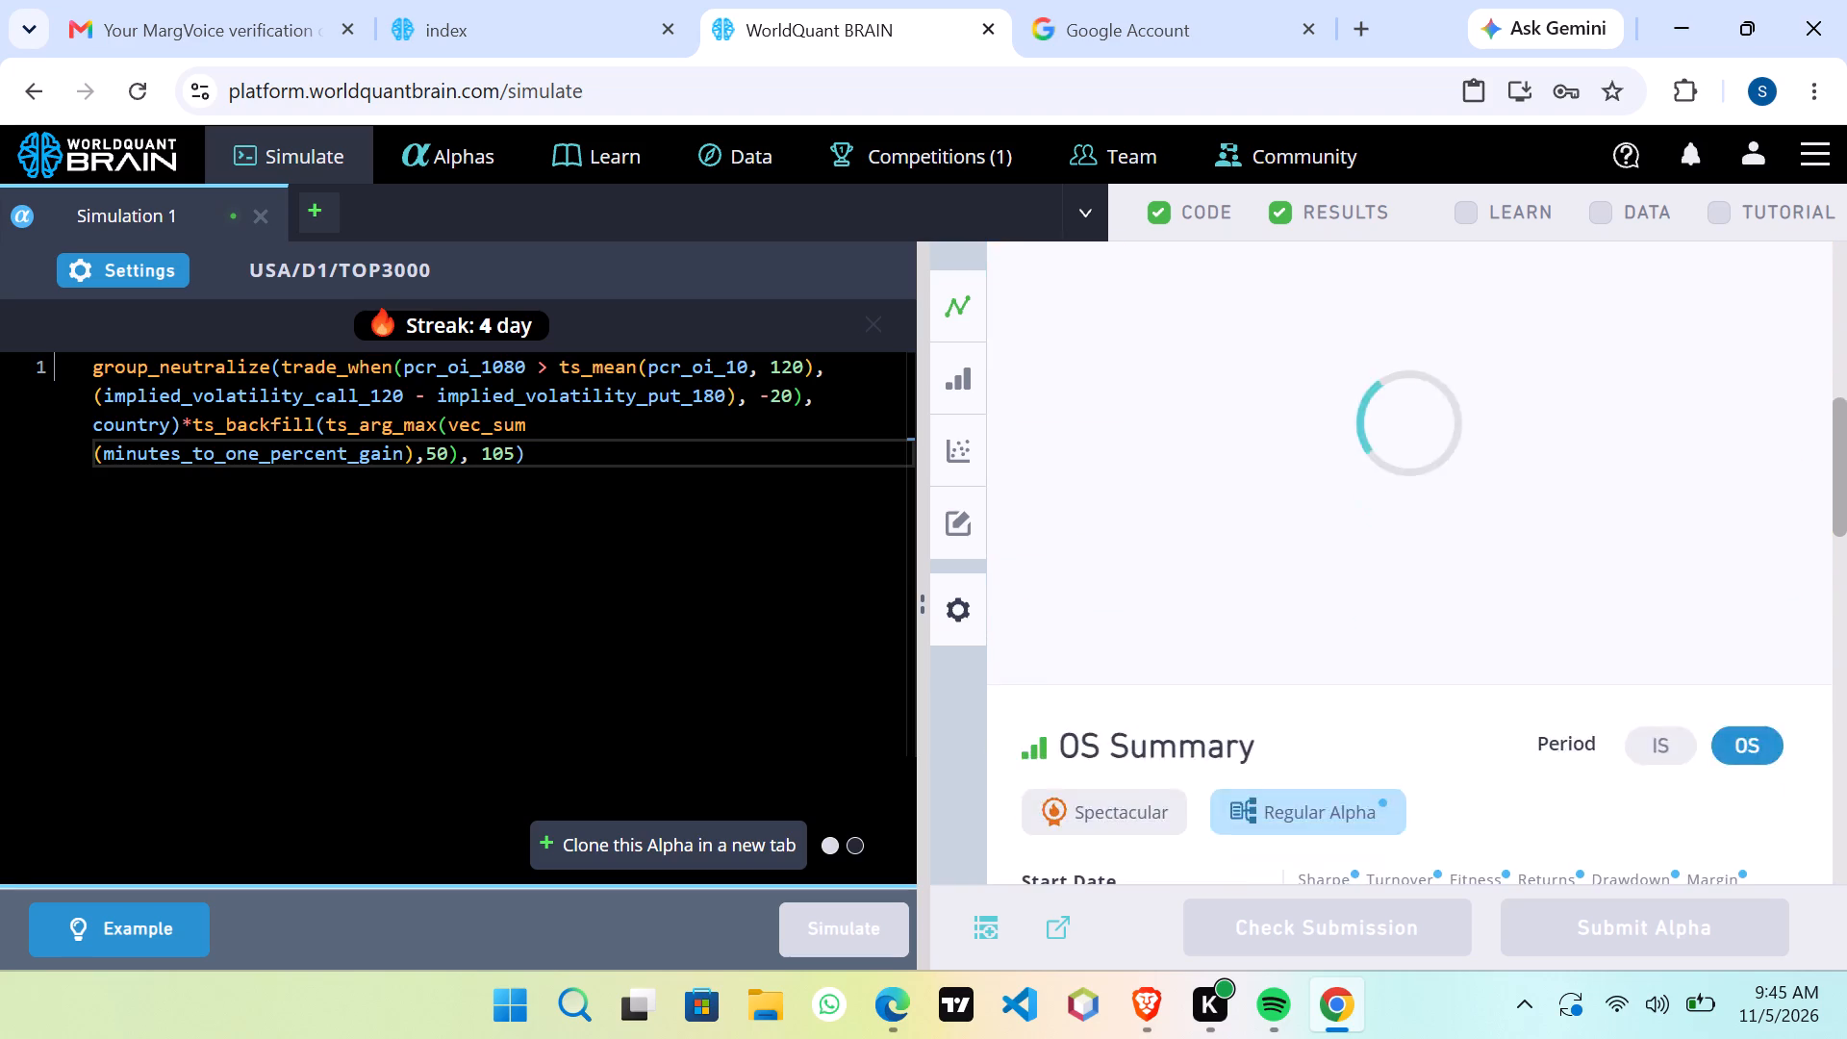
scroll(1139, 764, down, 4)
scroll(1139, 764, up, 1)
scroll(1139, 764, down, 1)
scroll(1140, 762, up, 1)
scroll(1140, 762, down, 1)
scroll(1140, 762, up, 1)
scroll(1140, 762, down, 1)
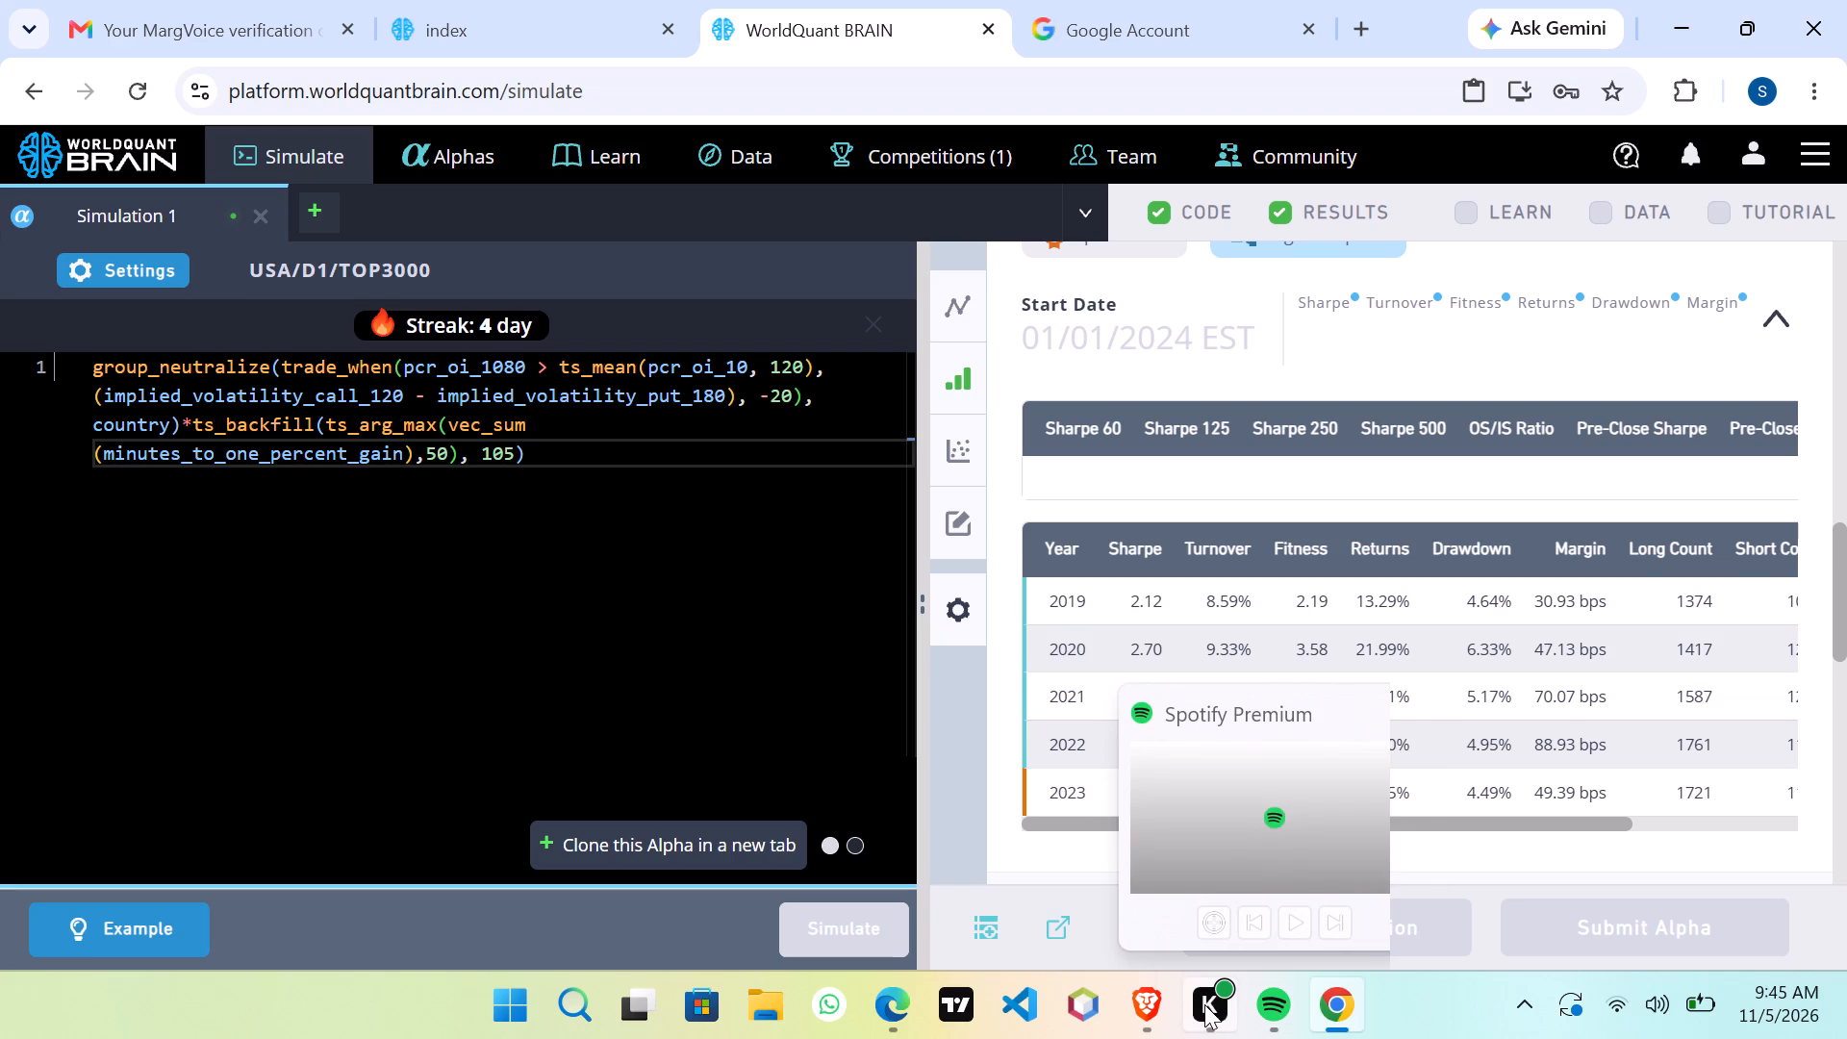
In Brave's submitted alphas list, examine the code and simulation settings of the alphas created from 09/08/2026 to 09/15/2026.
click(1151, 992)
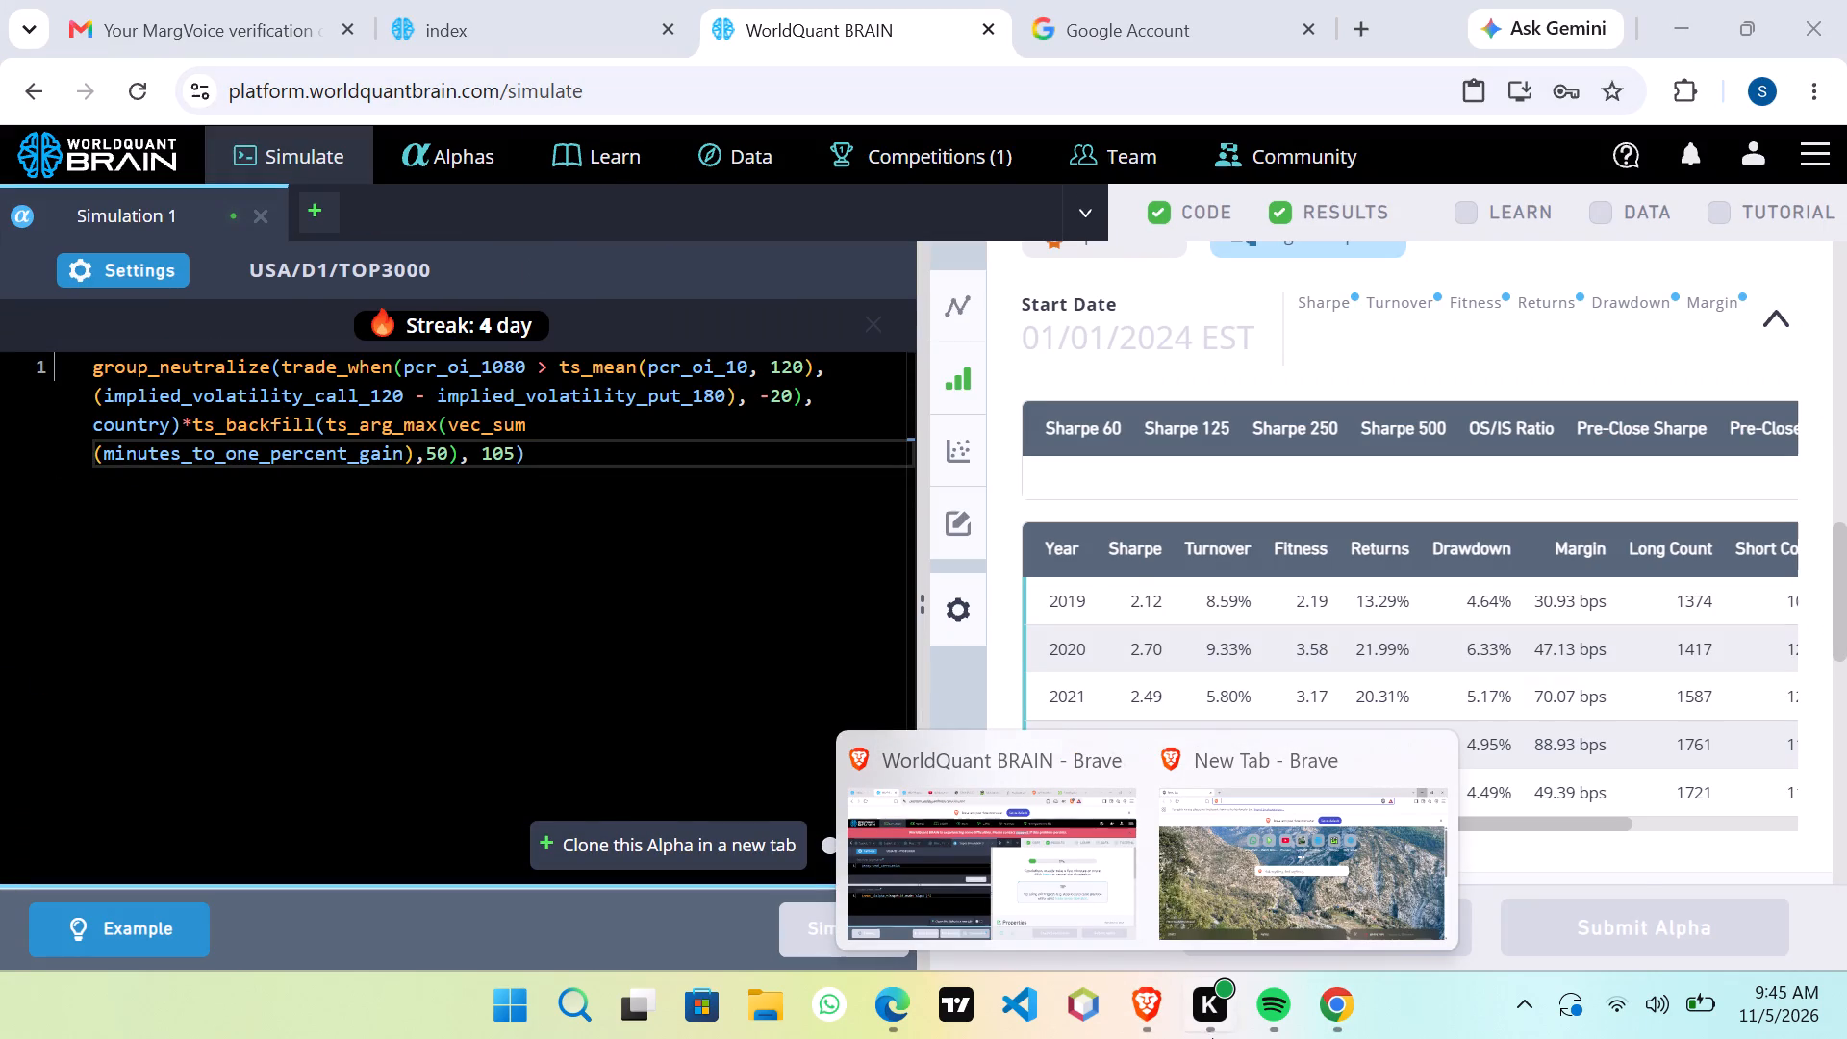
click(1102, 904)
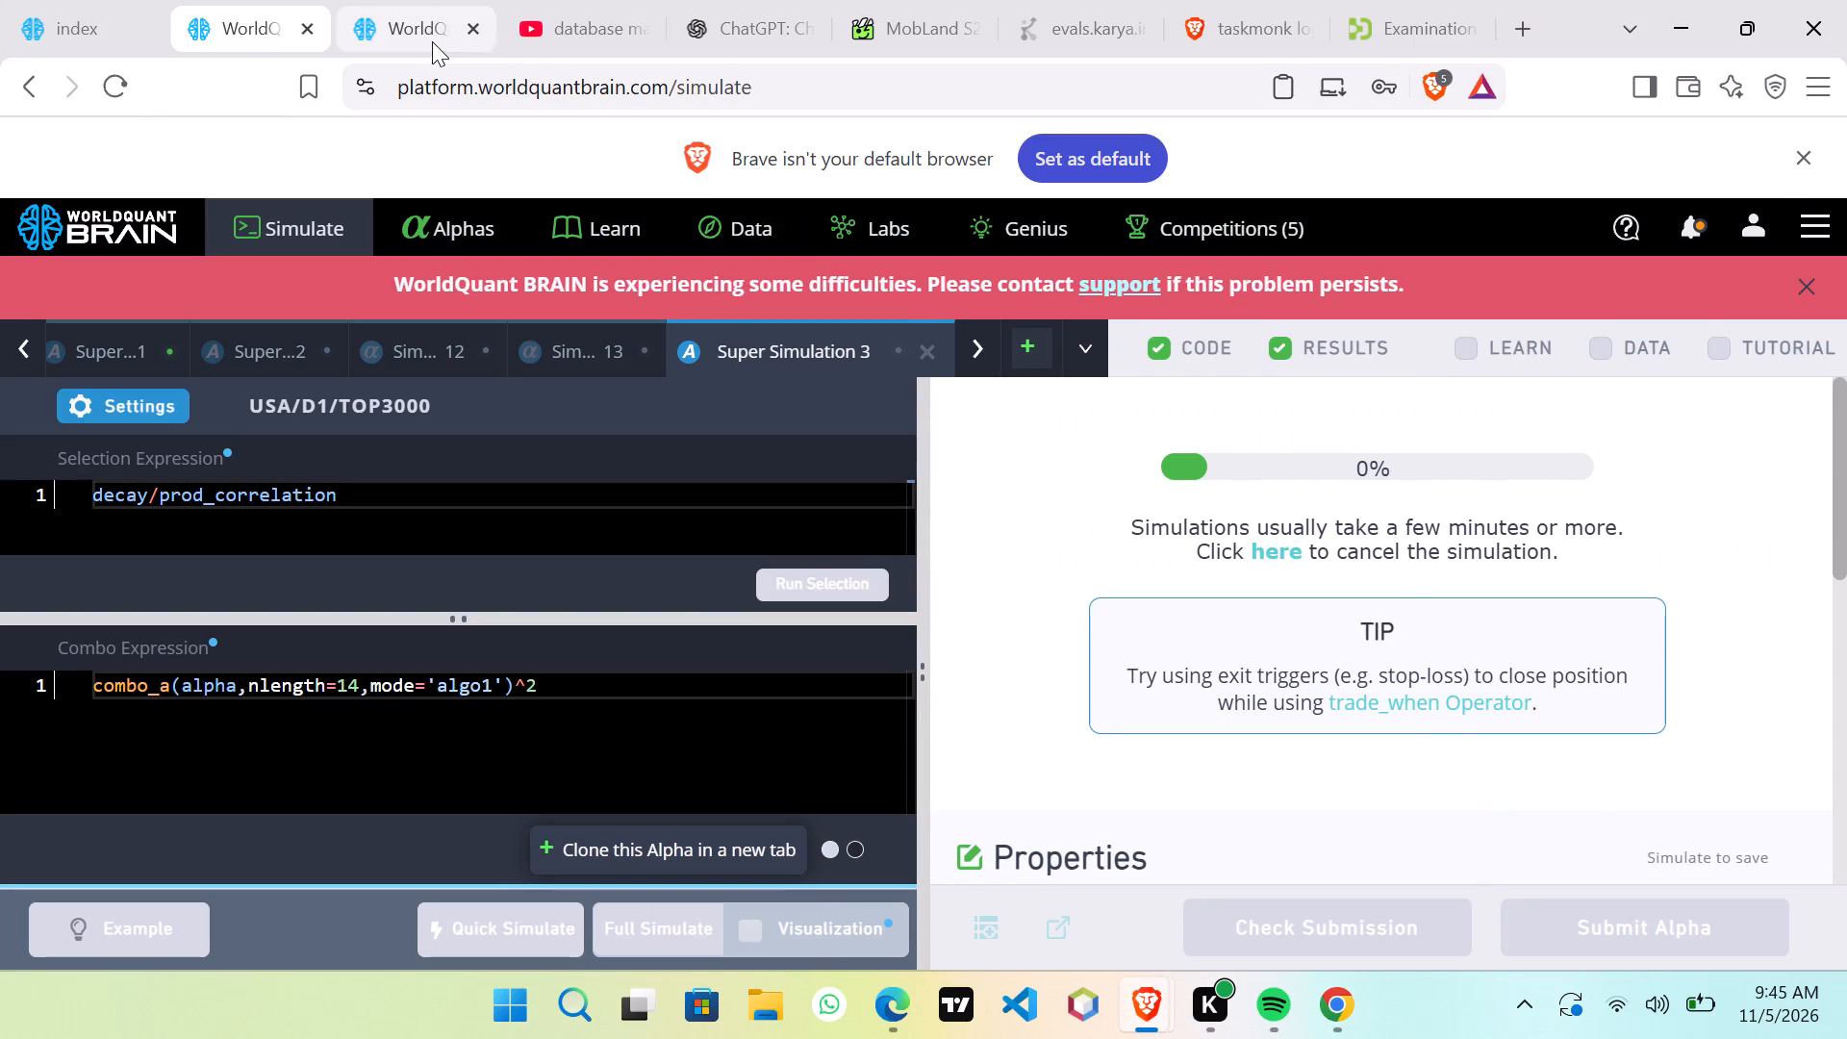
click(432, 41)
scroll(1217, 600, down, 1)
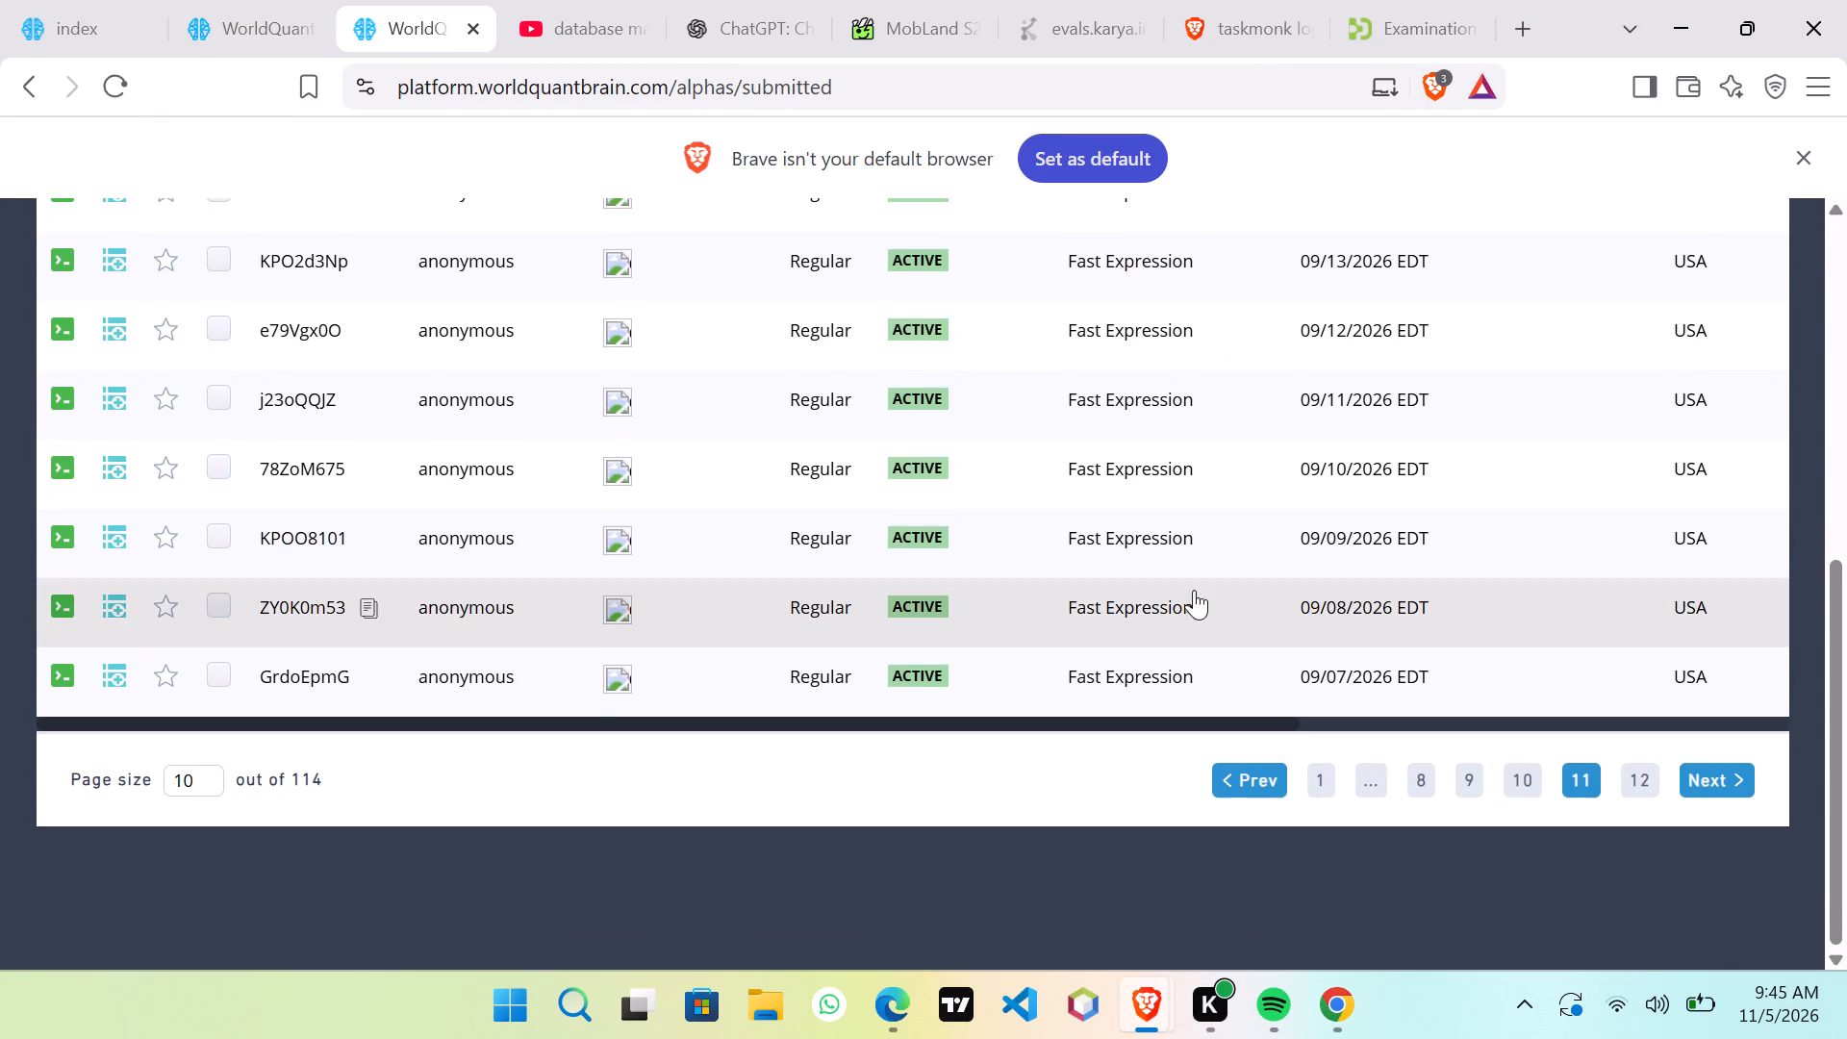
click(1006, 598)
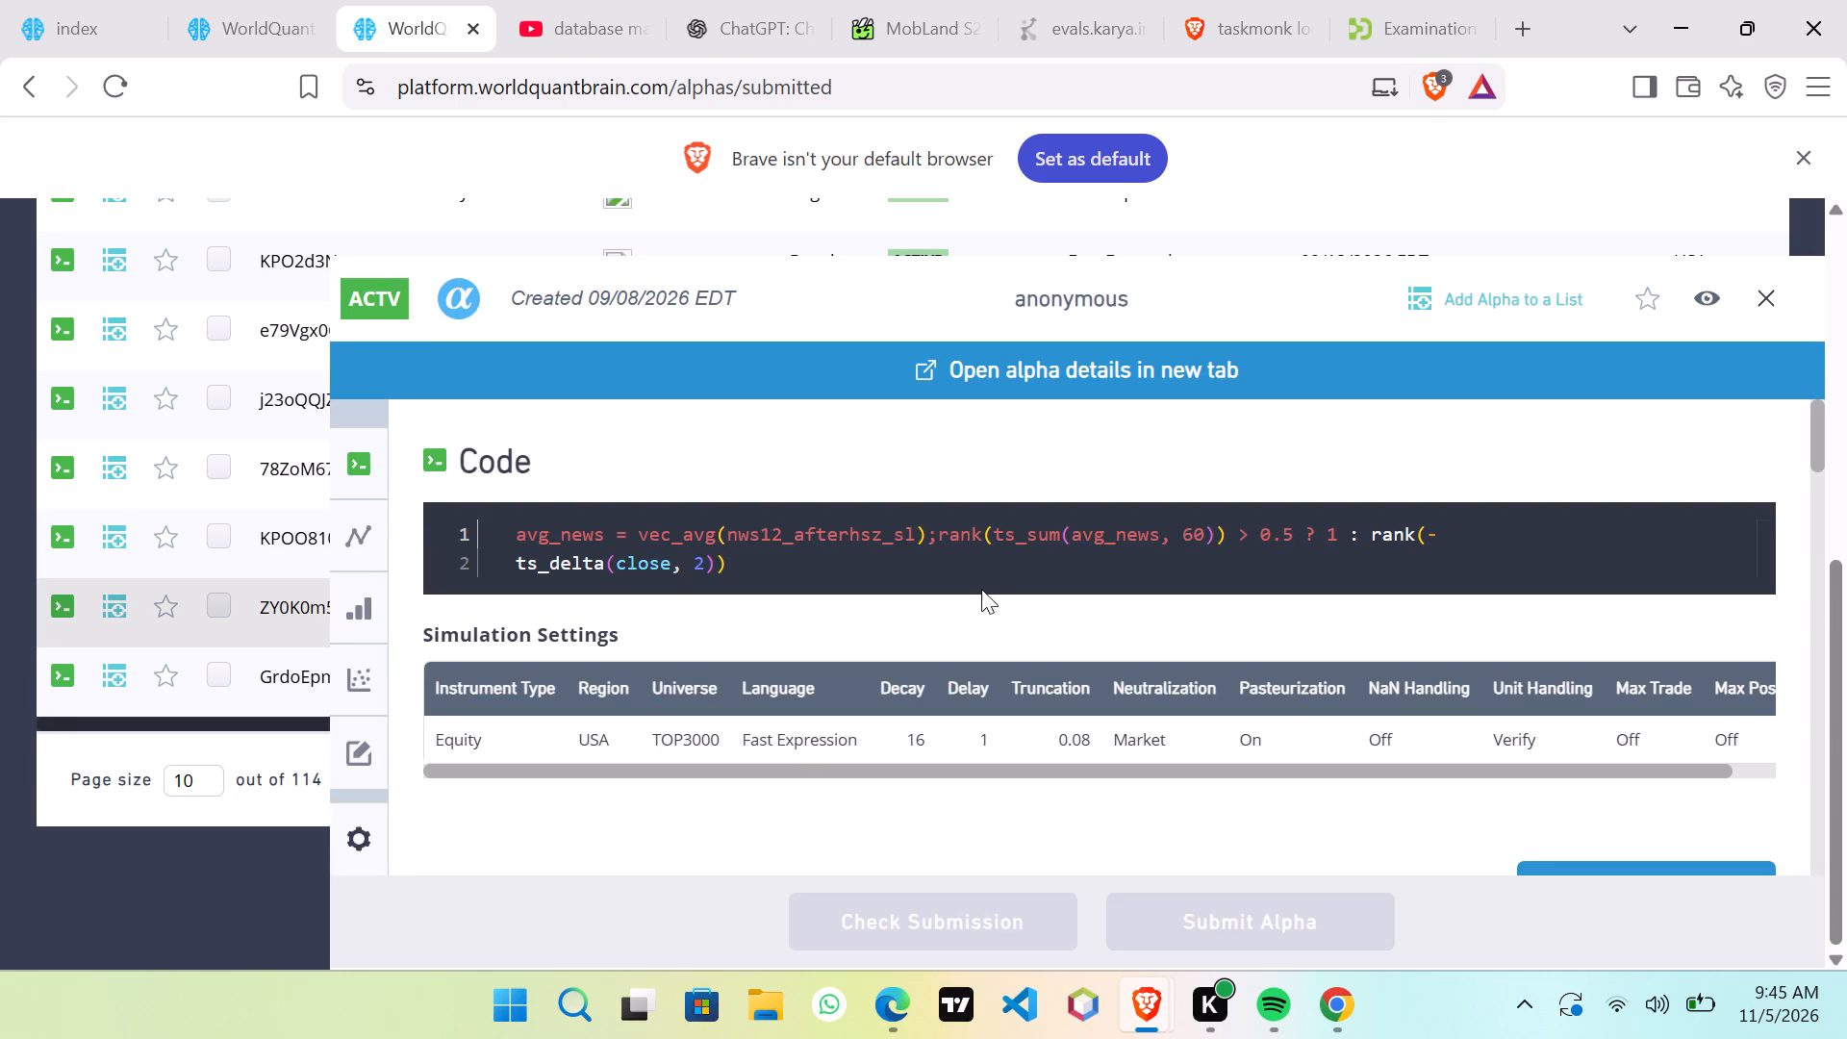
click(267, 528)
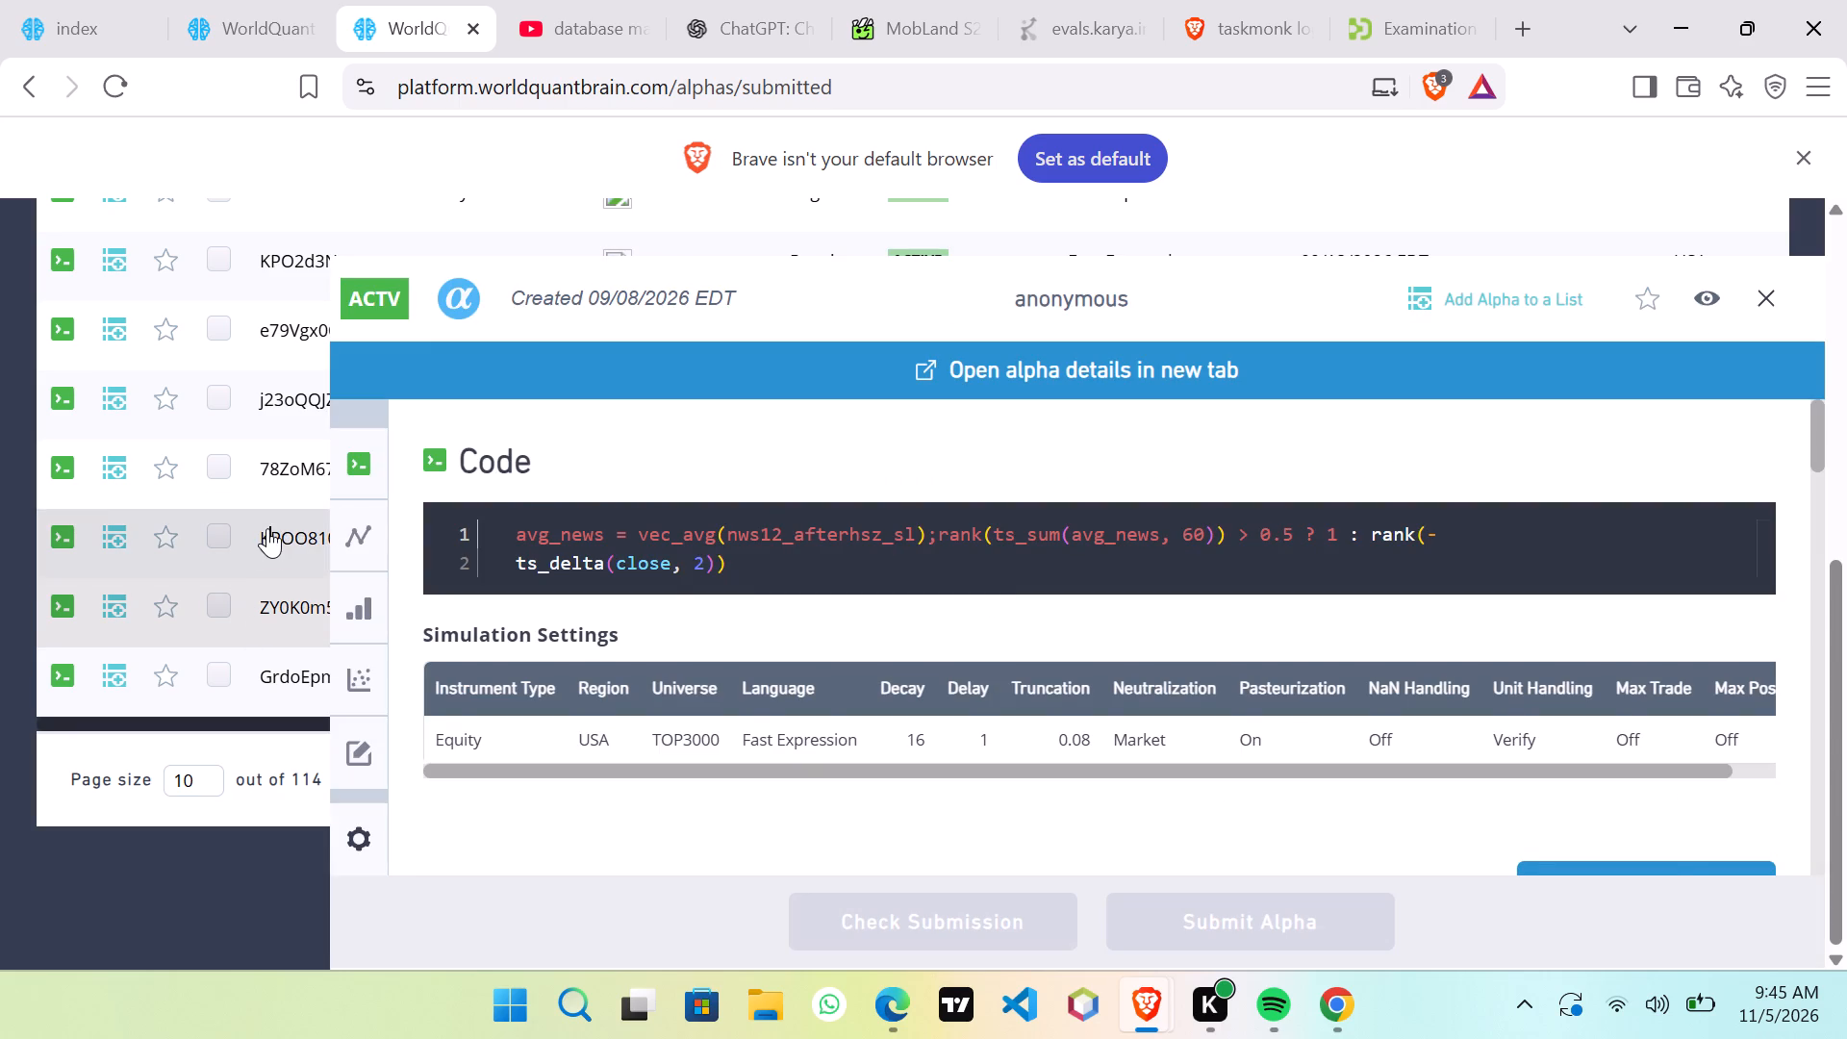
click(278, 490)
click(288, 438)
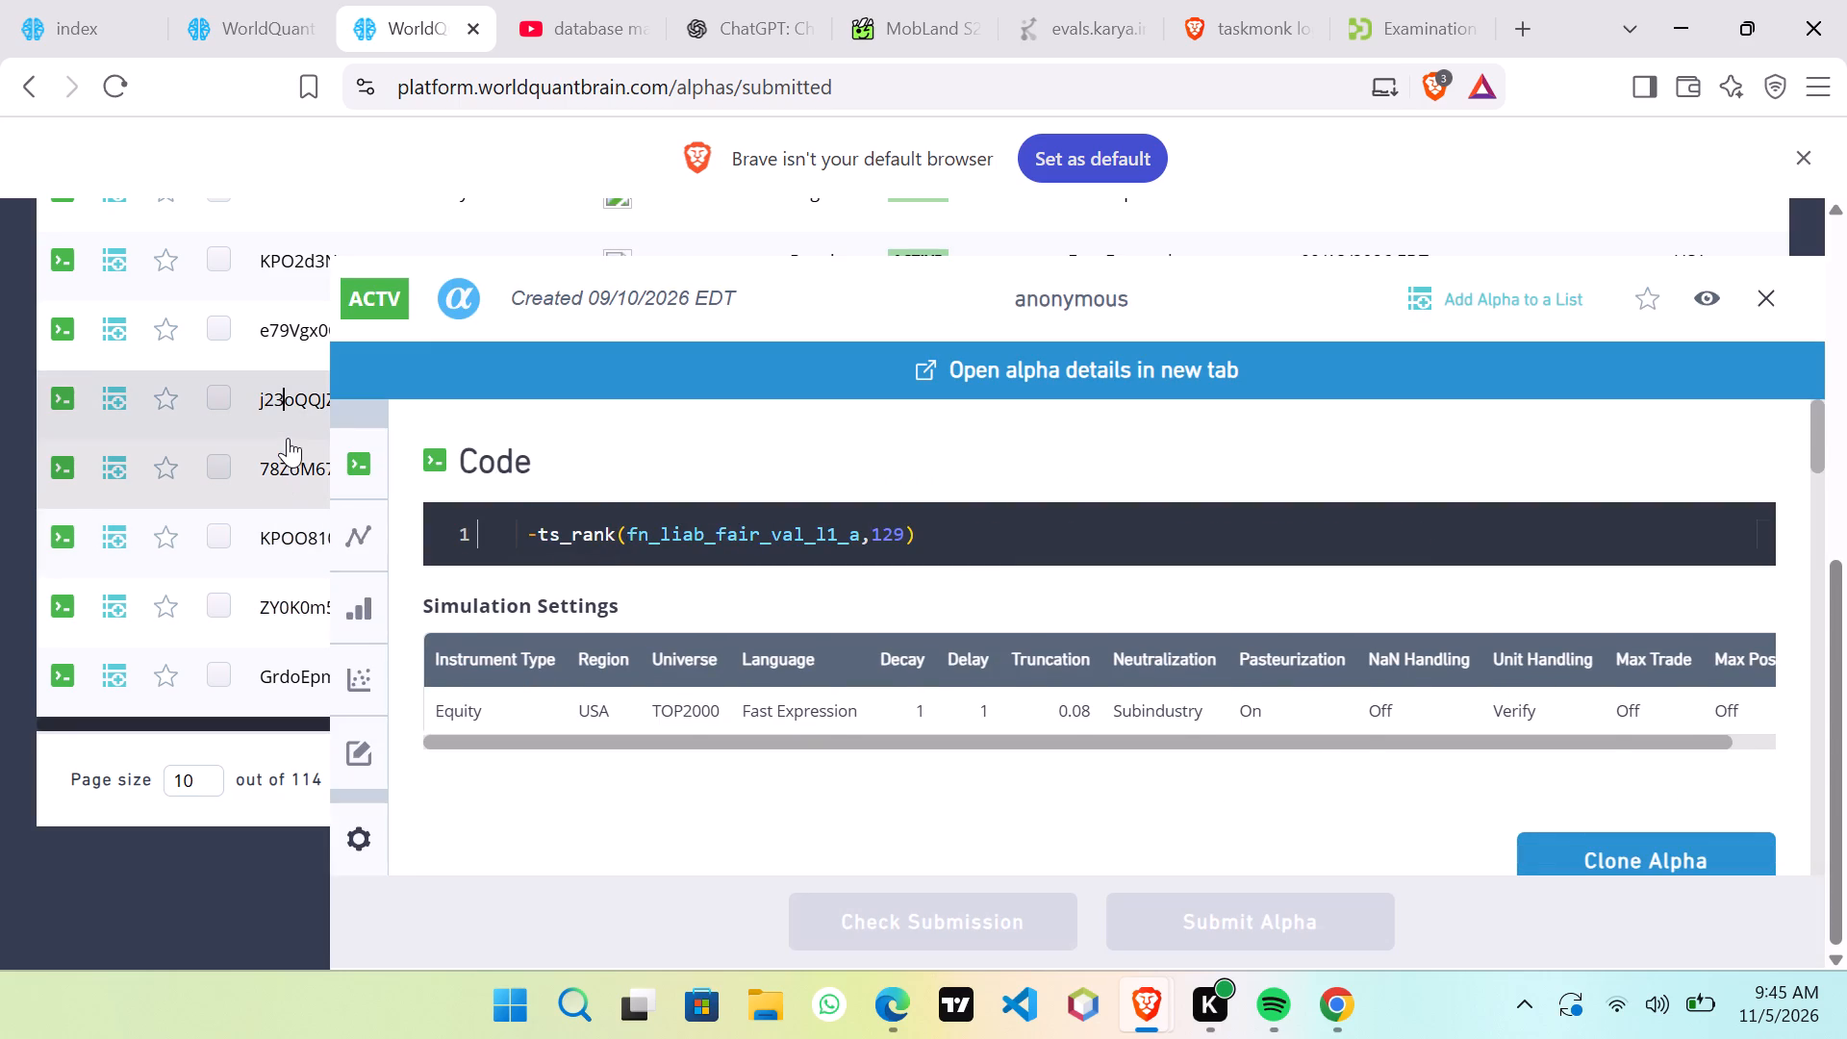
click(285, 401)
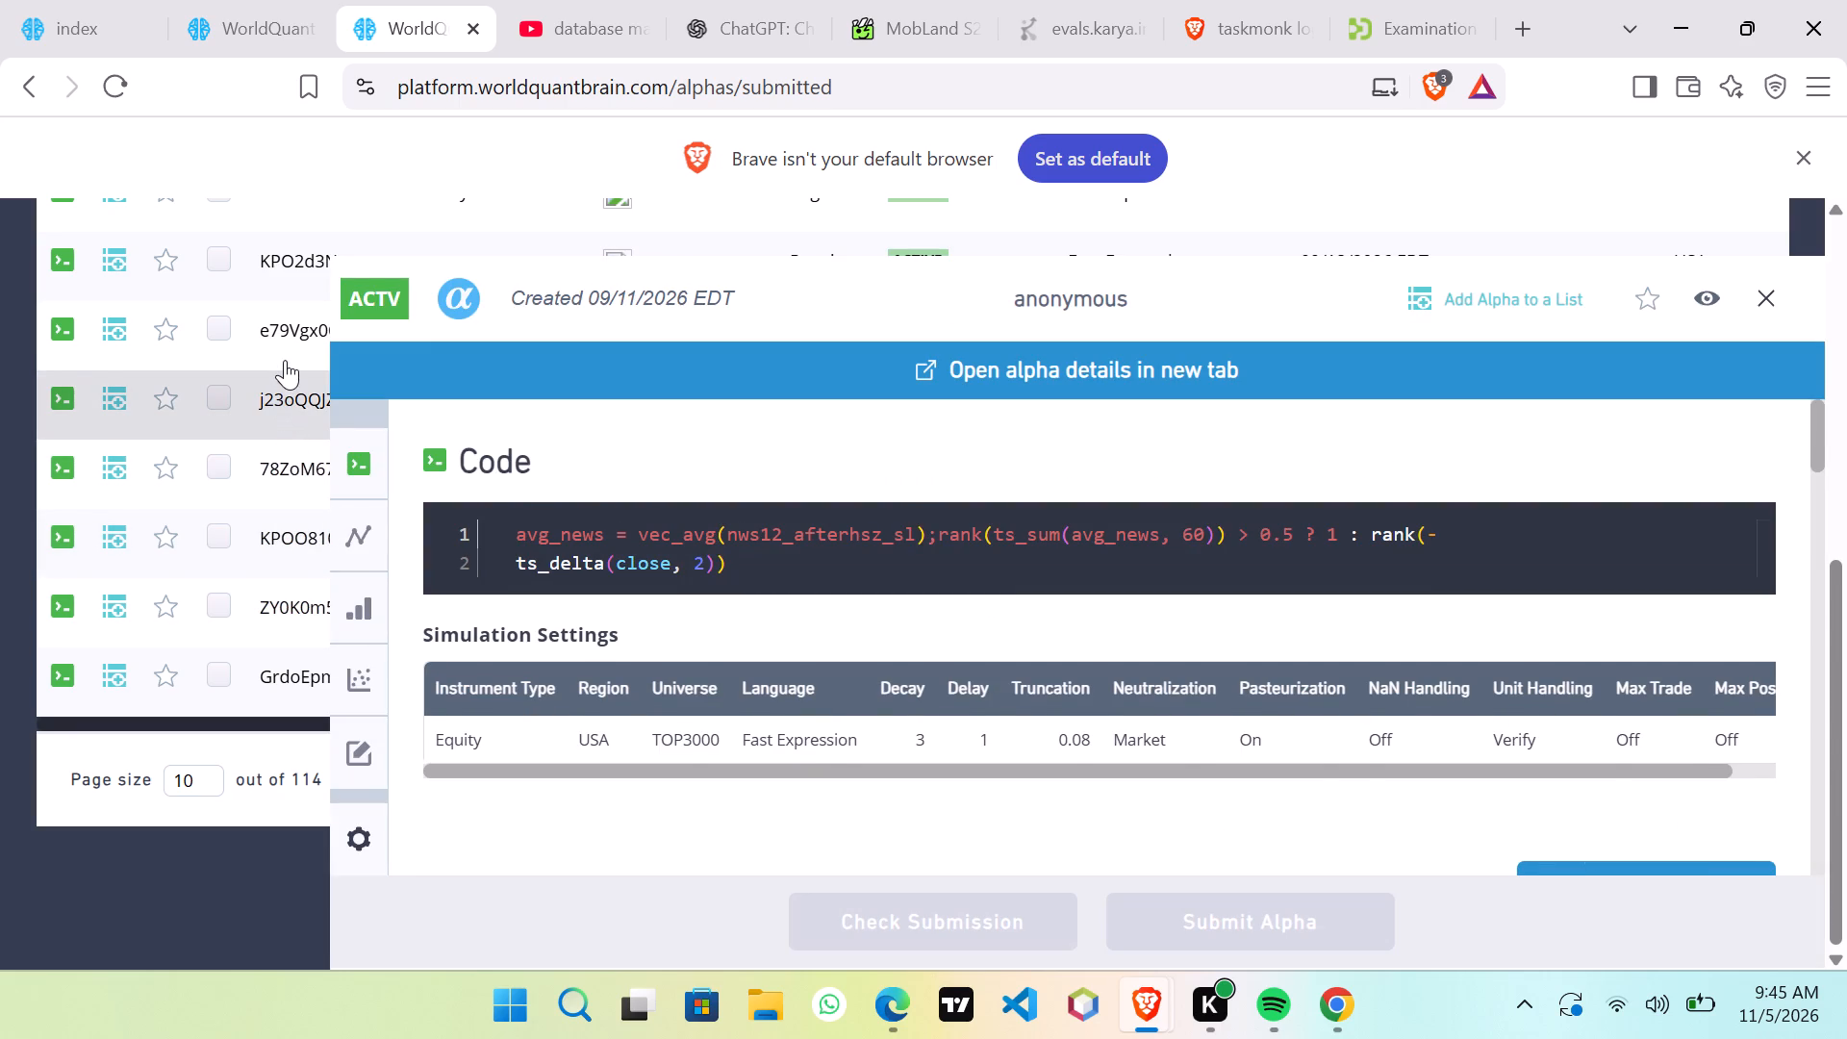
click(285, 357)
scroll(285, 357, up, 1)
click(289, 474)
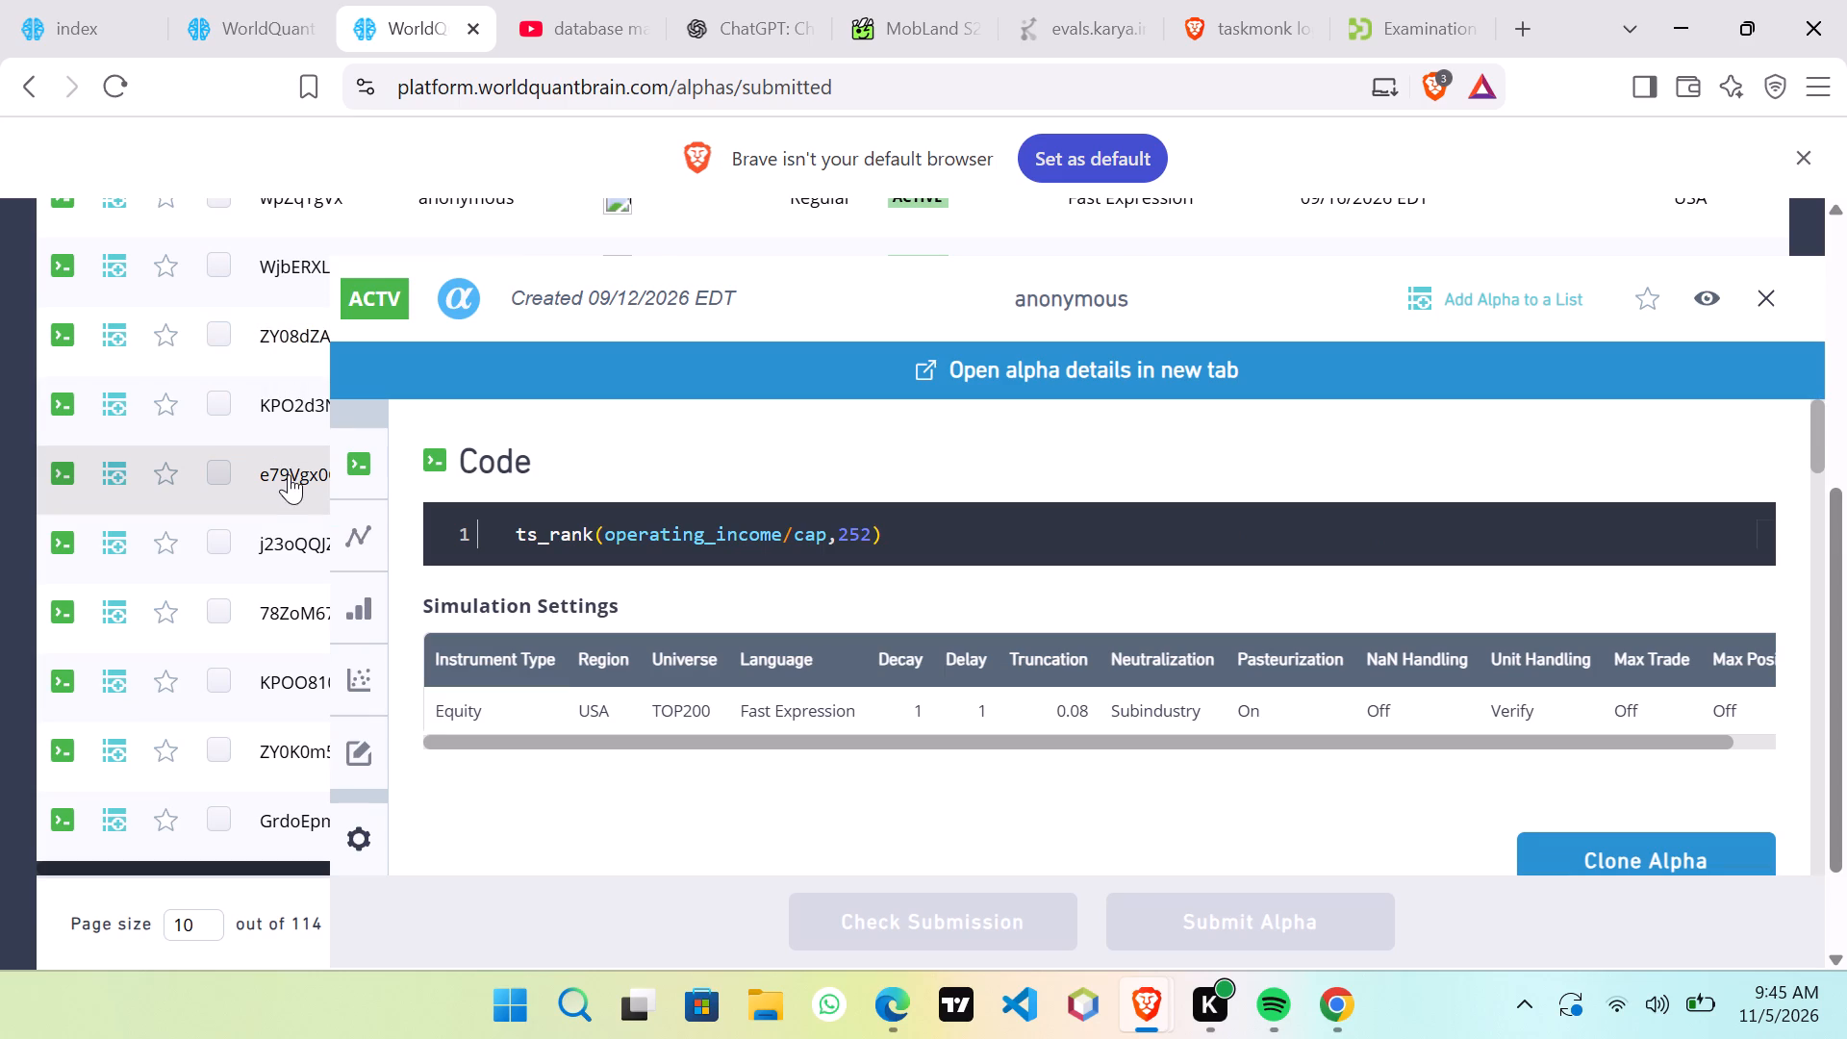
click(284, 407)
click(284, 362)
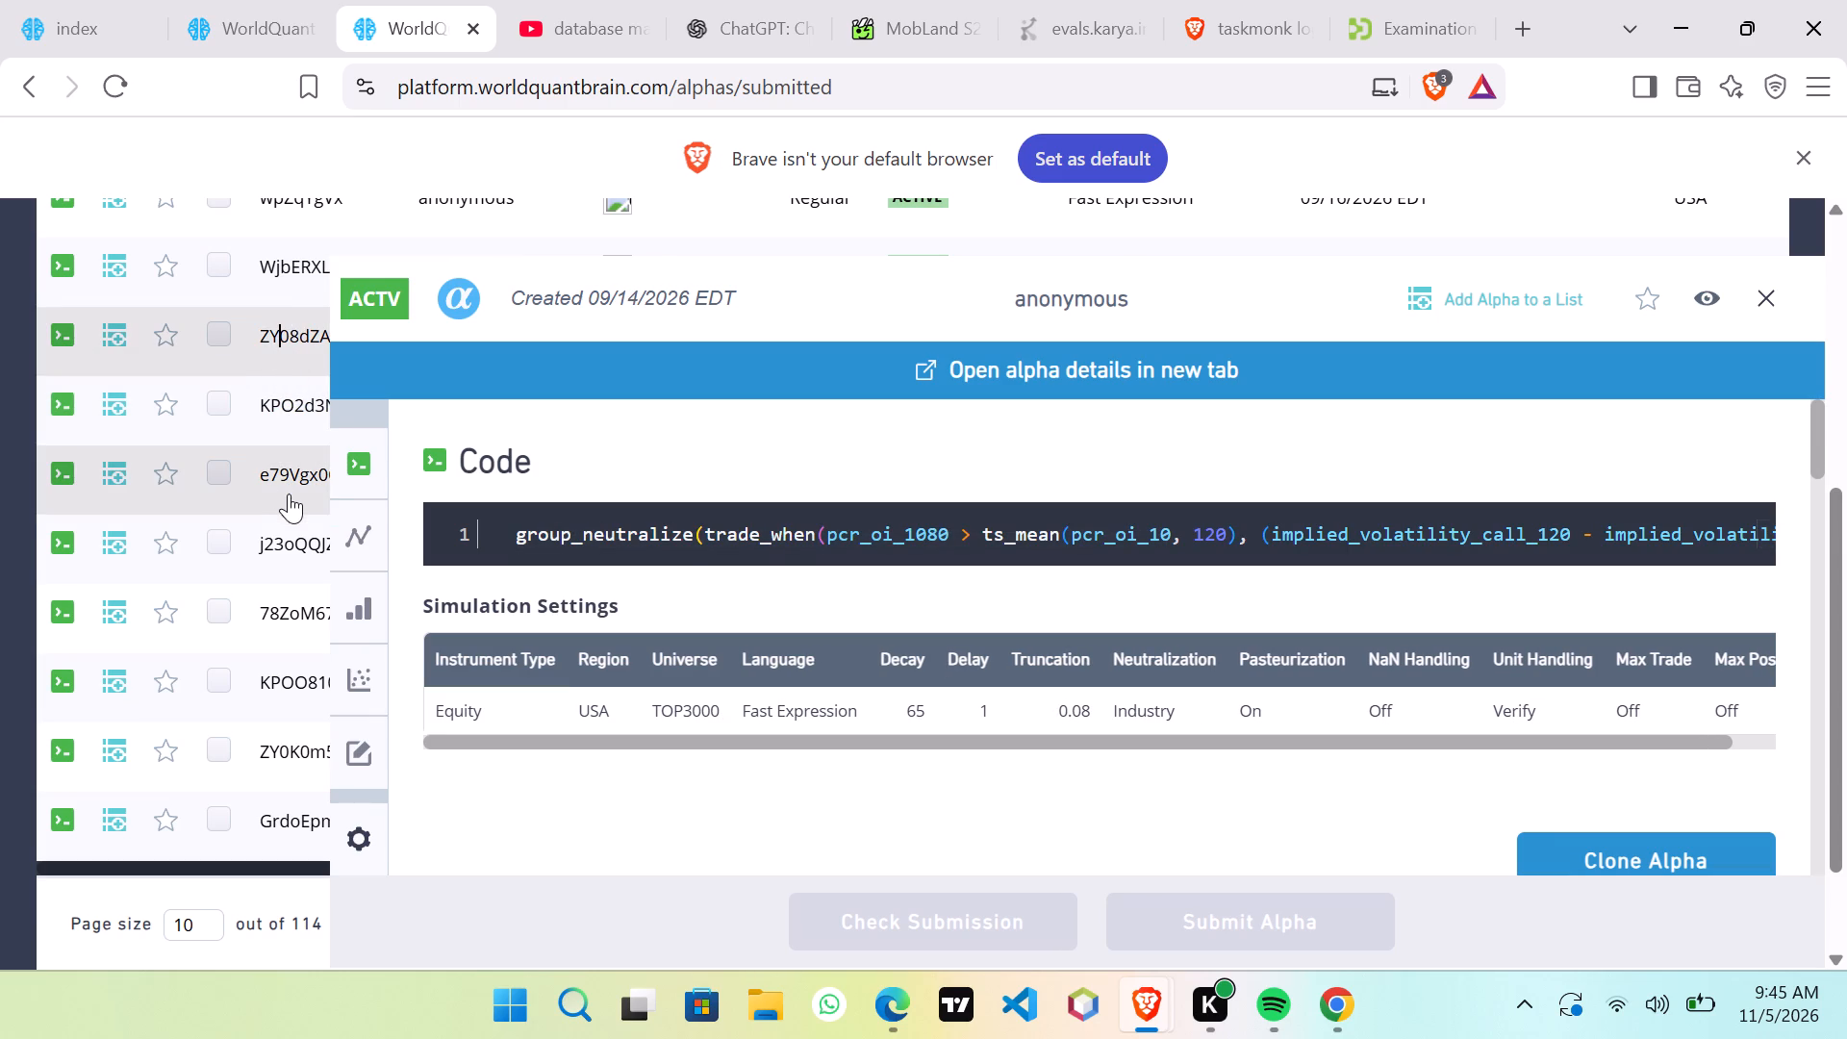
click(285, 335)
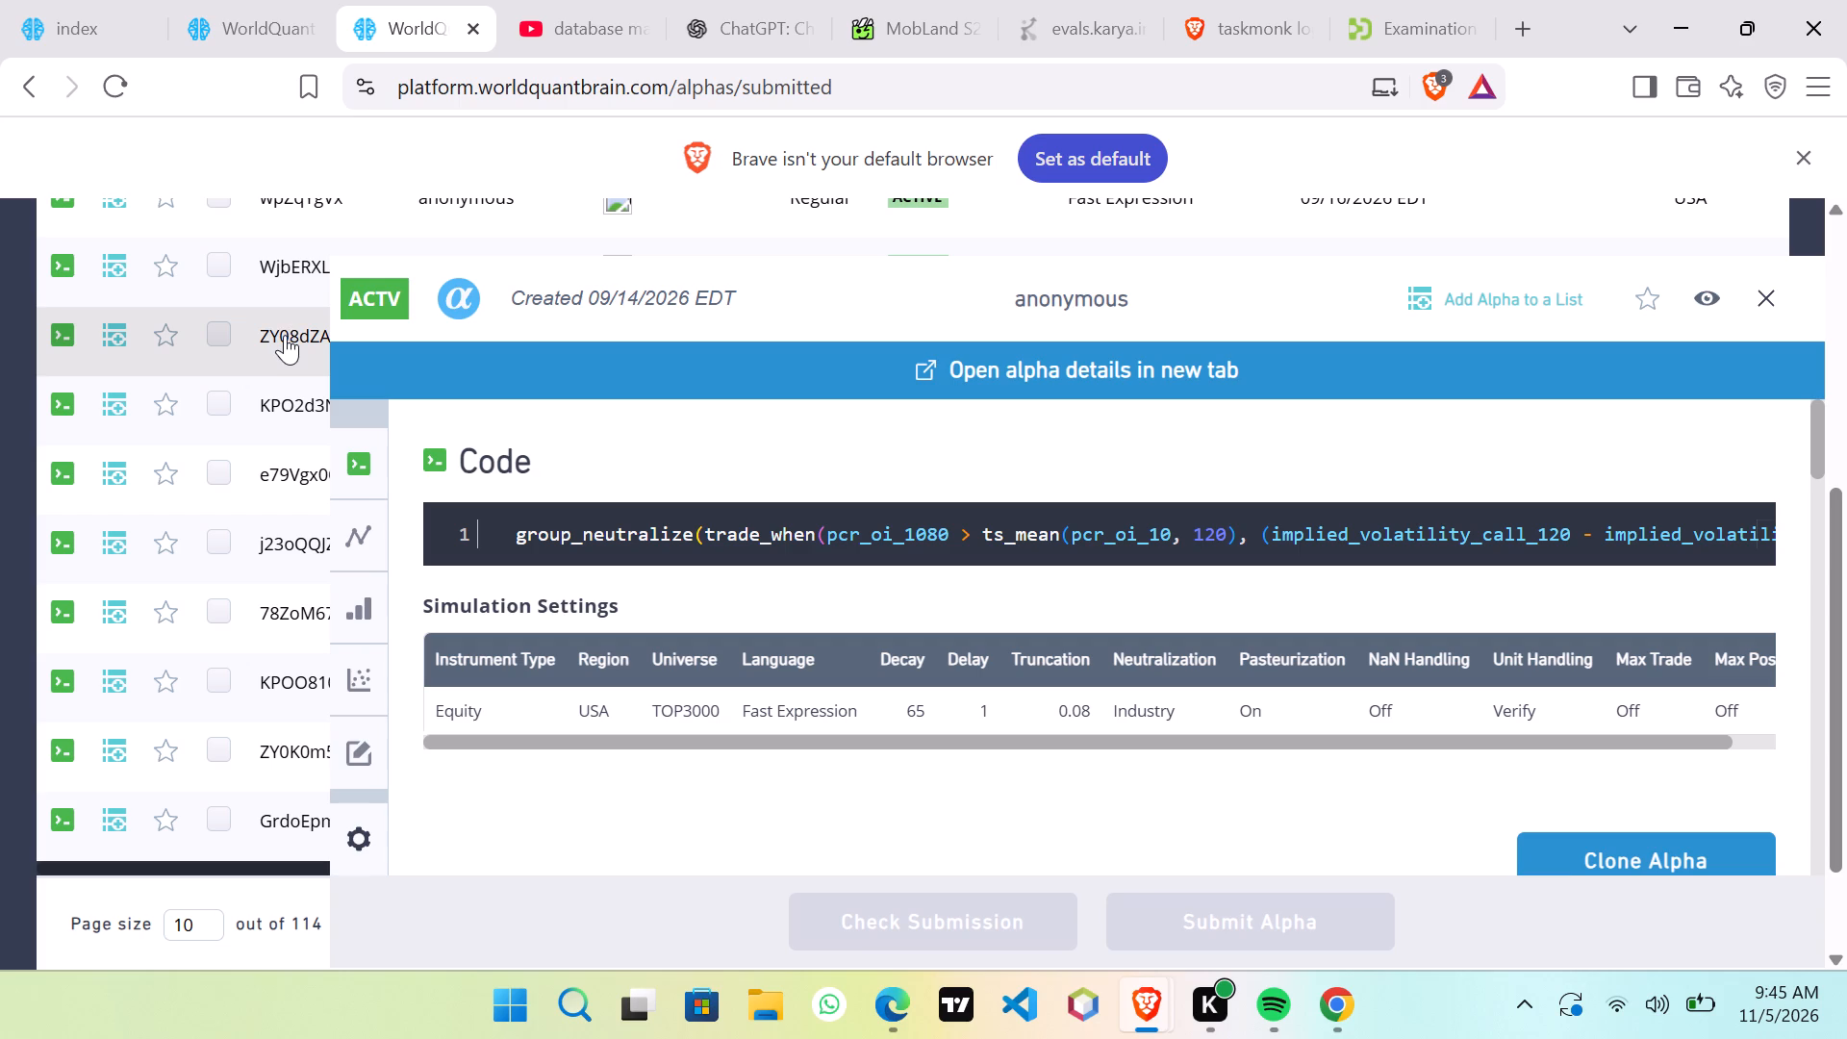
click(297, 293)
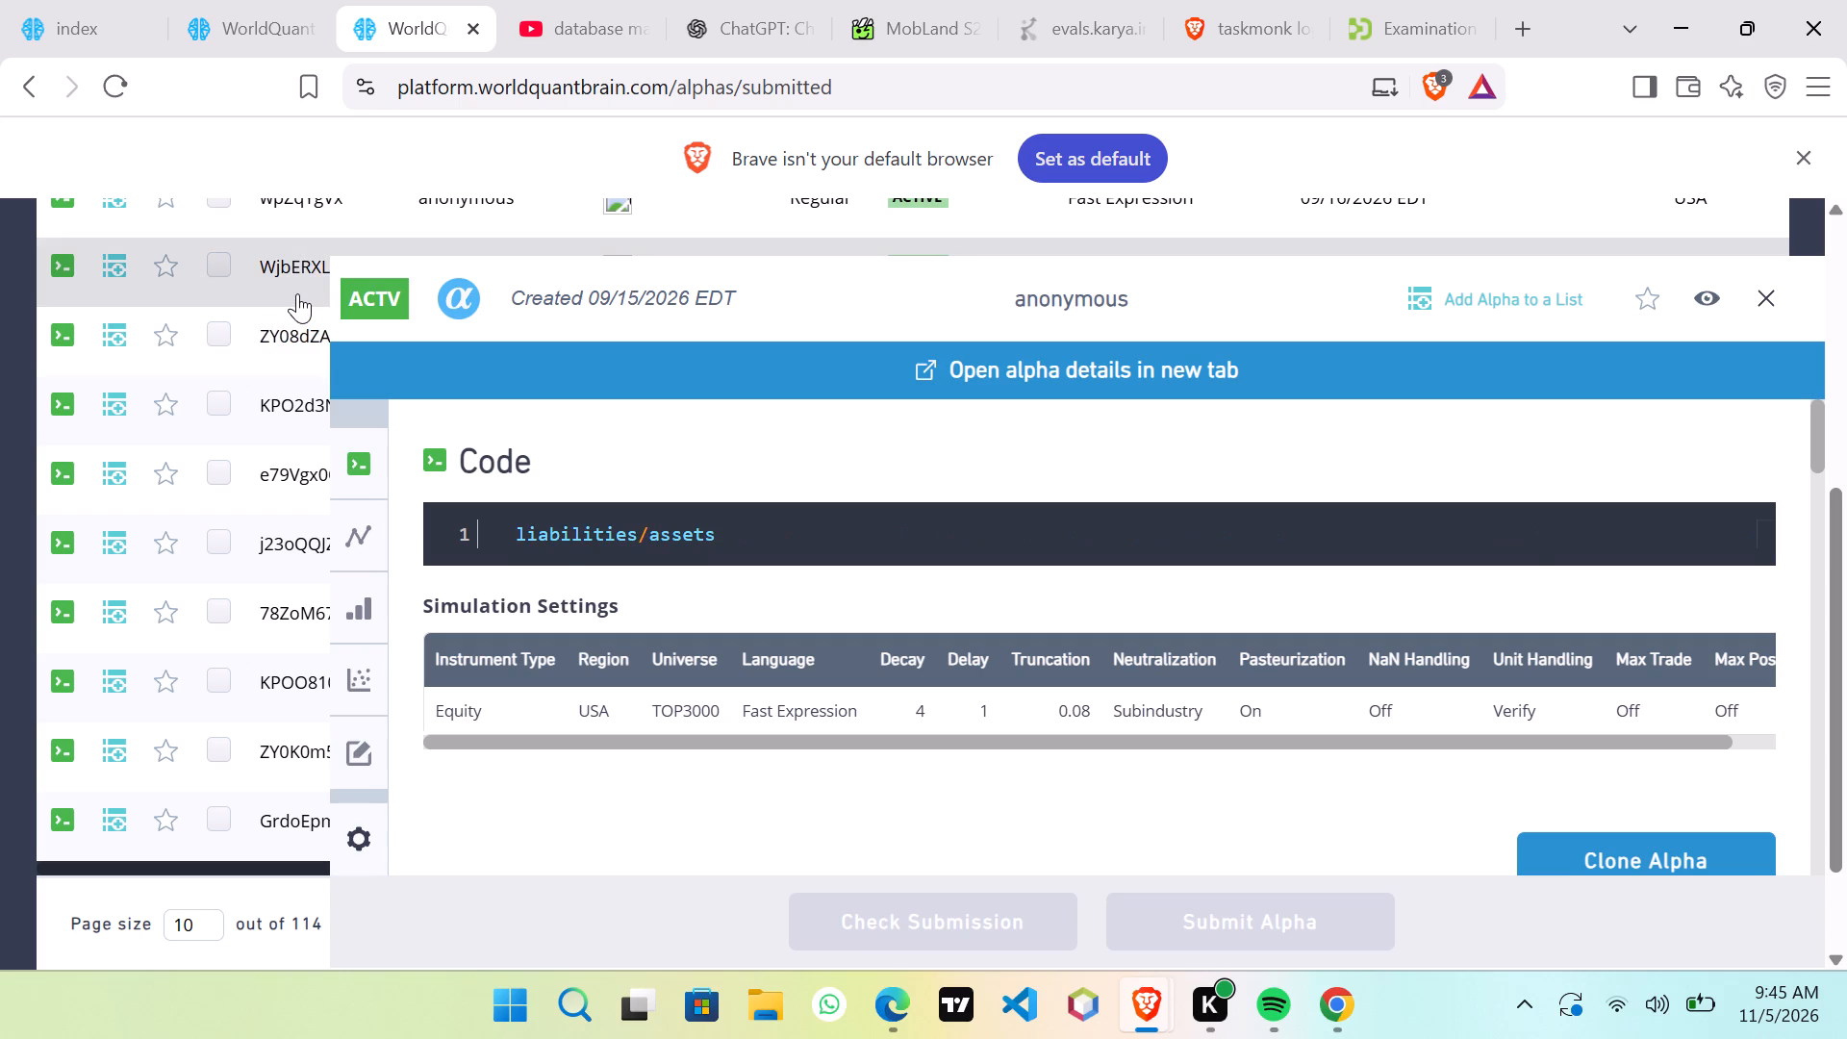
Copy trade_when(pcr_oi_270 < 1, (implied_volatility_call_270-implied_volatility_put_270), -1) from the submitted alpha created 09/16/2026 into a new simulation in Chrome.
scroll(297, 293, up, 2)
click(275, 482)
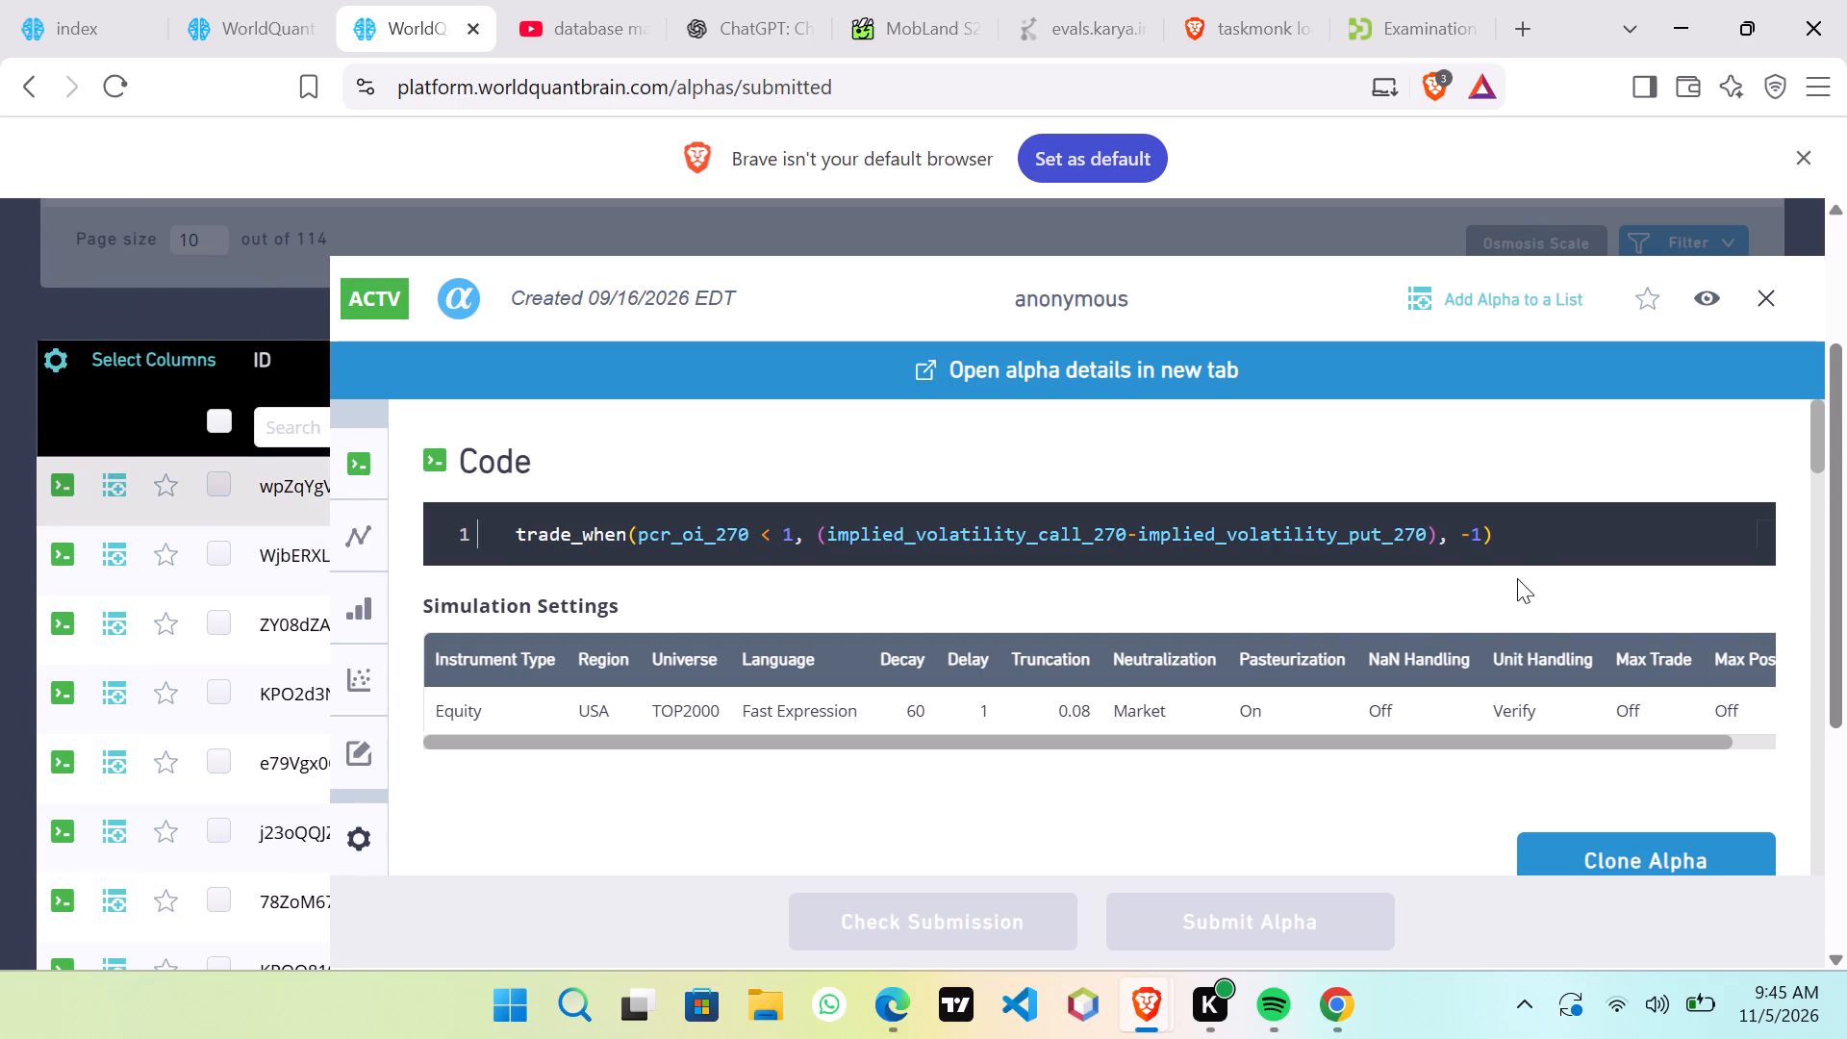
drag(1493, 535, 620, 548)
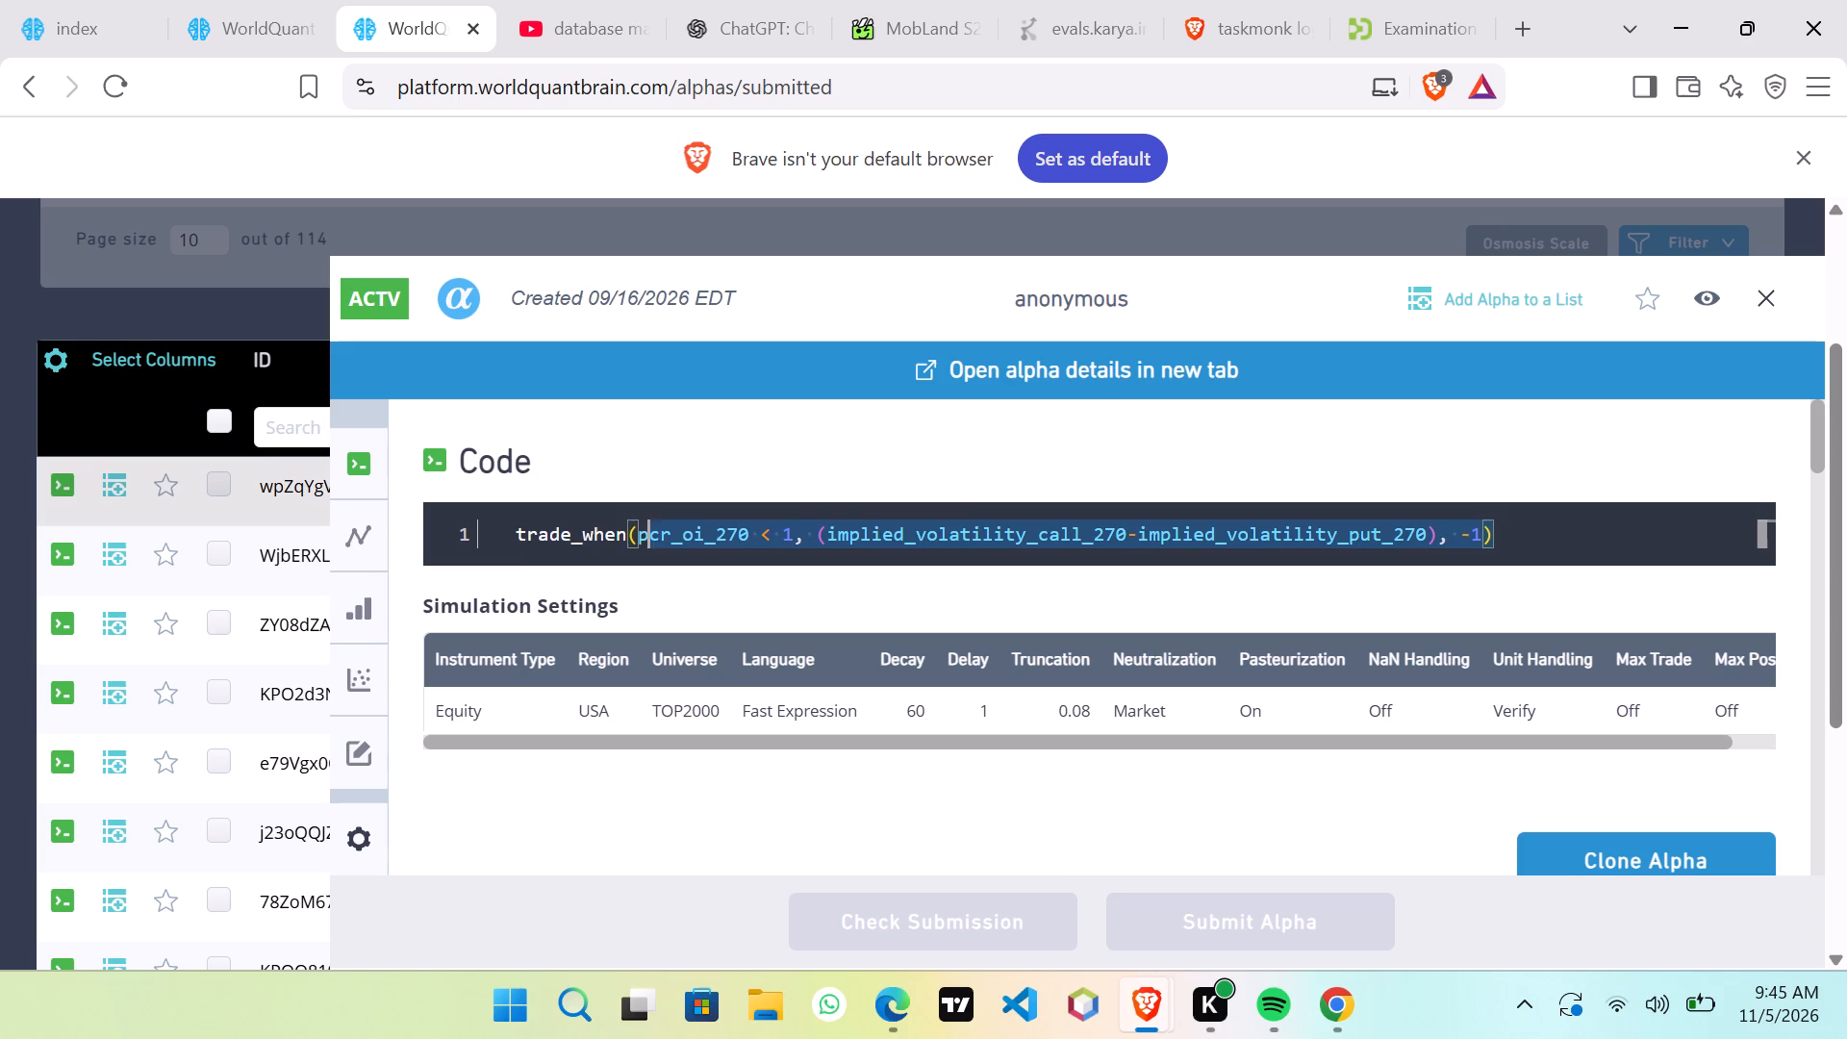
drag(620, 548, 515, 534)
double_click(513, 534)
triple_click(526, 534)
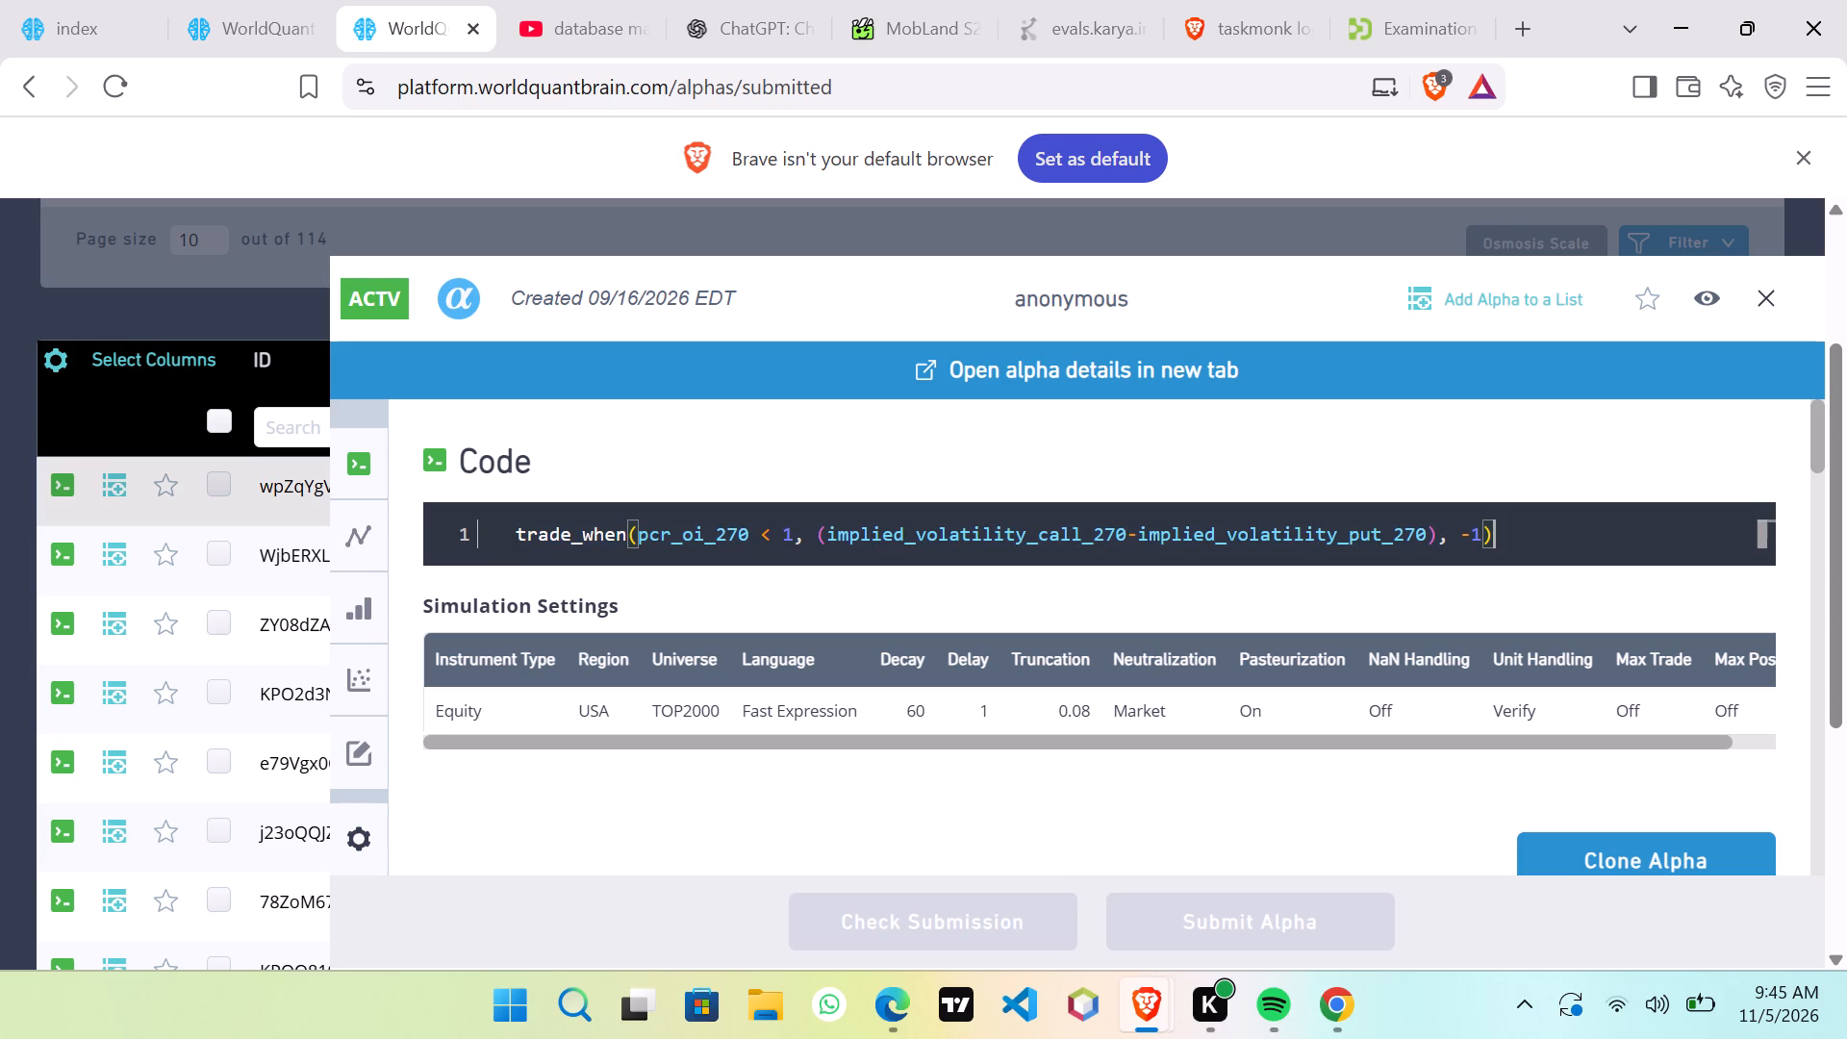
right_click(527, 534)
click(566, 560)
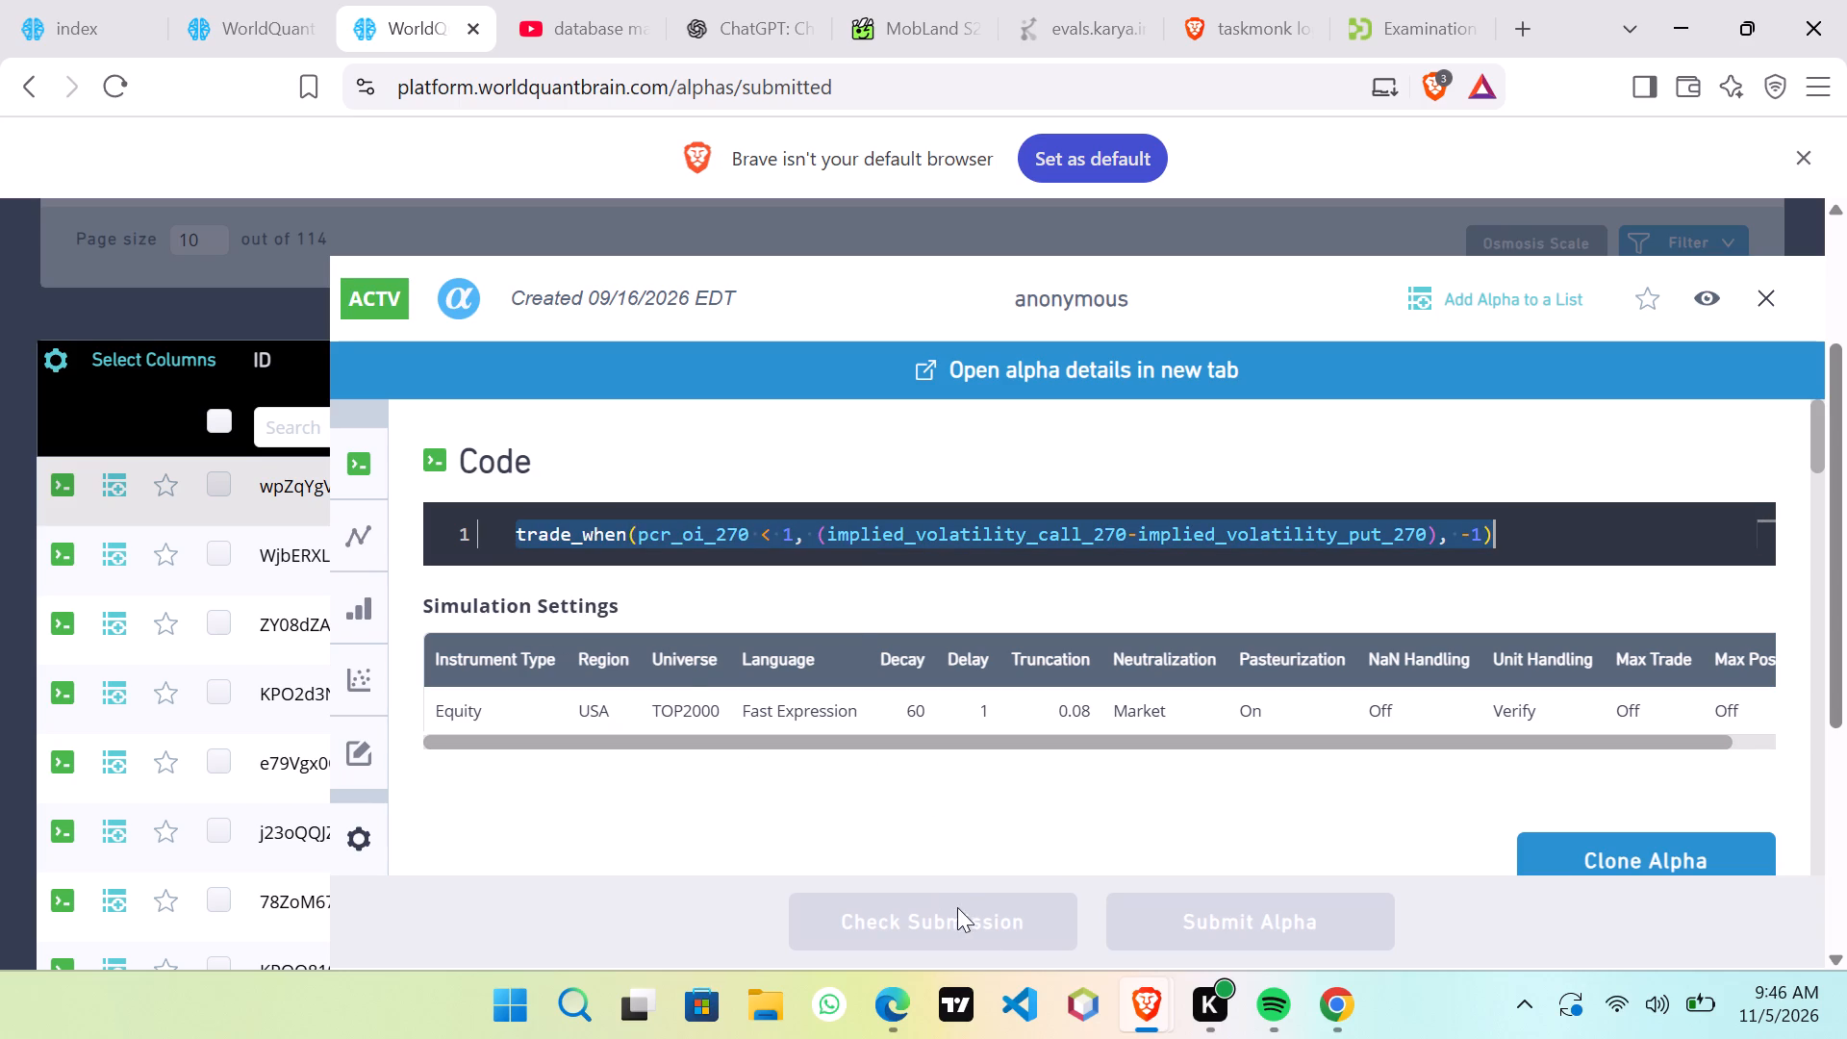
click(1328, 1013)
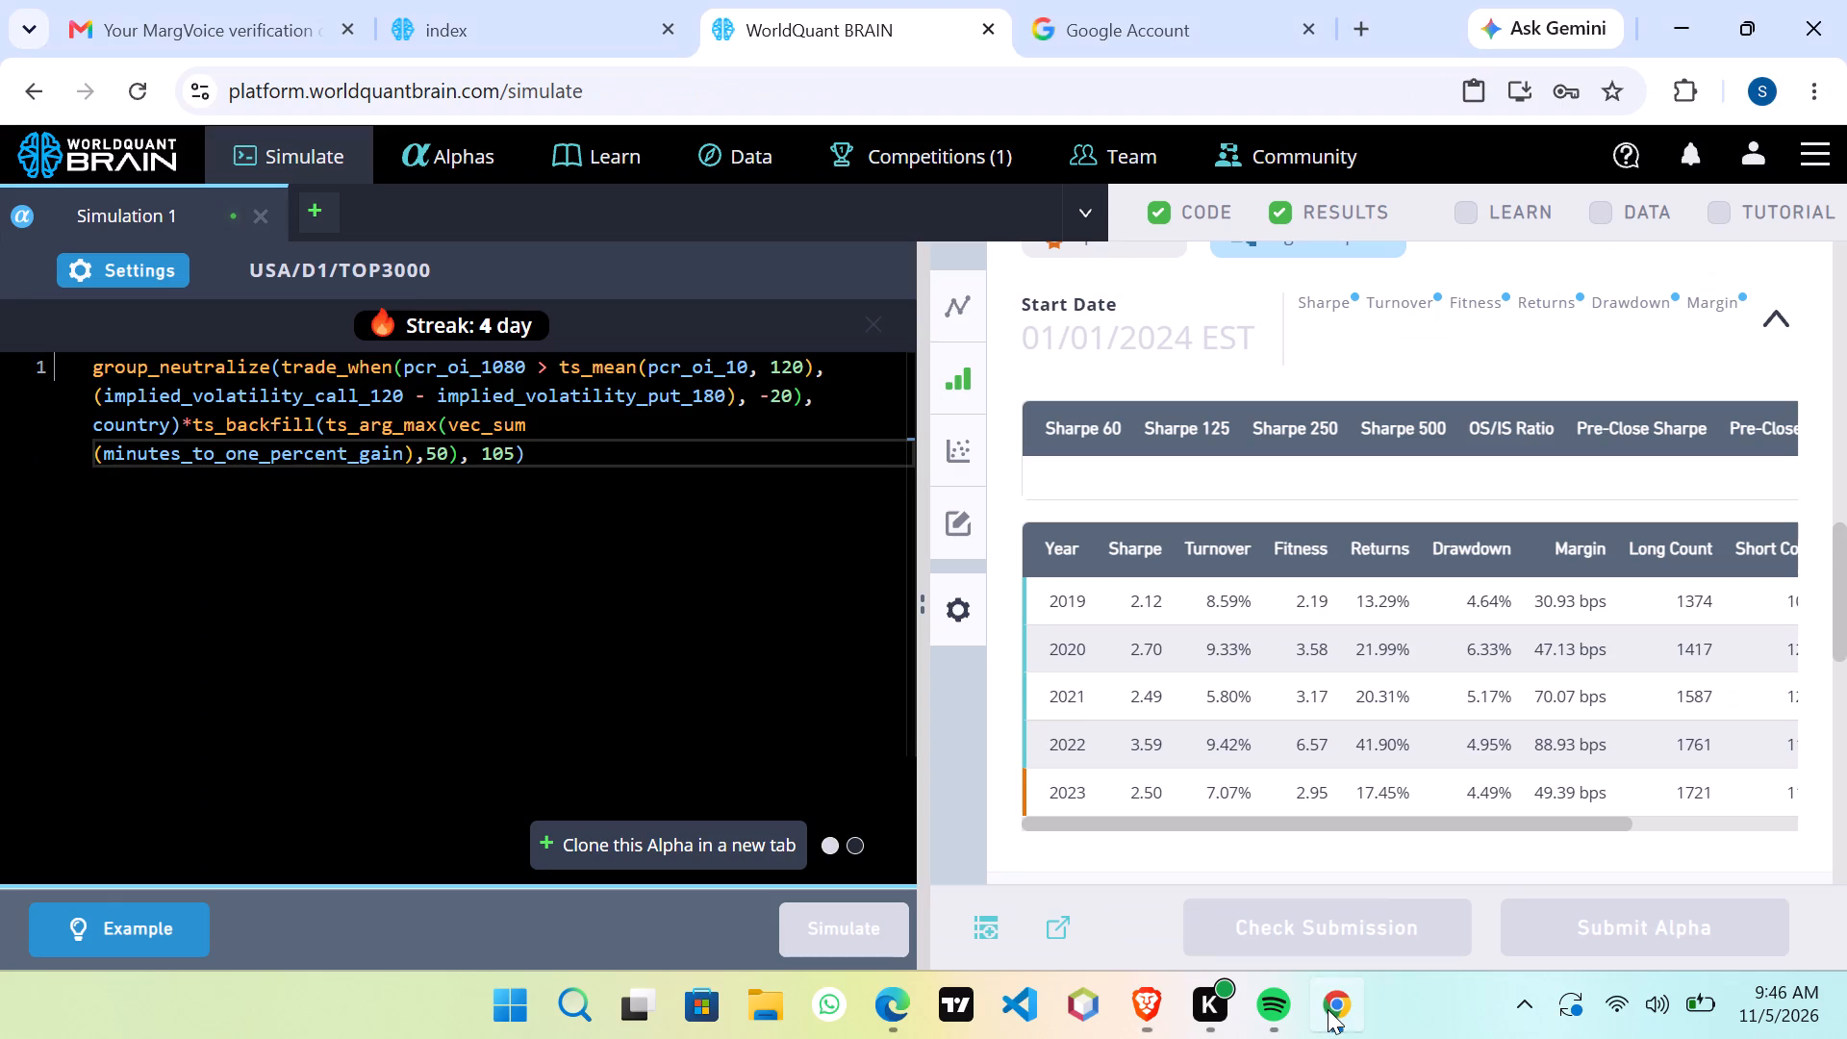
click(321, 220)
right_click(390, 559)
click(485, 728)
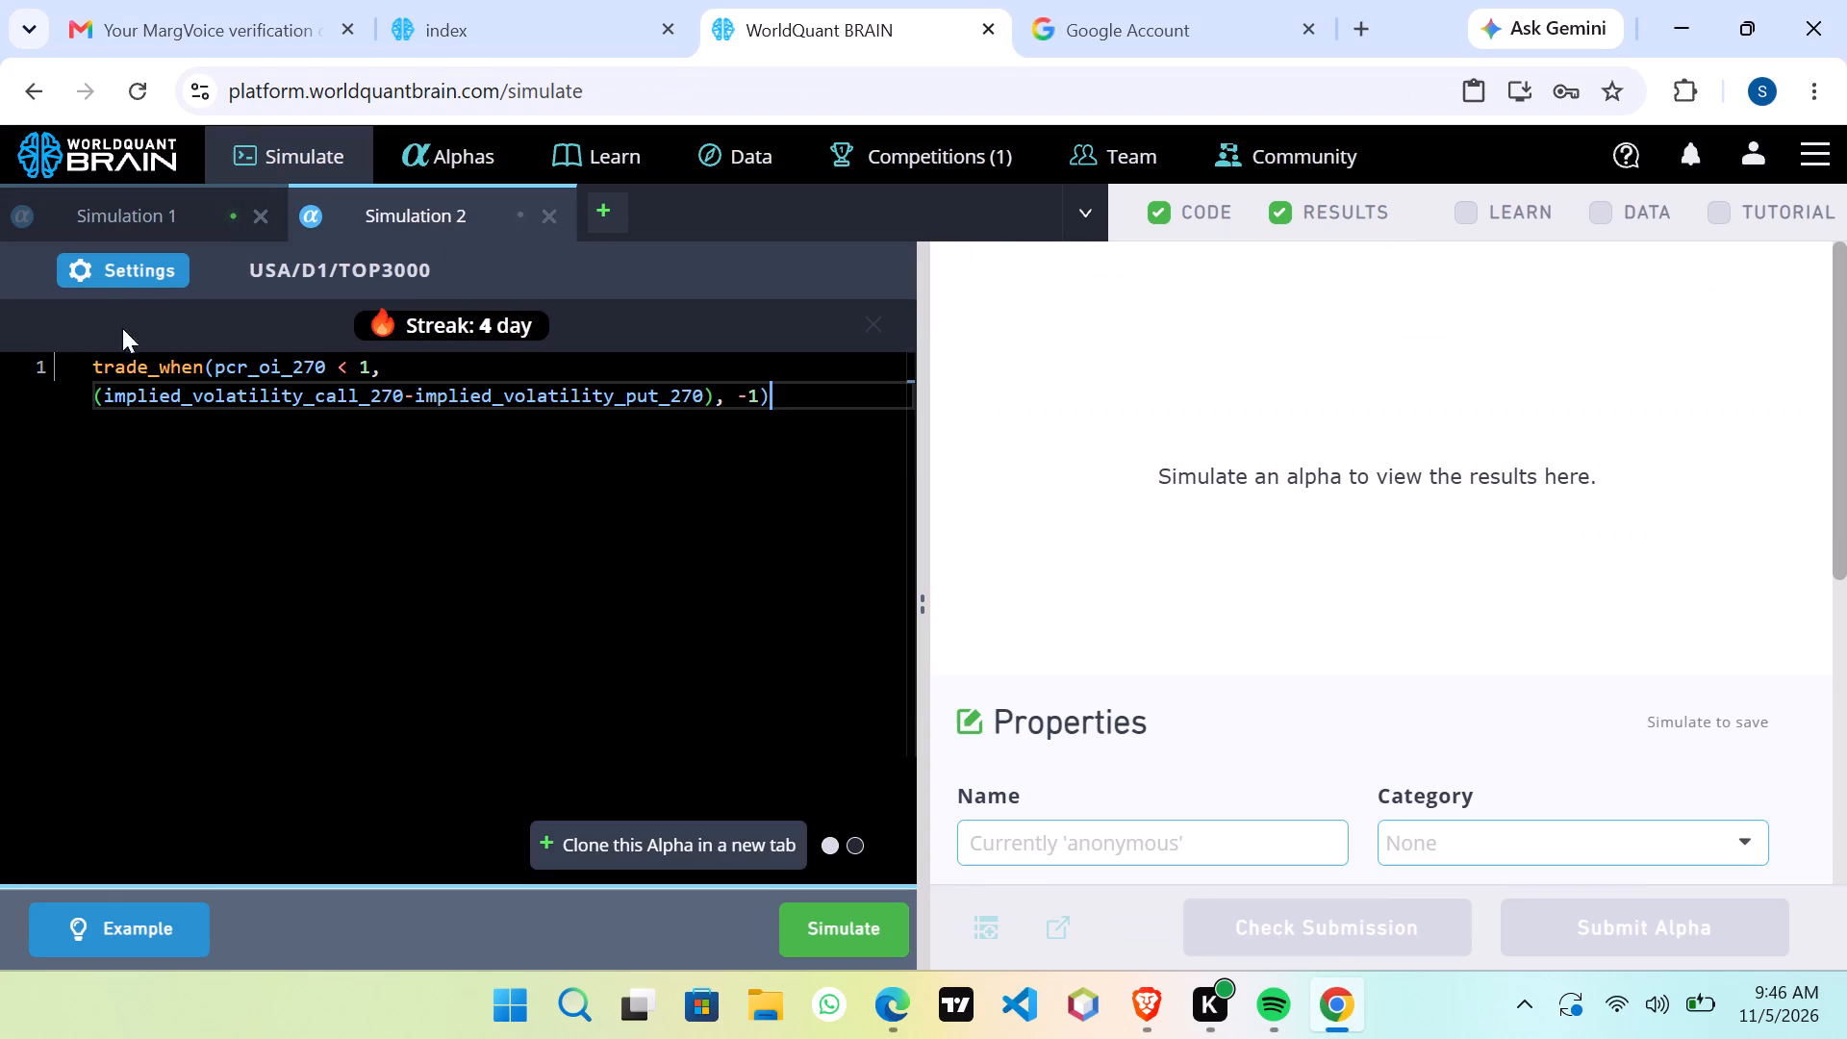
Set Simulation 2's universe to TOP2000, neutralization to Market and decay to 60, and apply the settings.
click(129, 278)
click(554, 592)
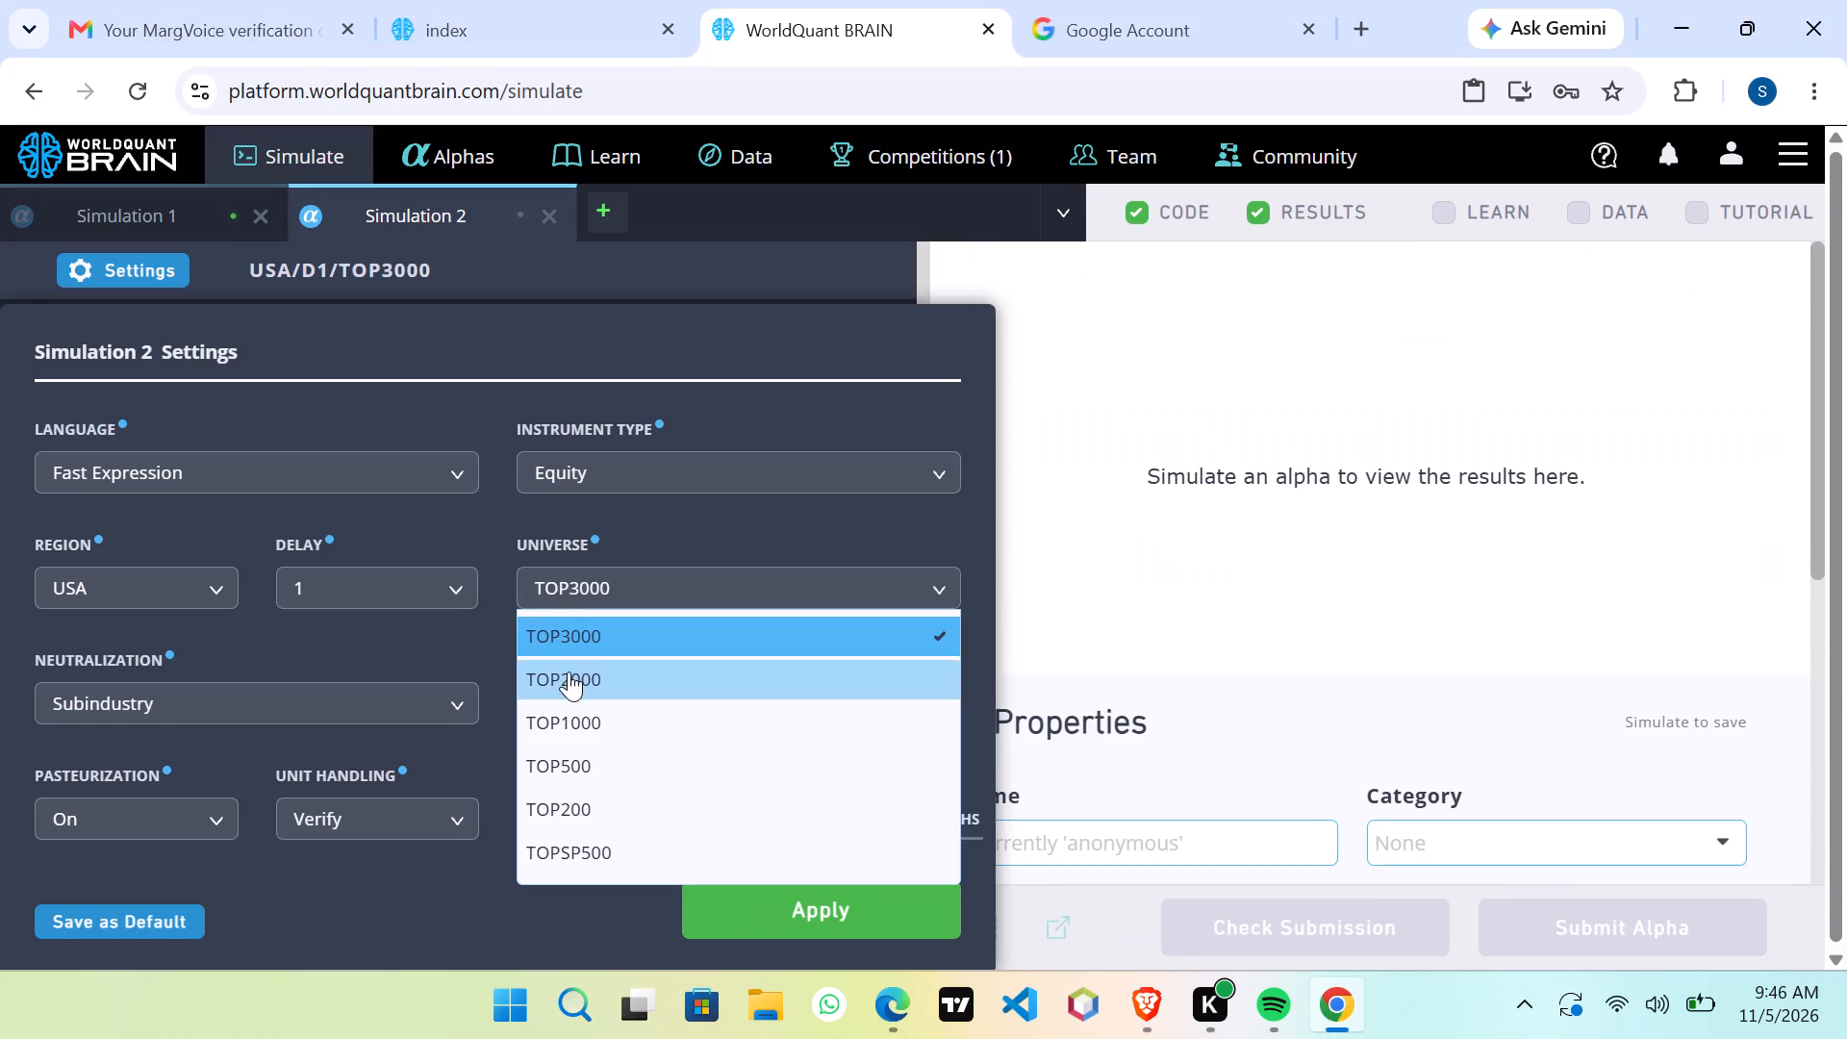
click(570, 673)
click(322, 701)
click(342, 787)
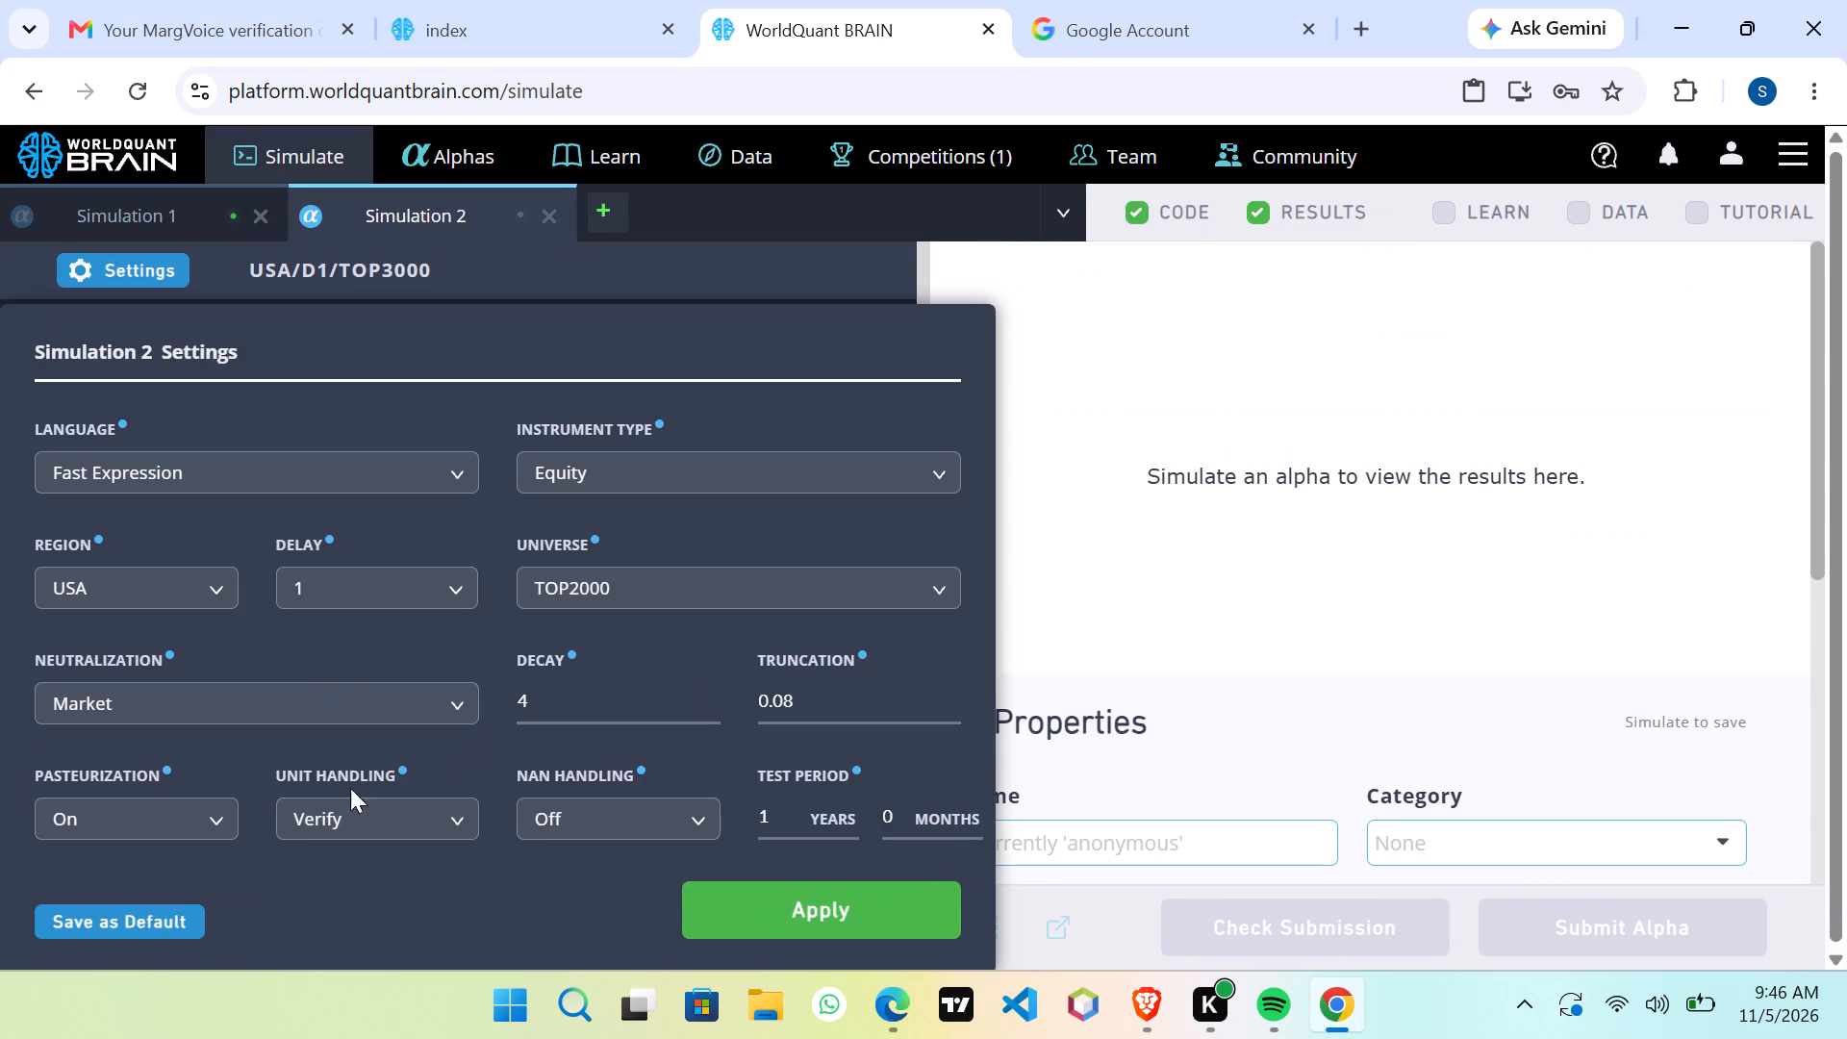
click(566, 697)
key(BackSpace)
text(60)
click(714, 891)
Start simulating the alpha in Simulation 2.
click(844, 950)
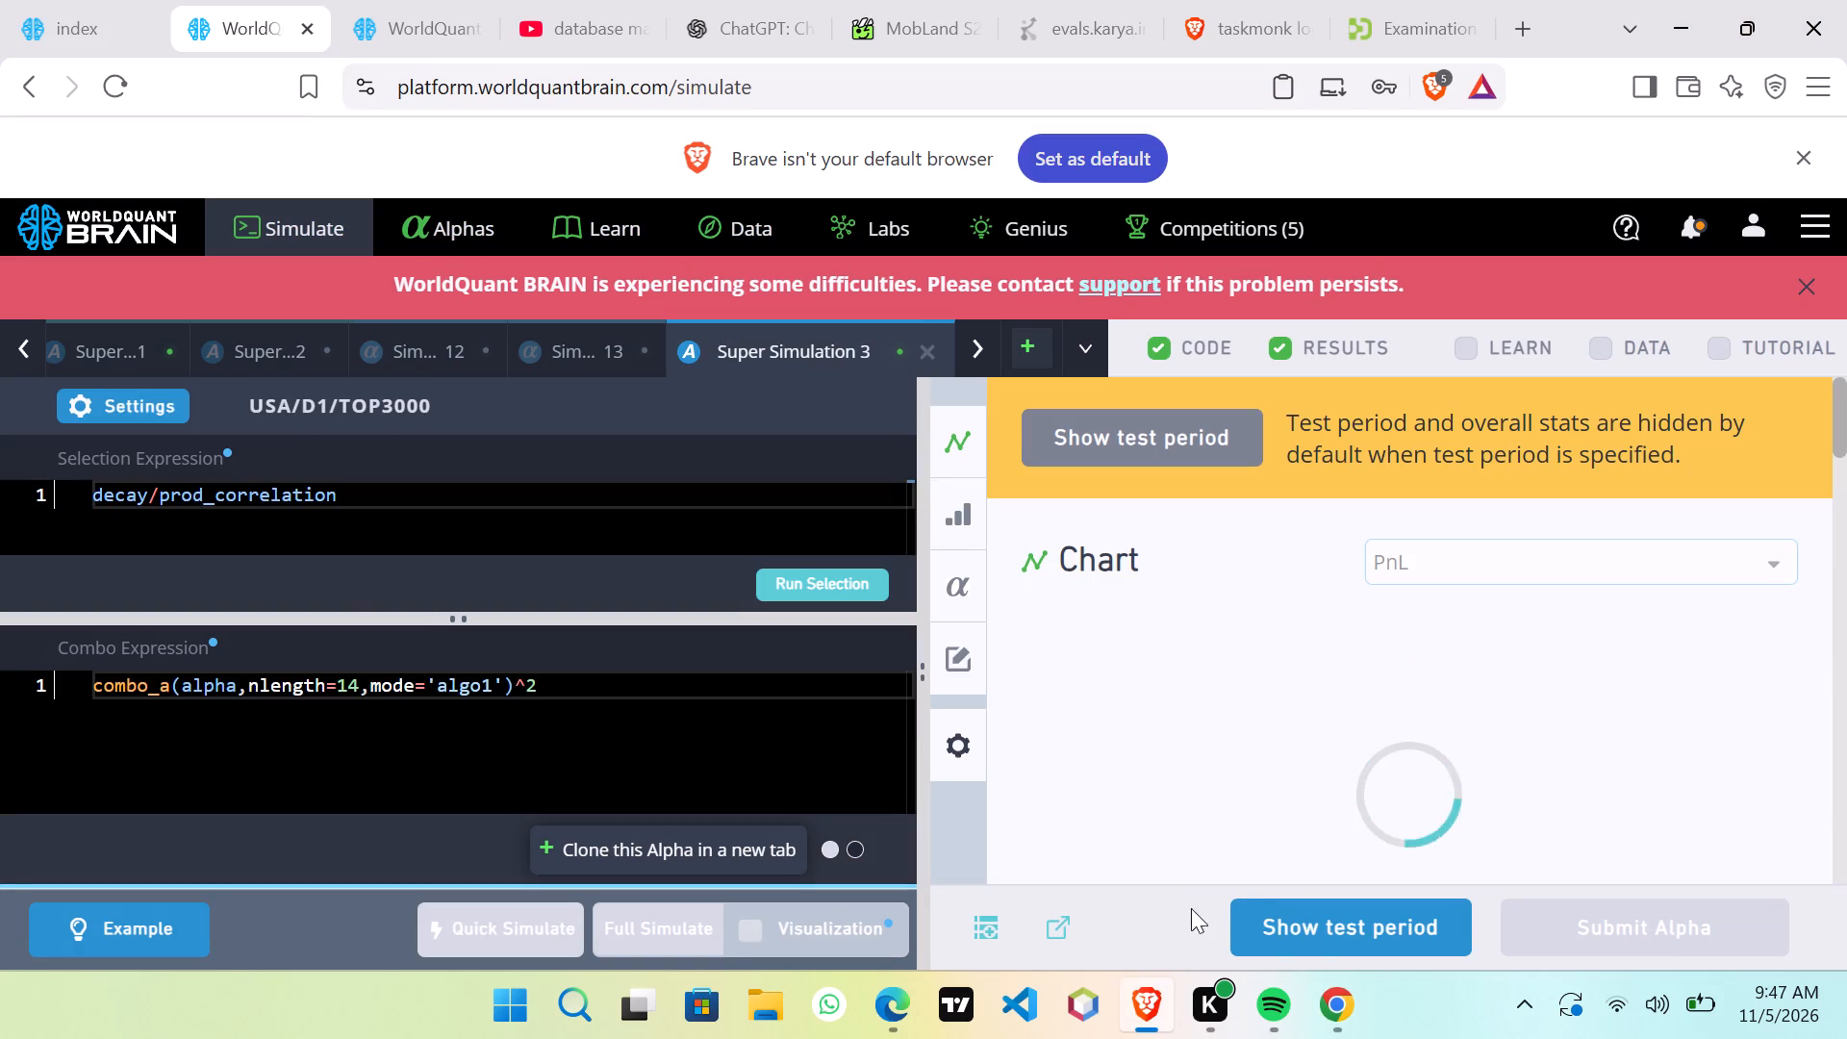
click(1317, 925)
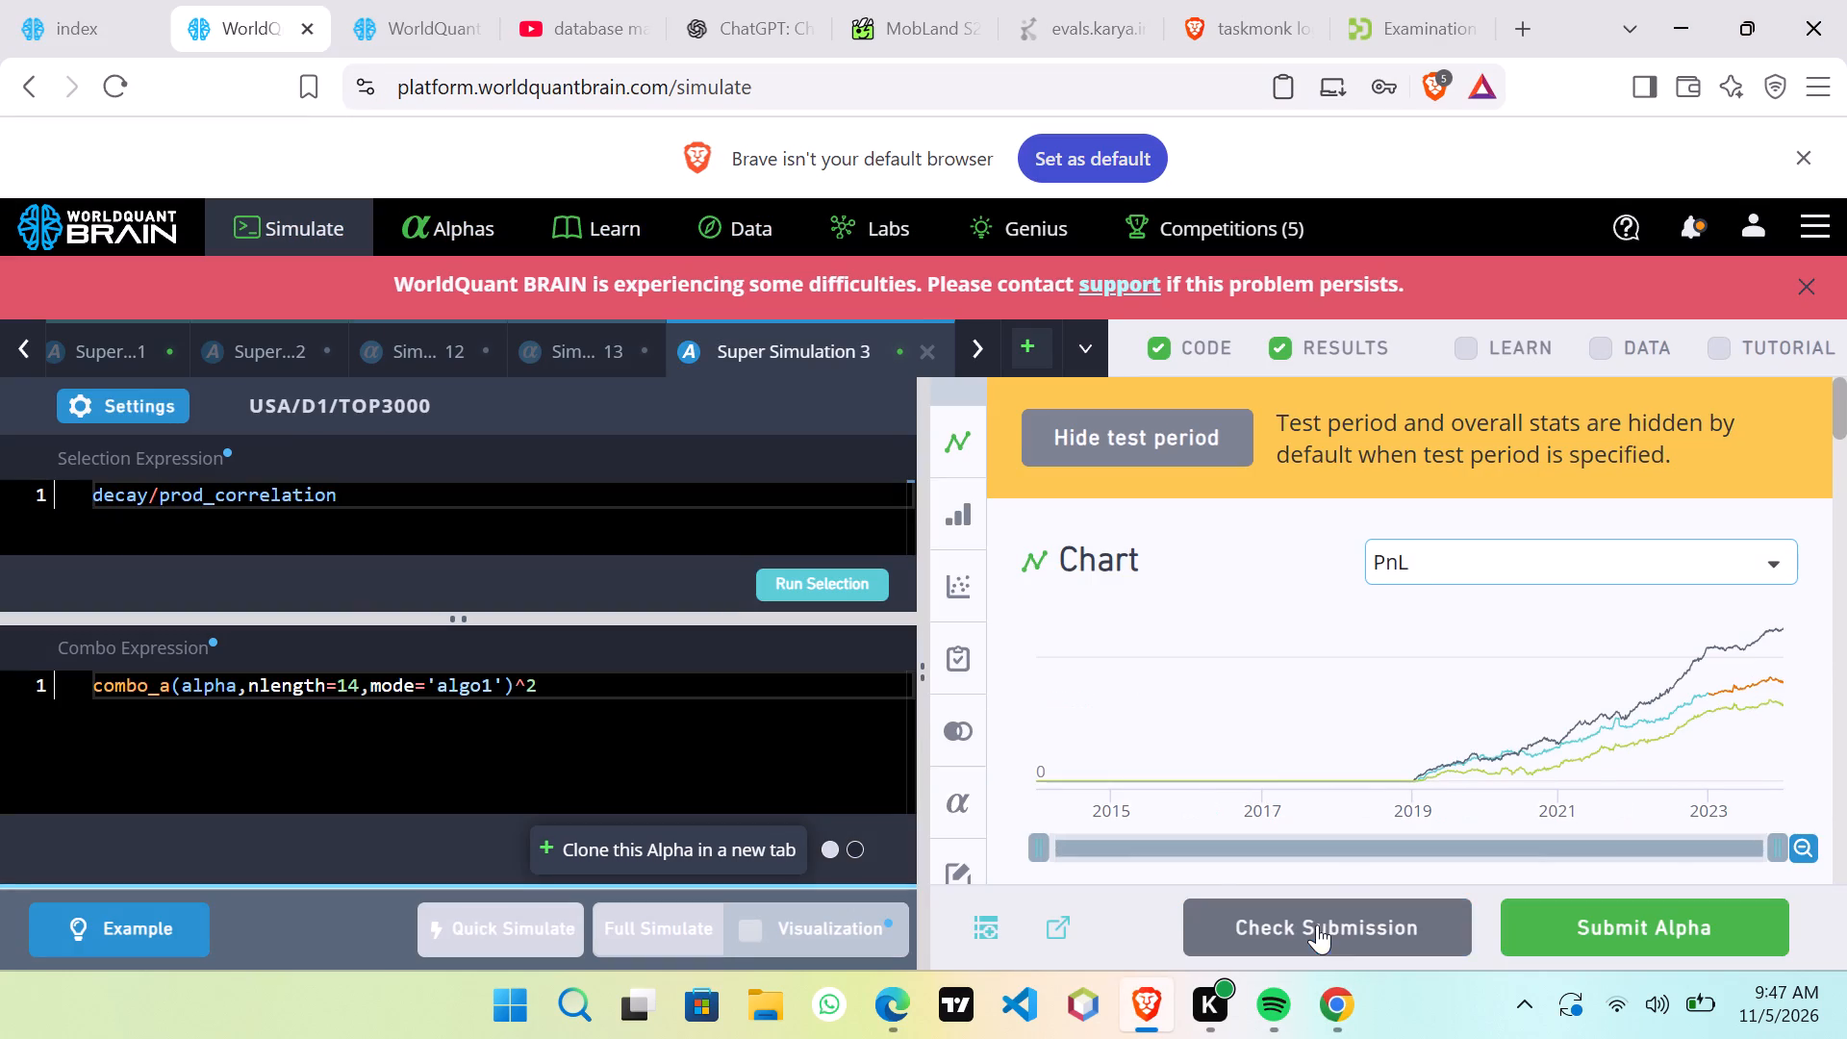
Examine Super Simulation 3's IS Testing Status, expanding the passed checks and the warnings.
scroll(1345, 817, down, 6)
scroll(1345, 816, up, 2)
scroll(1345, 816, down, 10)
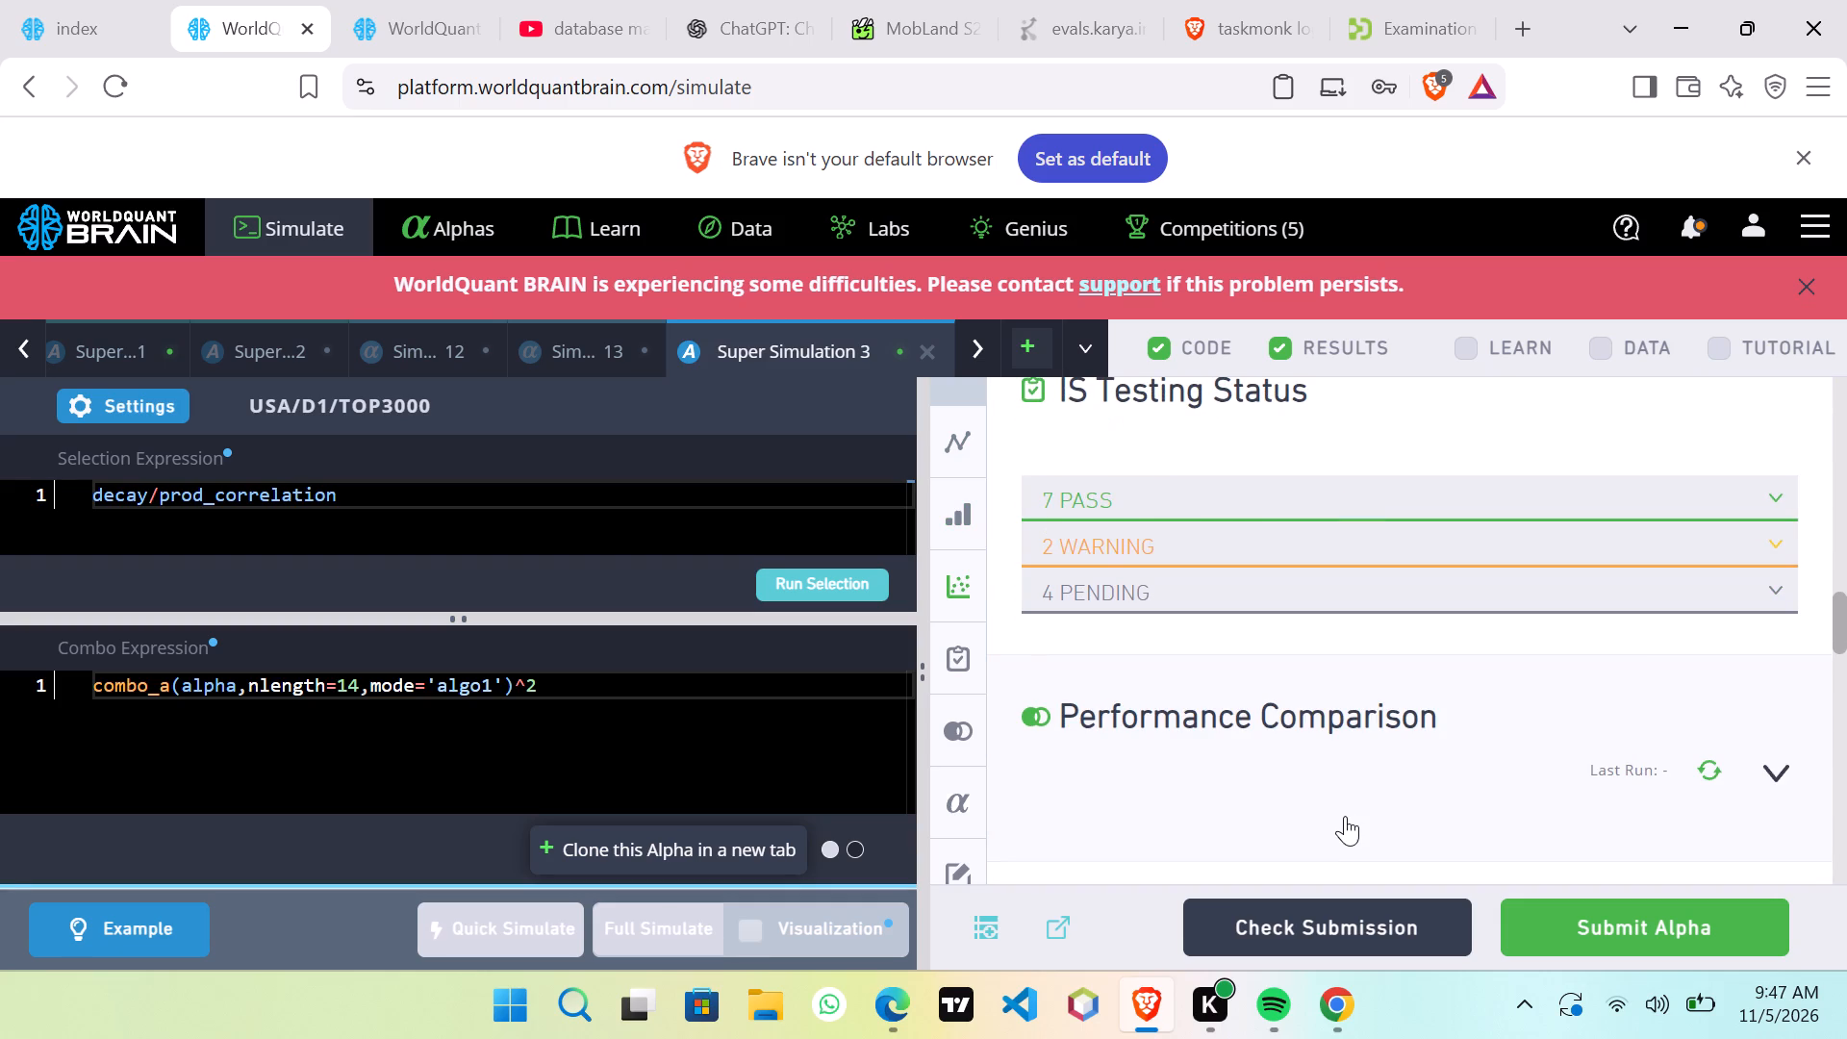
click(1418, 553)
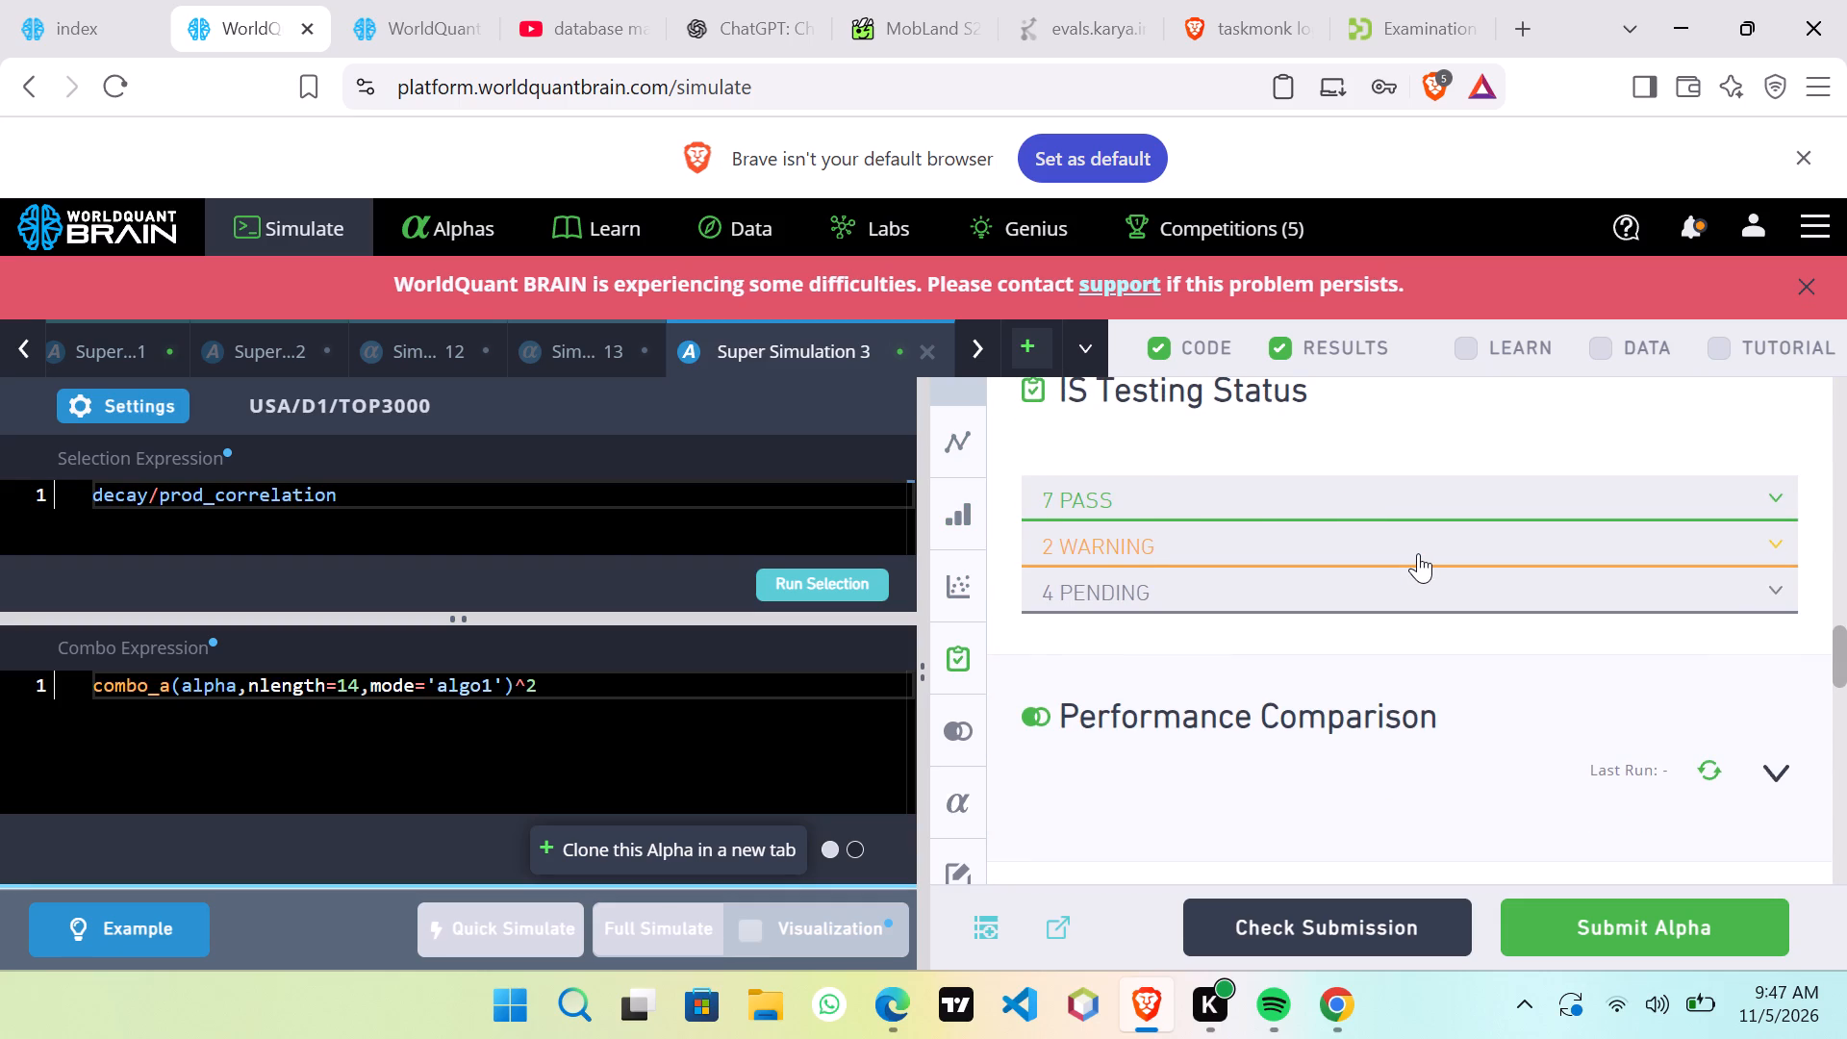
scroll(1418, 553, up, 1)
click(1393, 645)
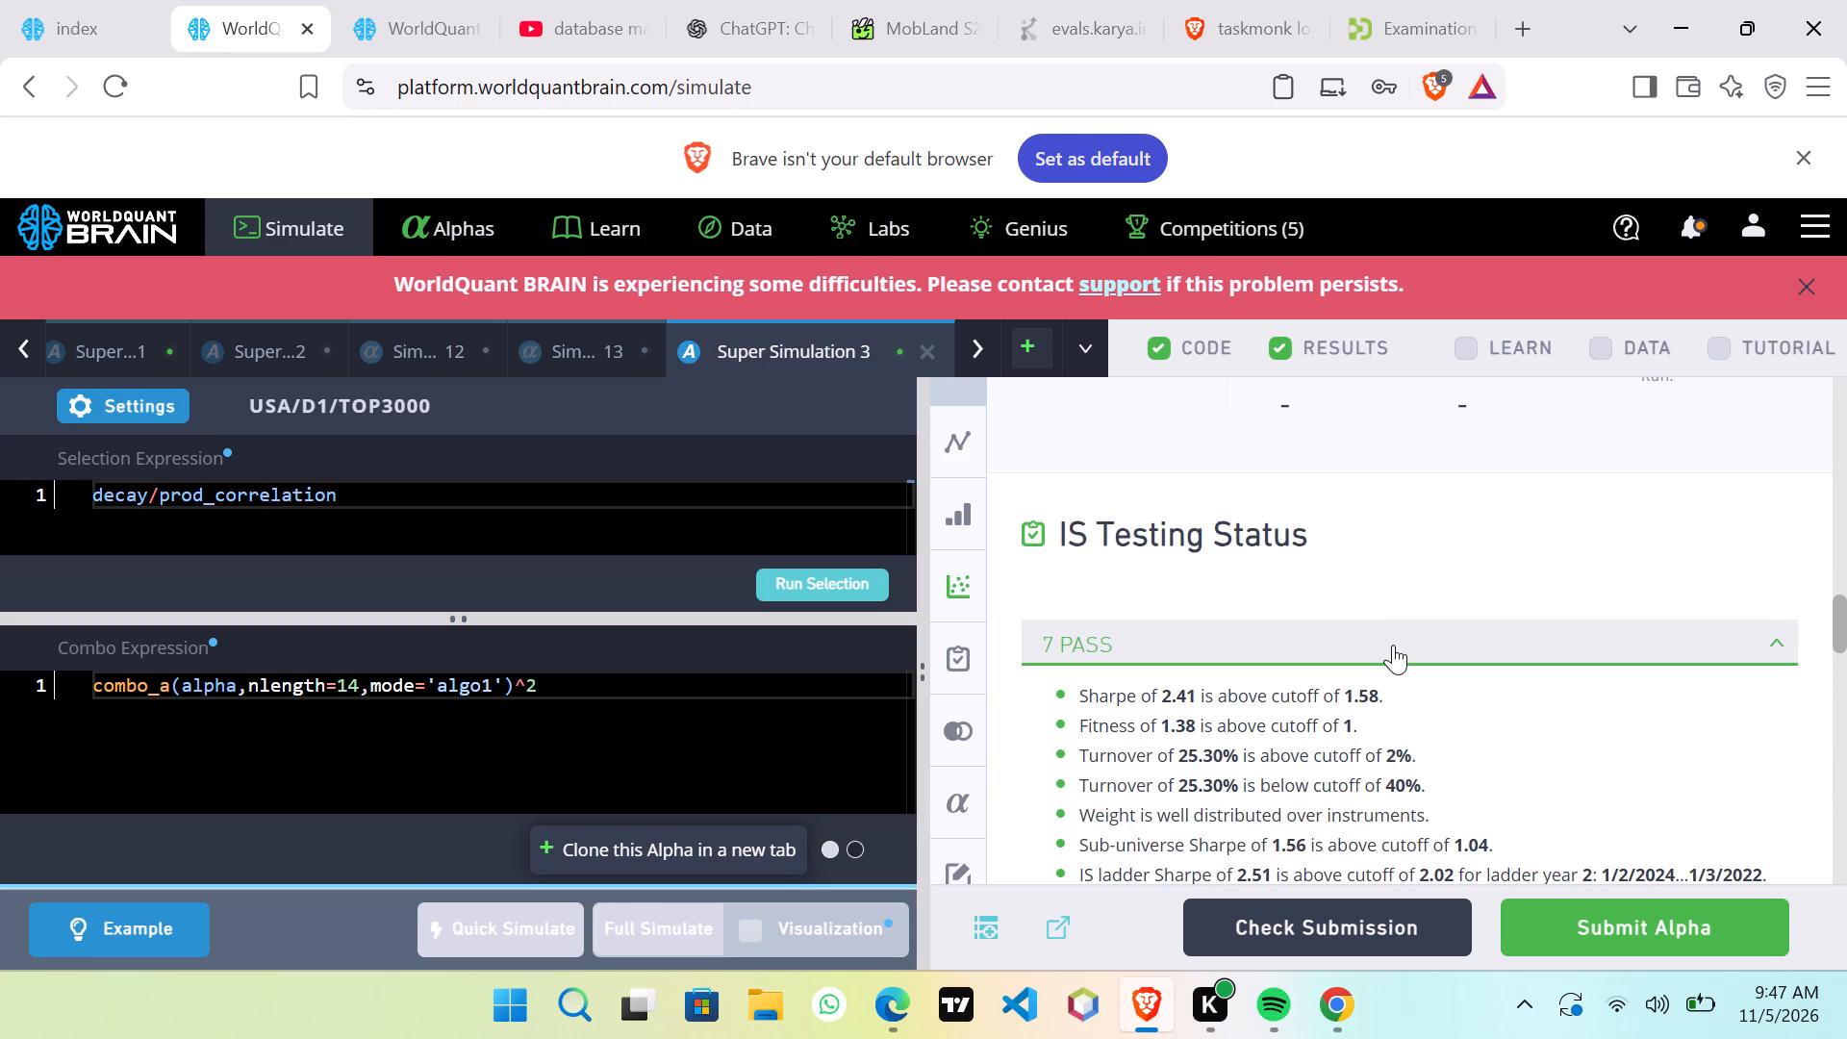
click(1393, 645)
click(1370, 684)
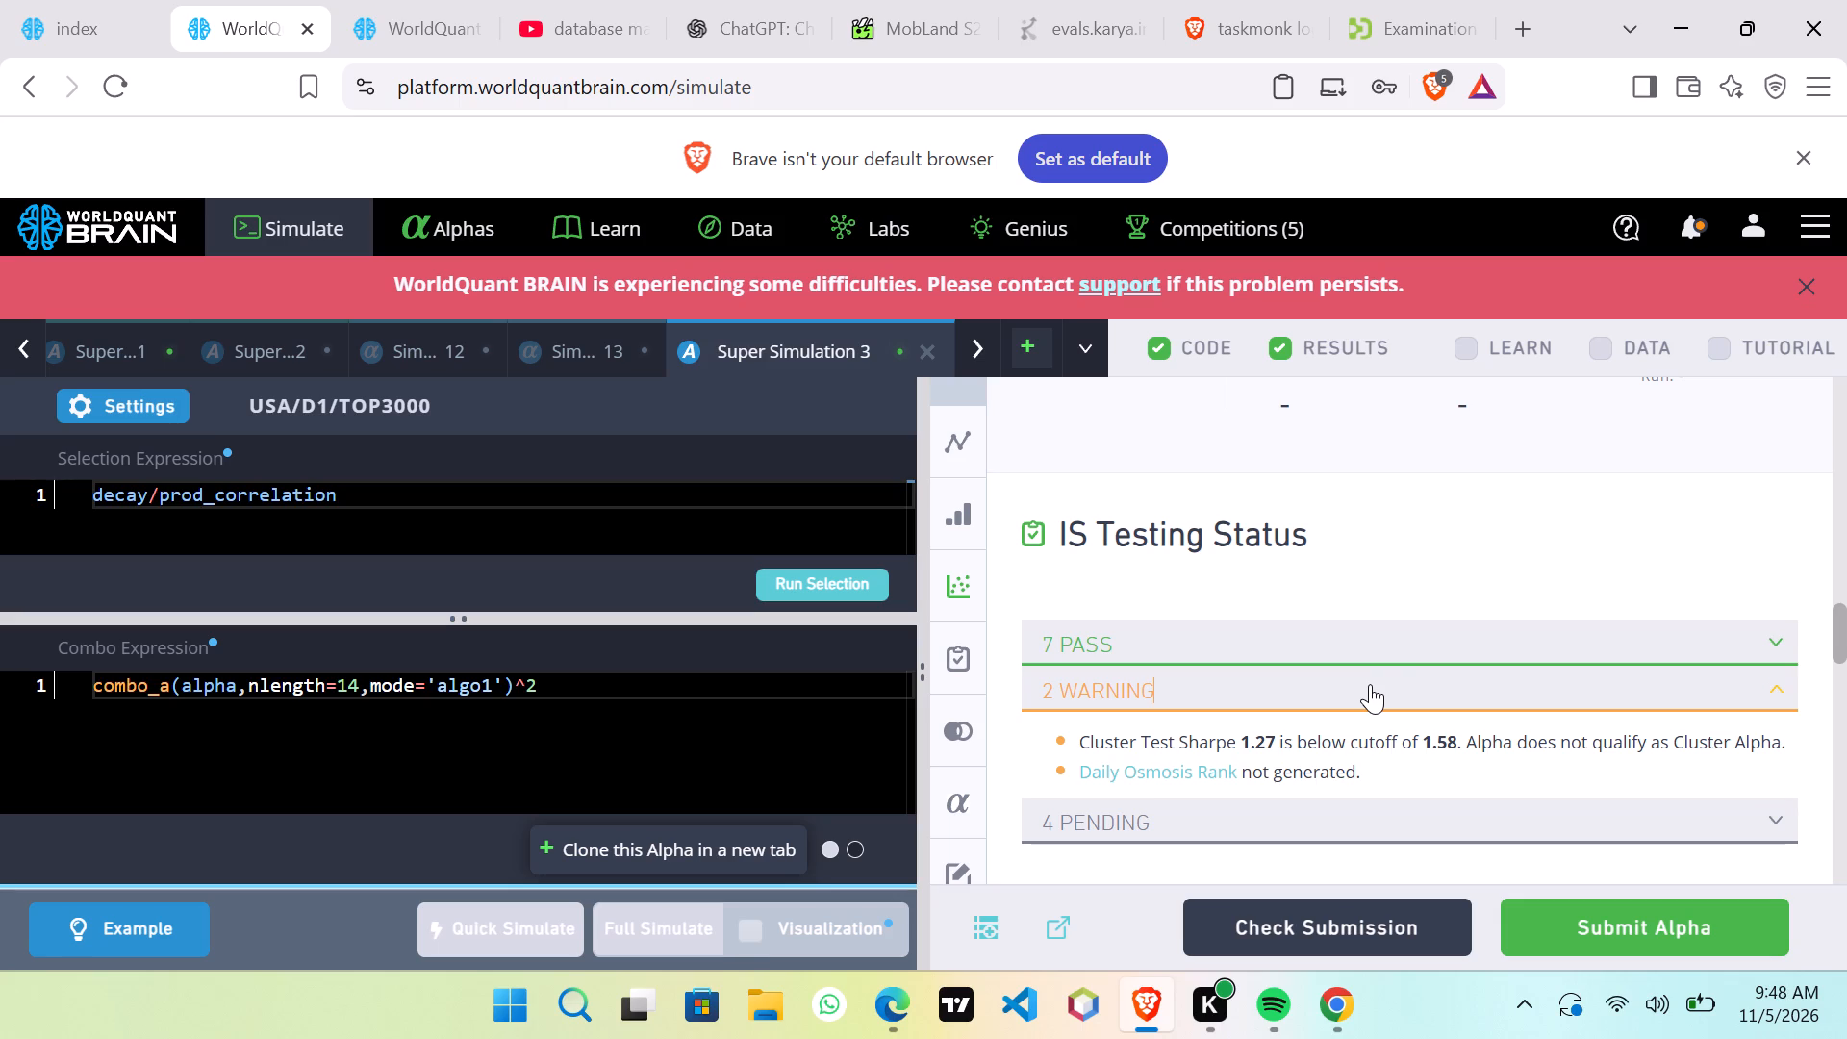
Clone the Super Simulation 3 alpha into a new tab and apply a decay of 3 in the copy's combo settings.
click(160, 413)
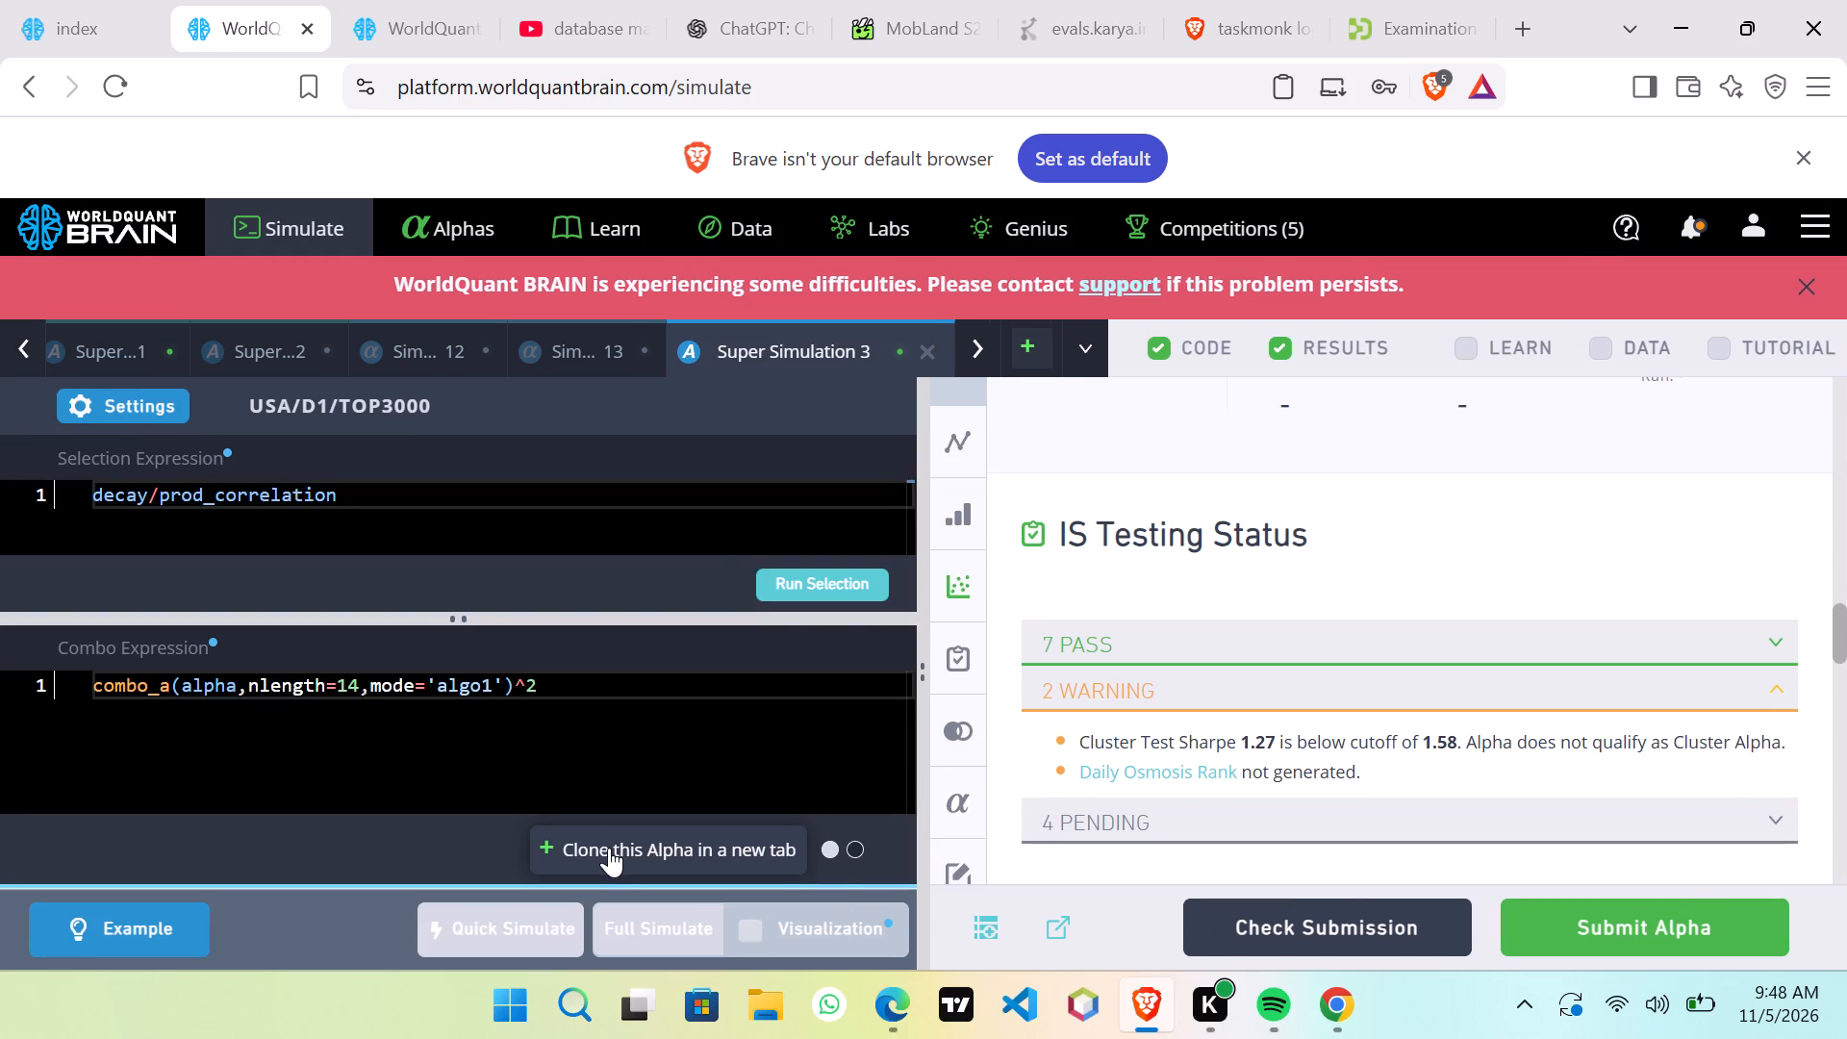
click(609, 848)
click(139, 414)
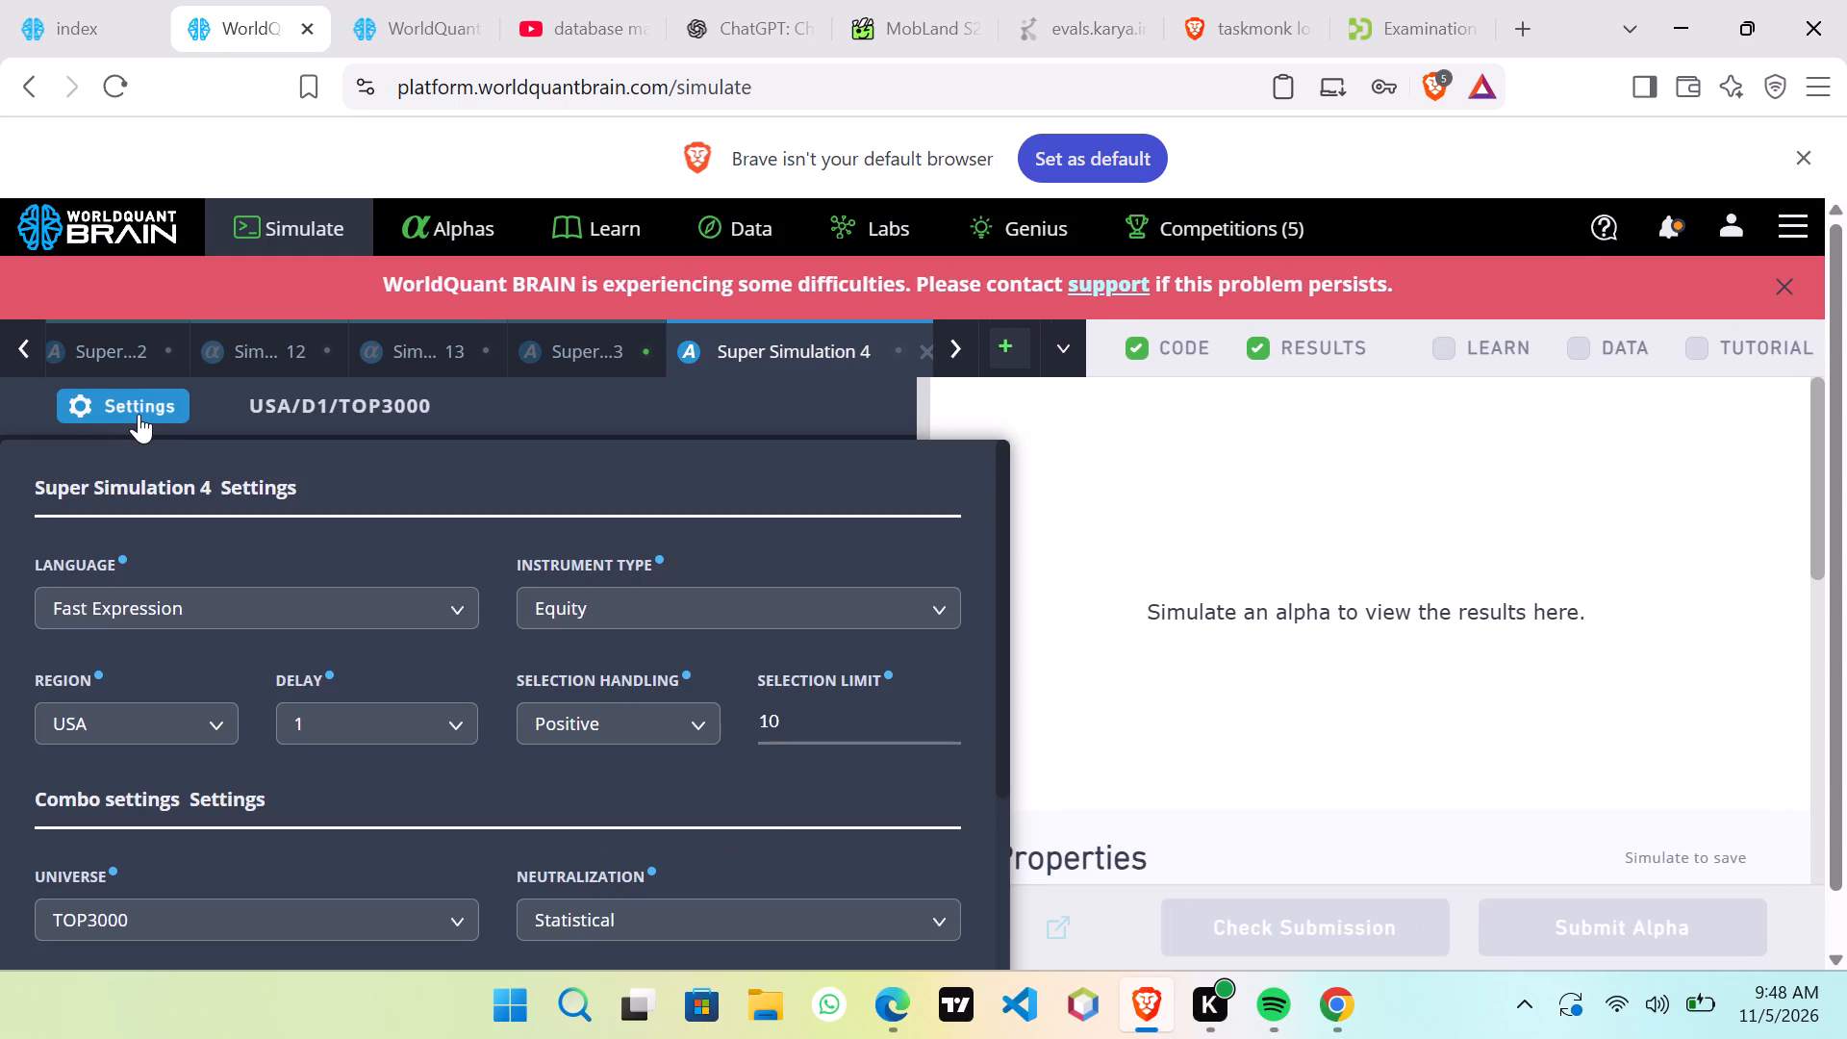
scroll(297, 776, down, 2)
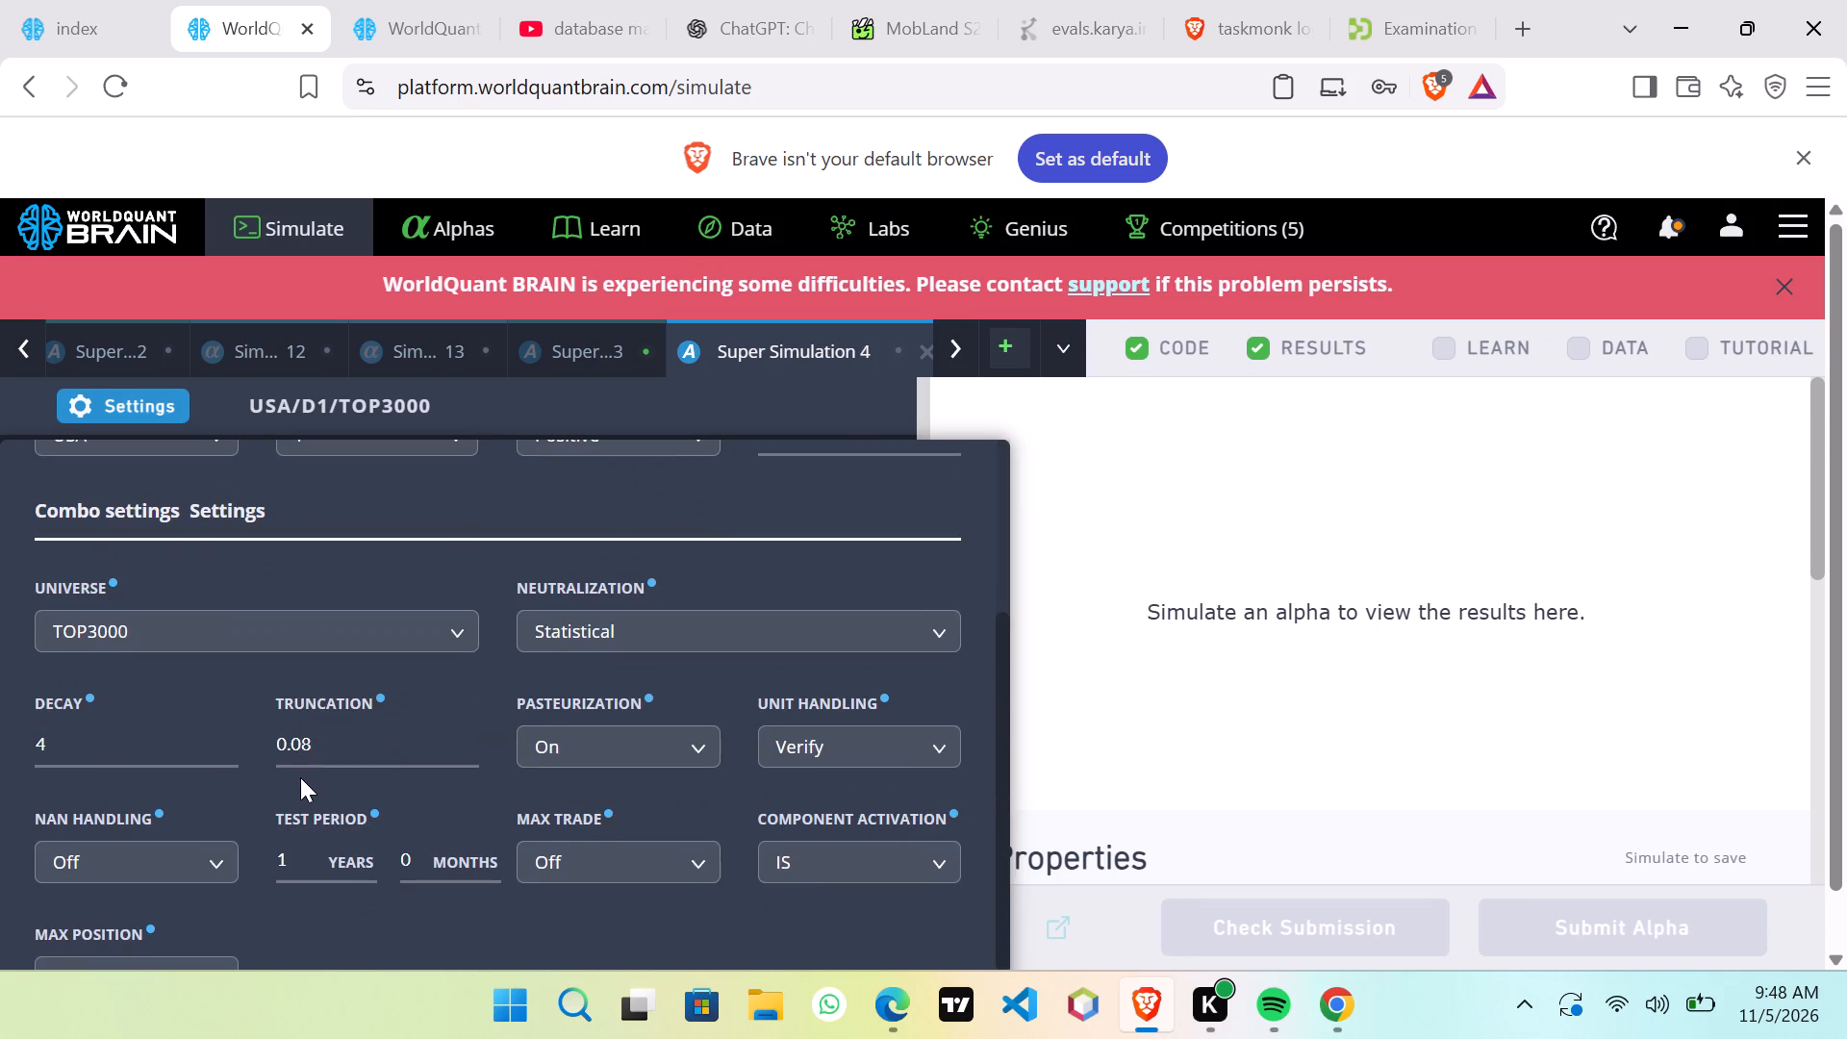
click(197, 751)
scroll(197, 751, down, 1)
scroll(576, 852, down, 1)
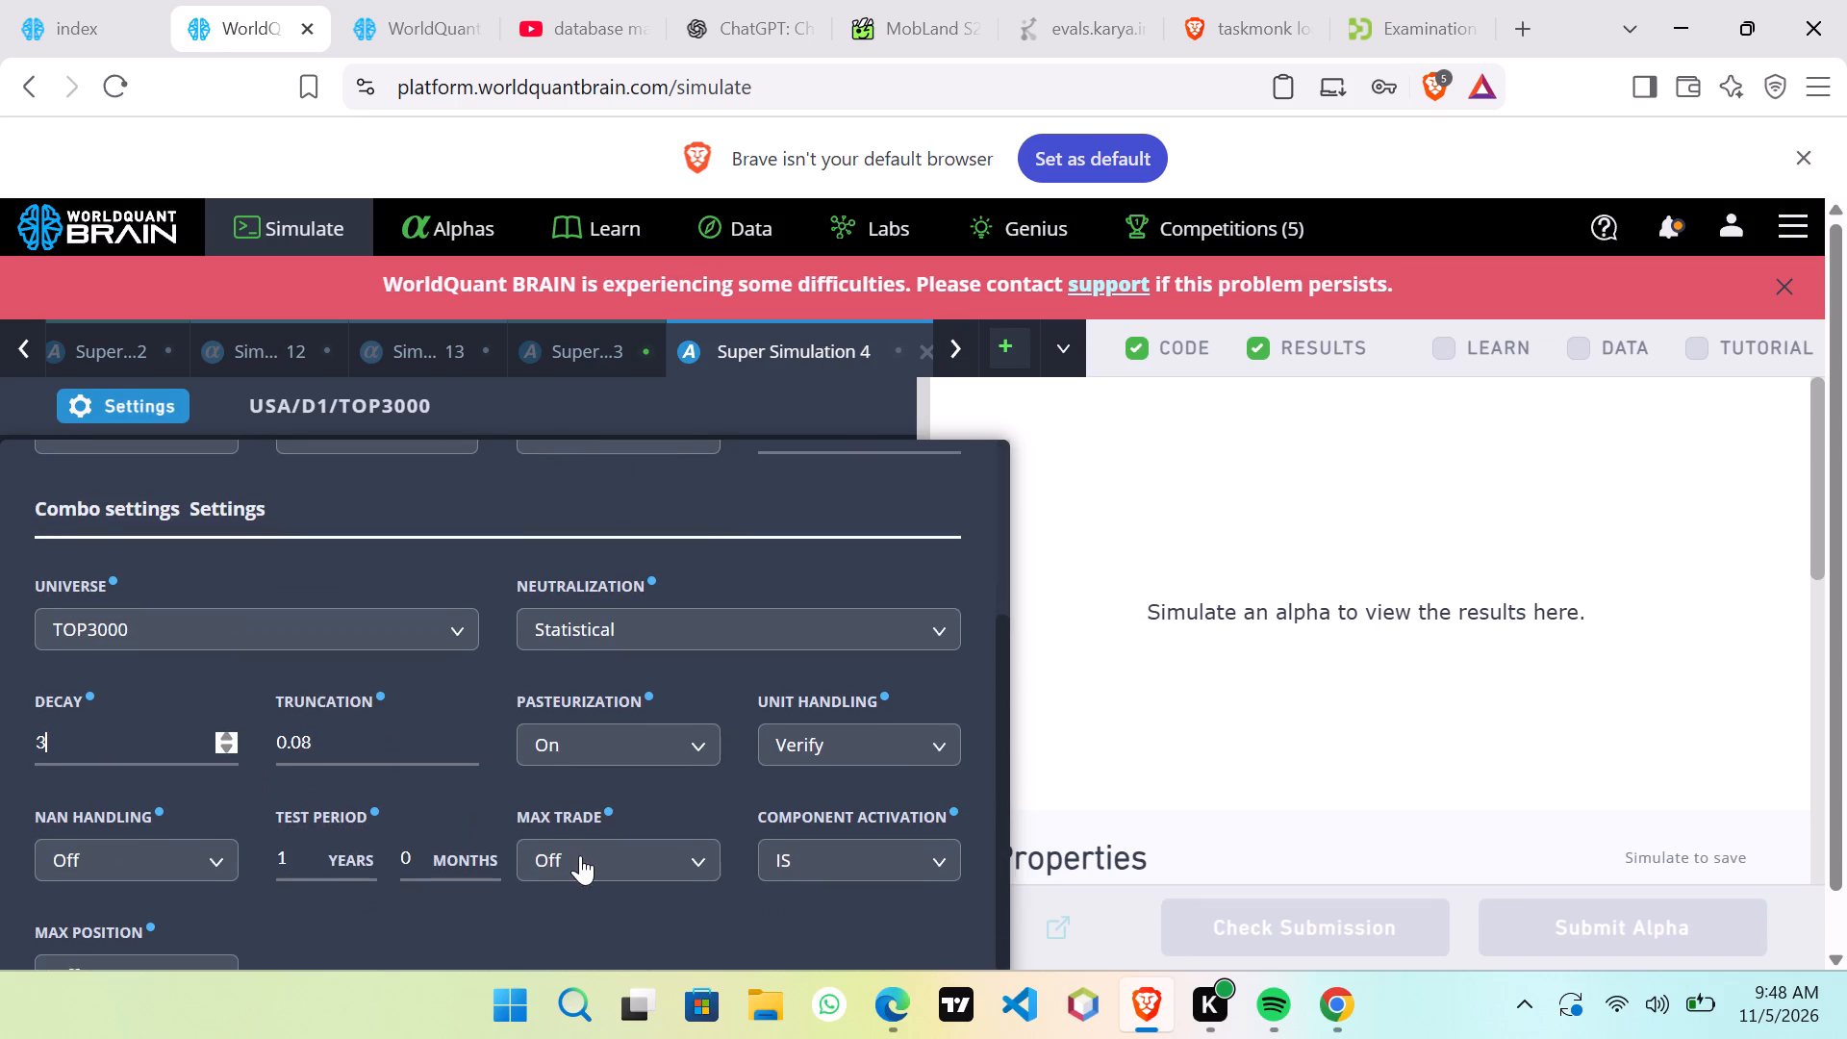
scroll(580, 855, down, 3)
click(767, 947)
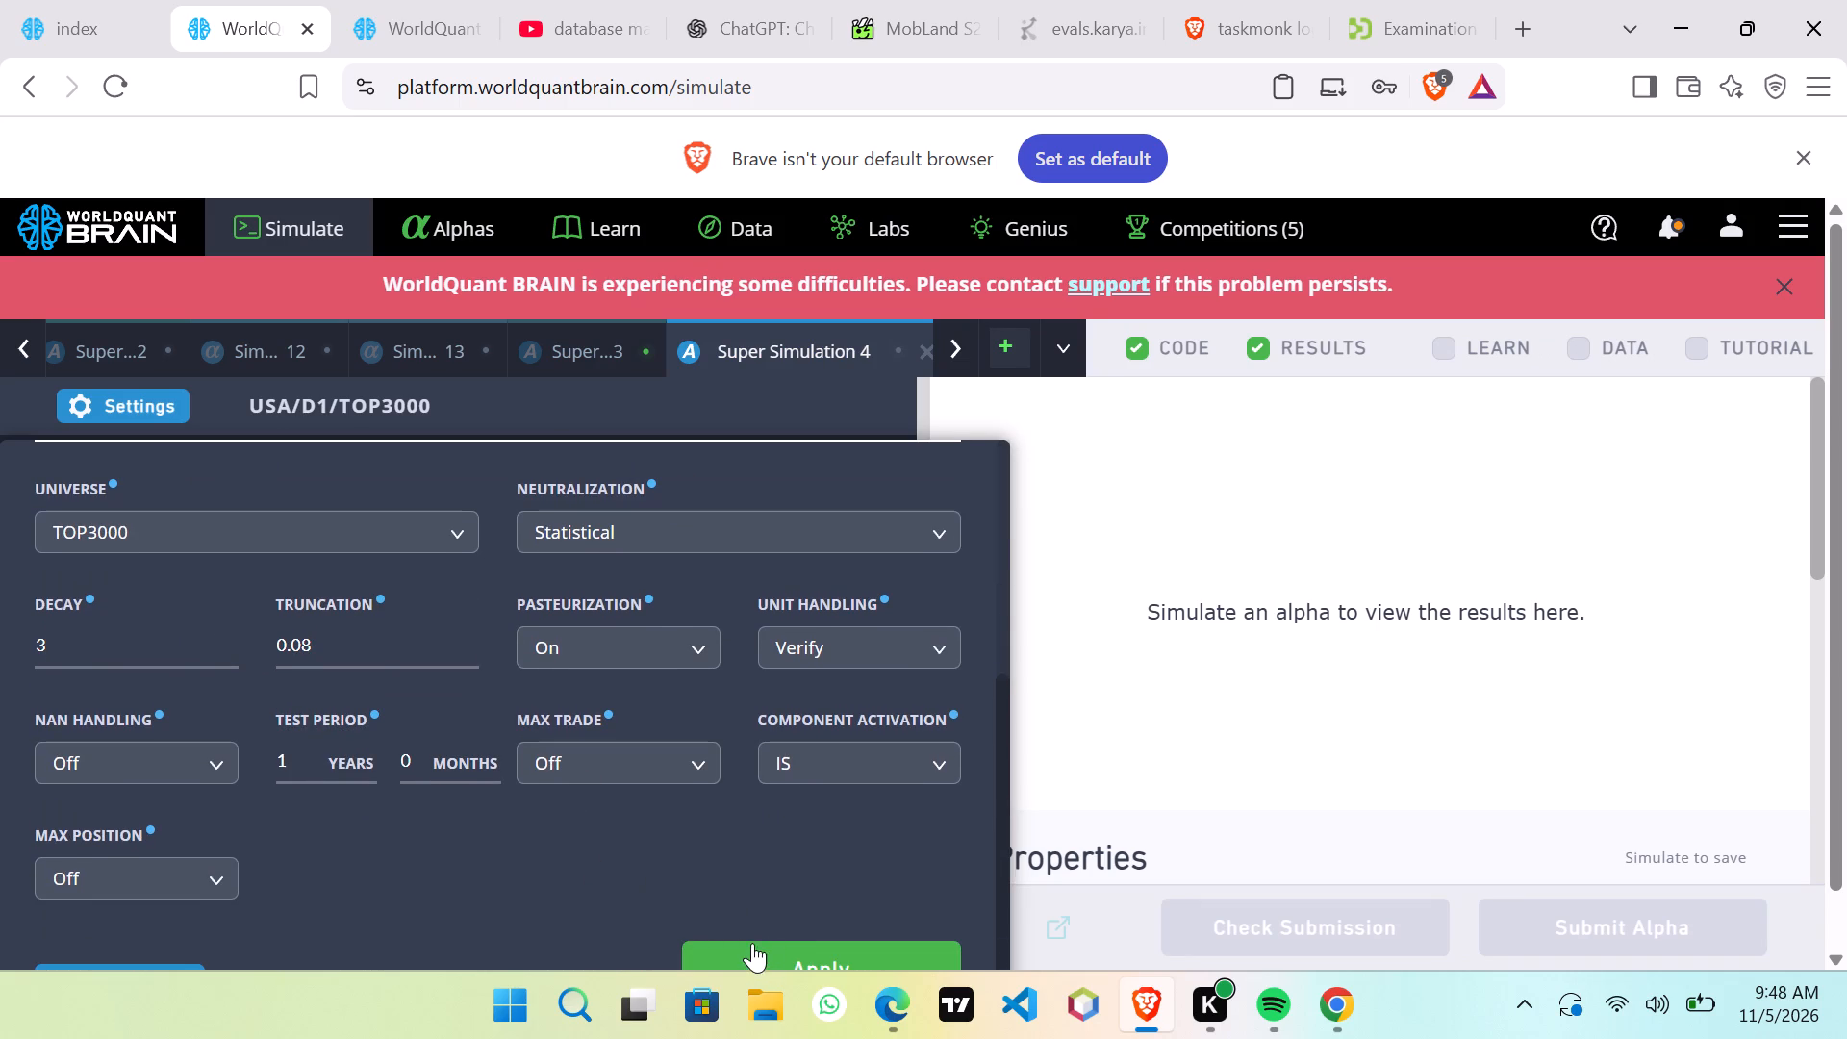
Start a full simulation of the cloned alpha with decay 3.
click(670, 938)
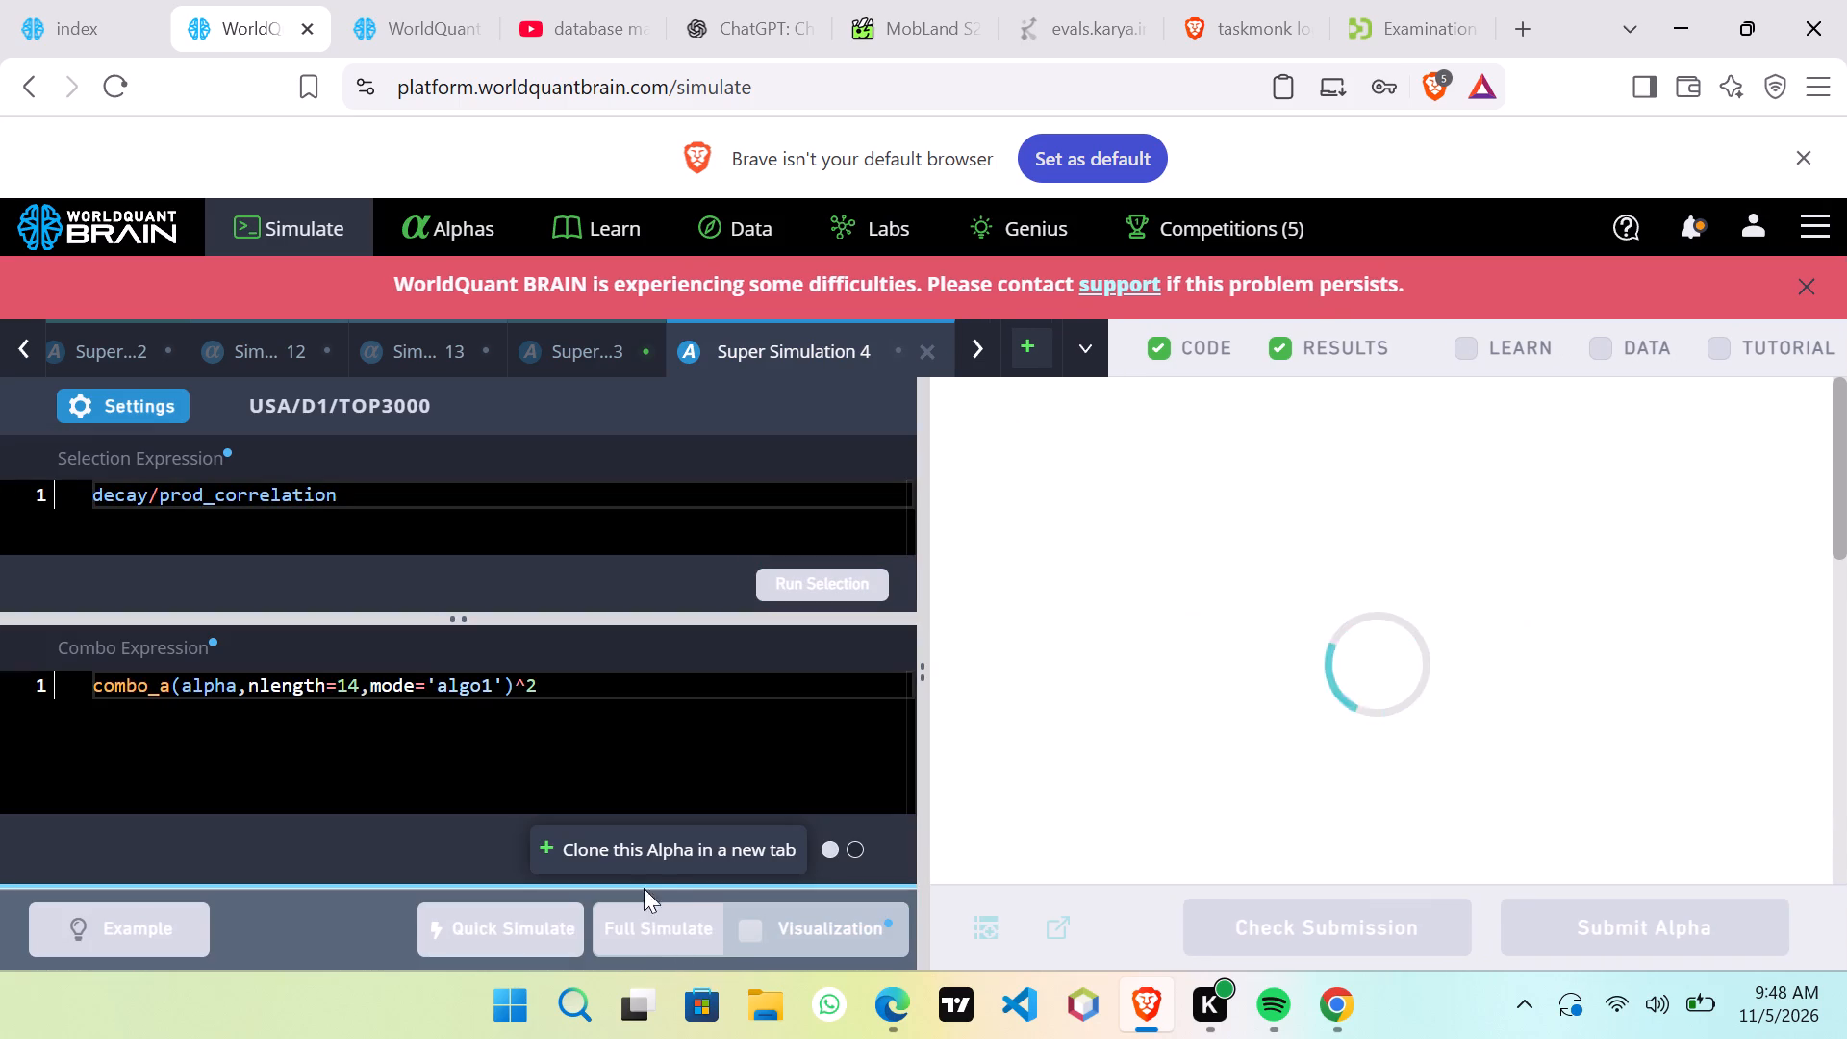
Clone the decay 3 alpha into another new tab and apply a decay of 1 in the copy's combo settings.
click(662, 853)
click(163, 411)
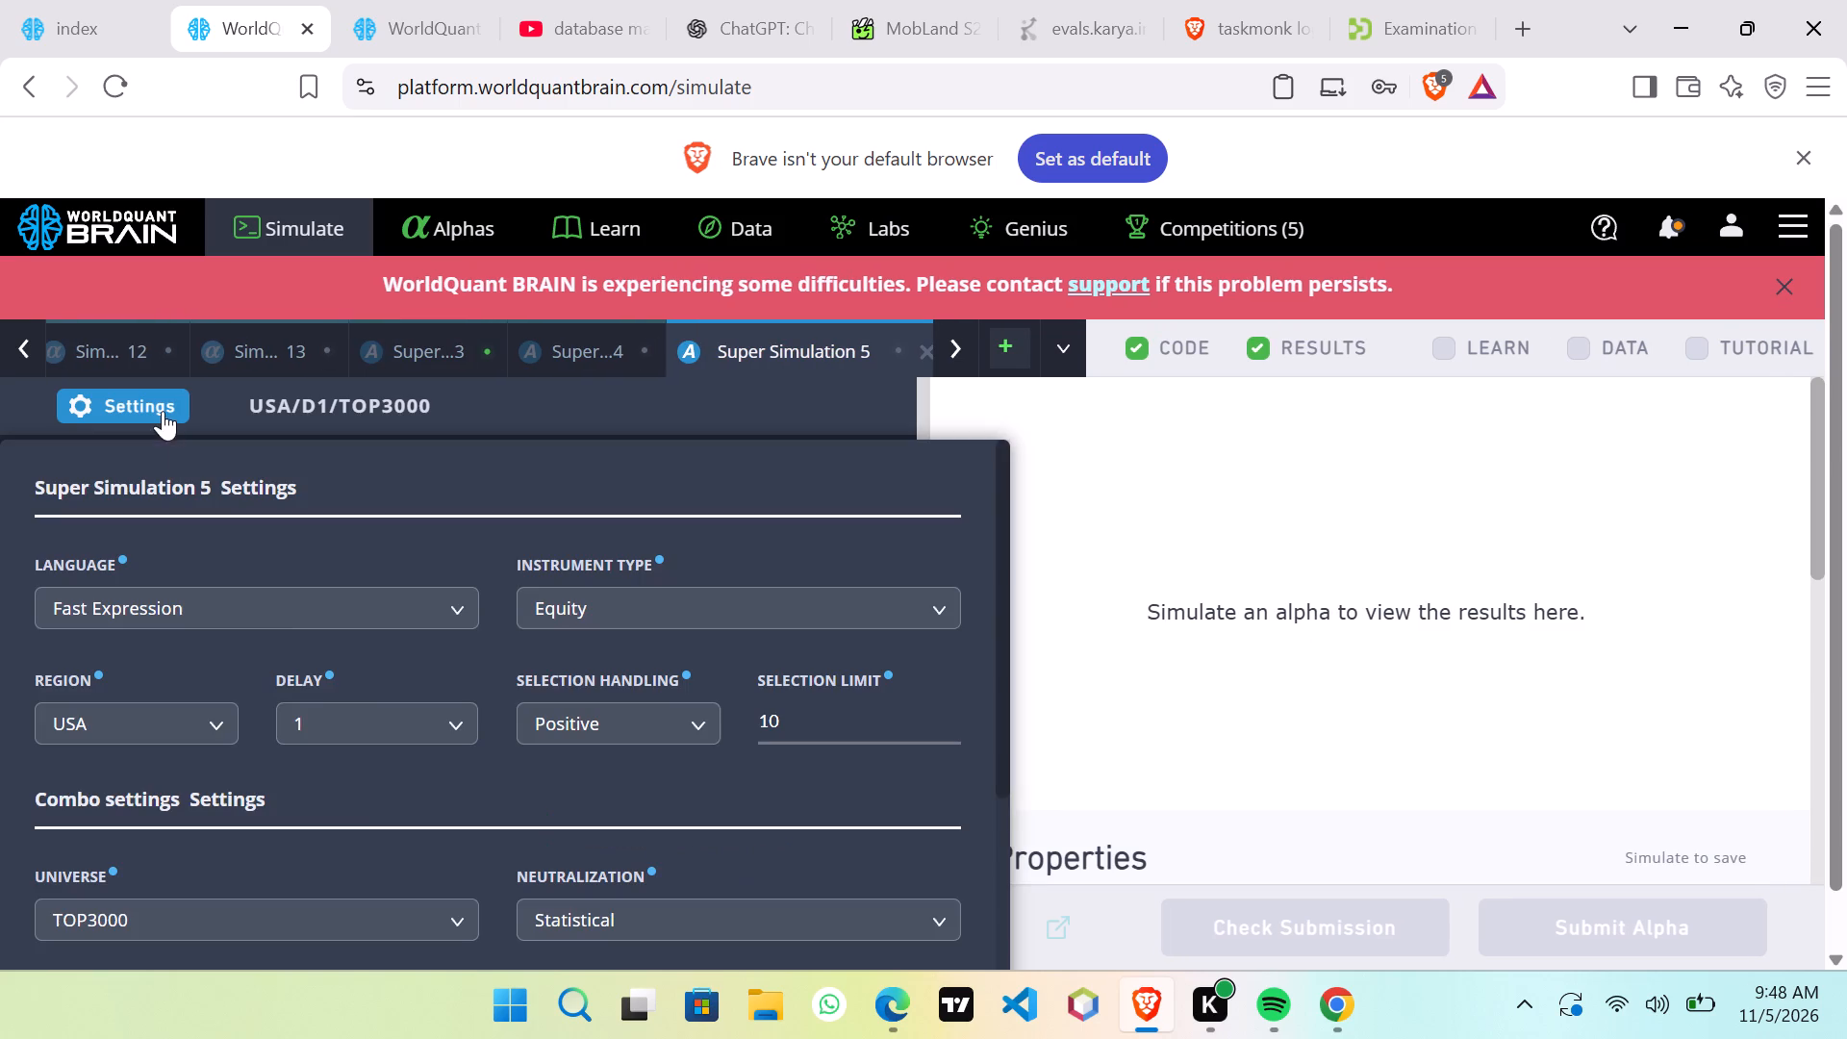
scroll(673, 786, up, 2)
scroll(673, 786, down, 2)
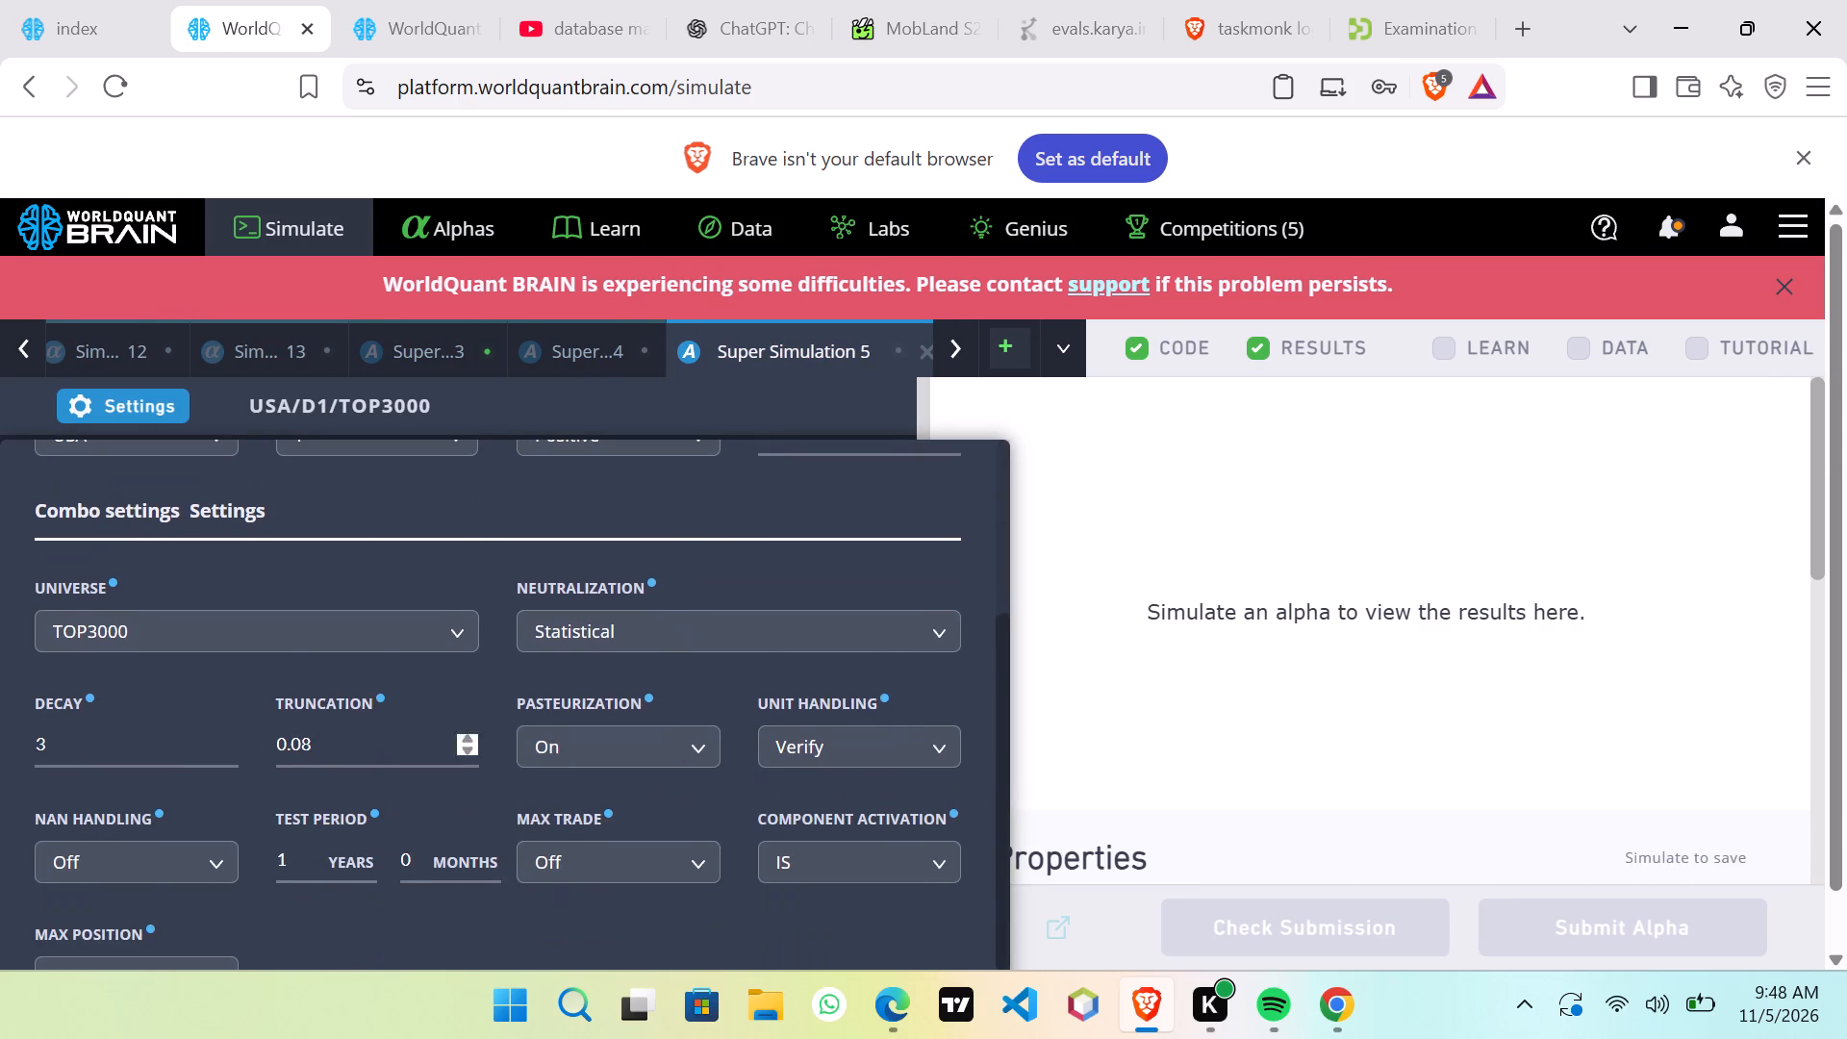
click(166, 736)
scroll(166, 736, down, 2)
scroll(736, 916, down, 3)
click(784, 956)
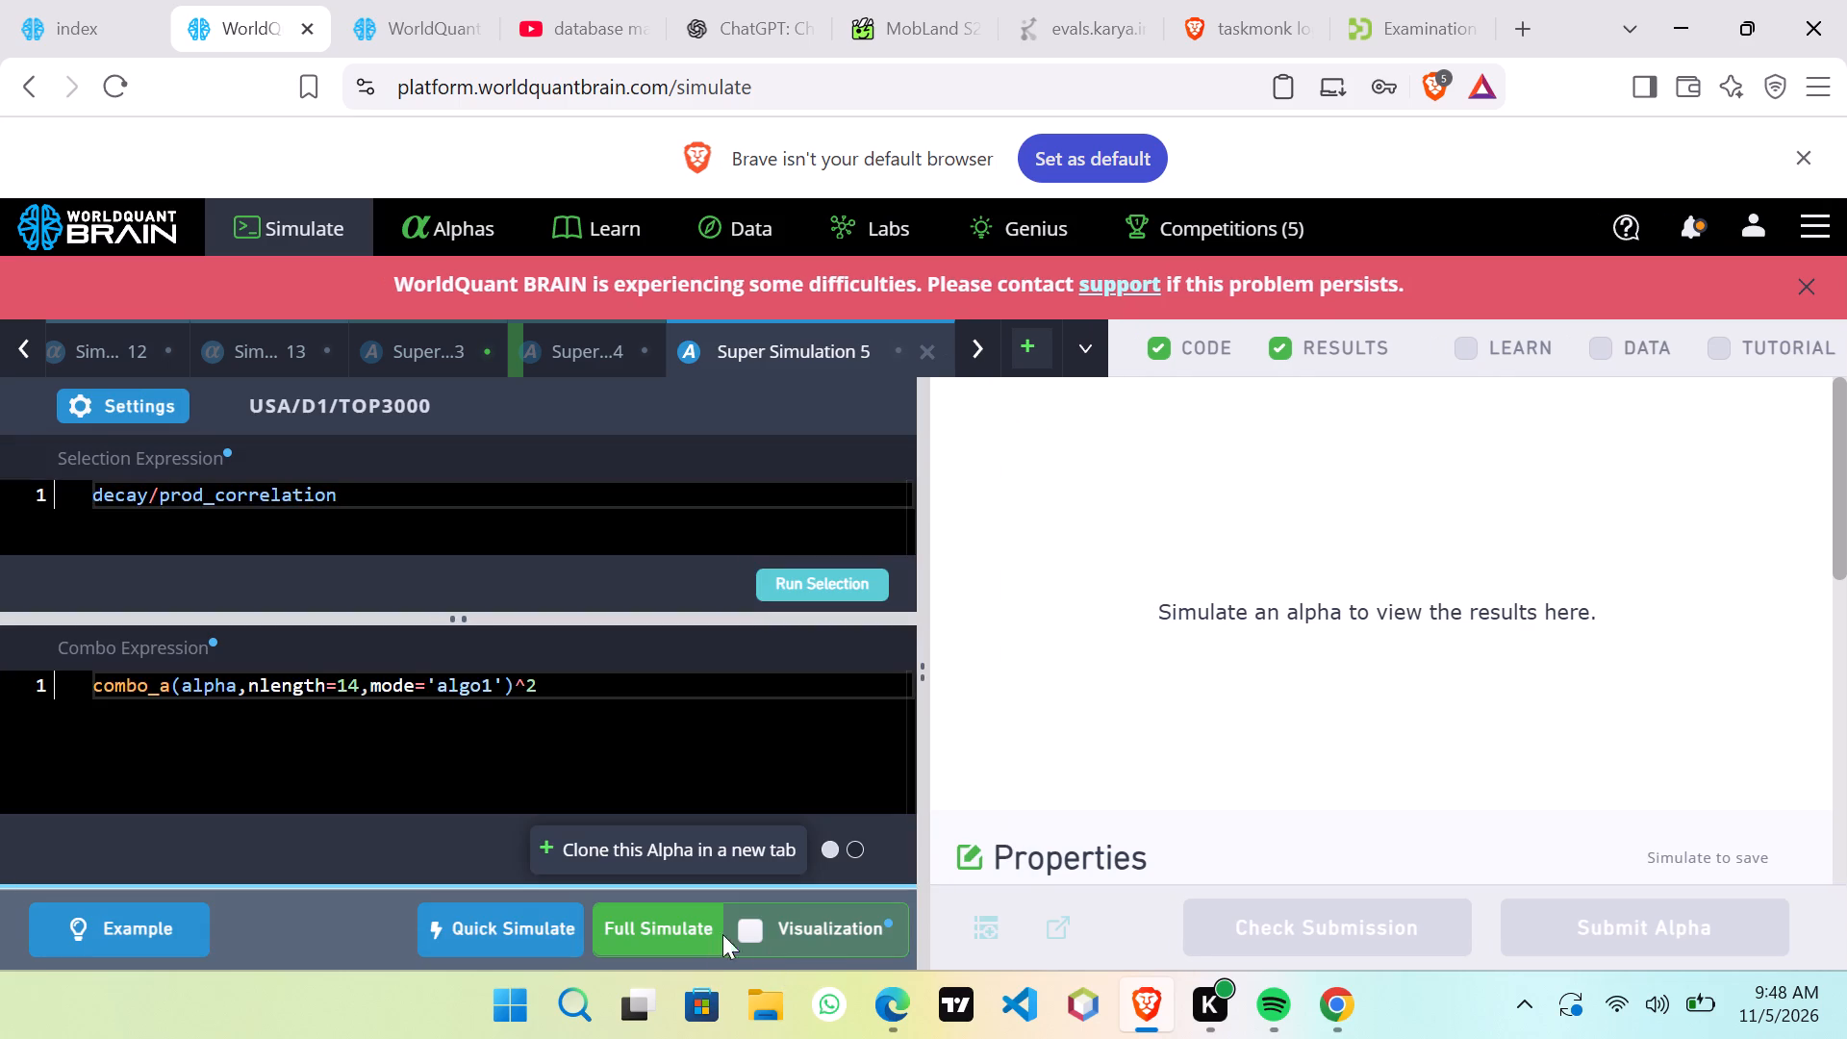
Start a full simulation of the cloned alpha with decay 1.
click(662, 928)
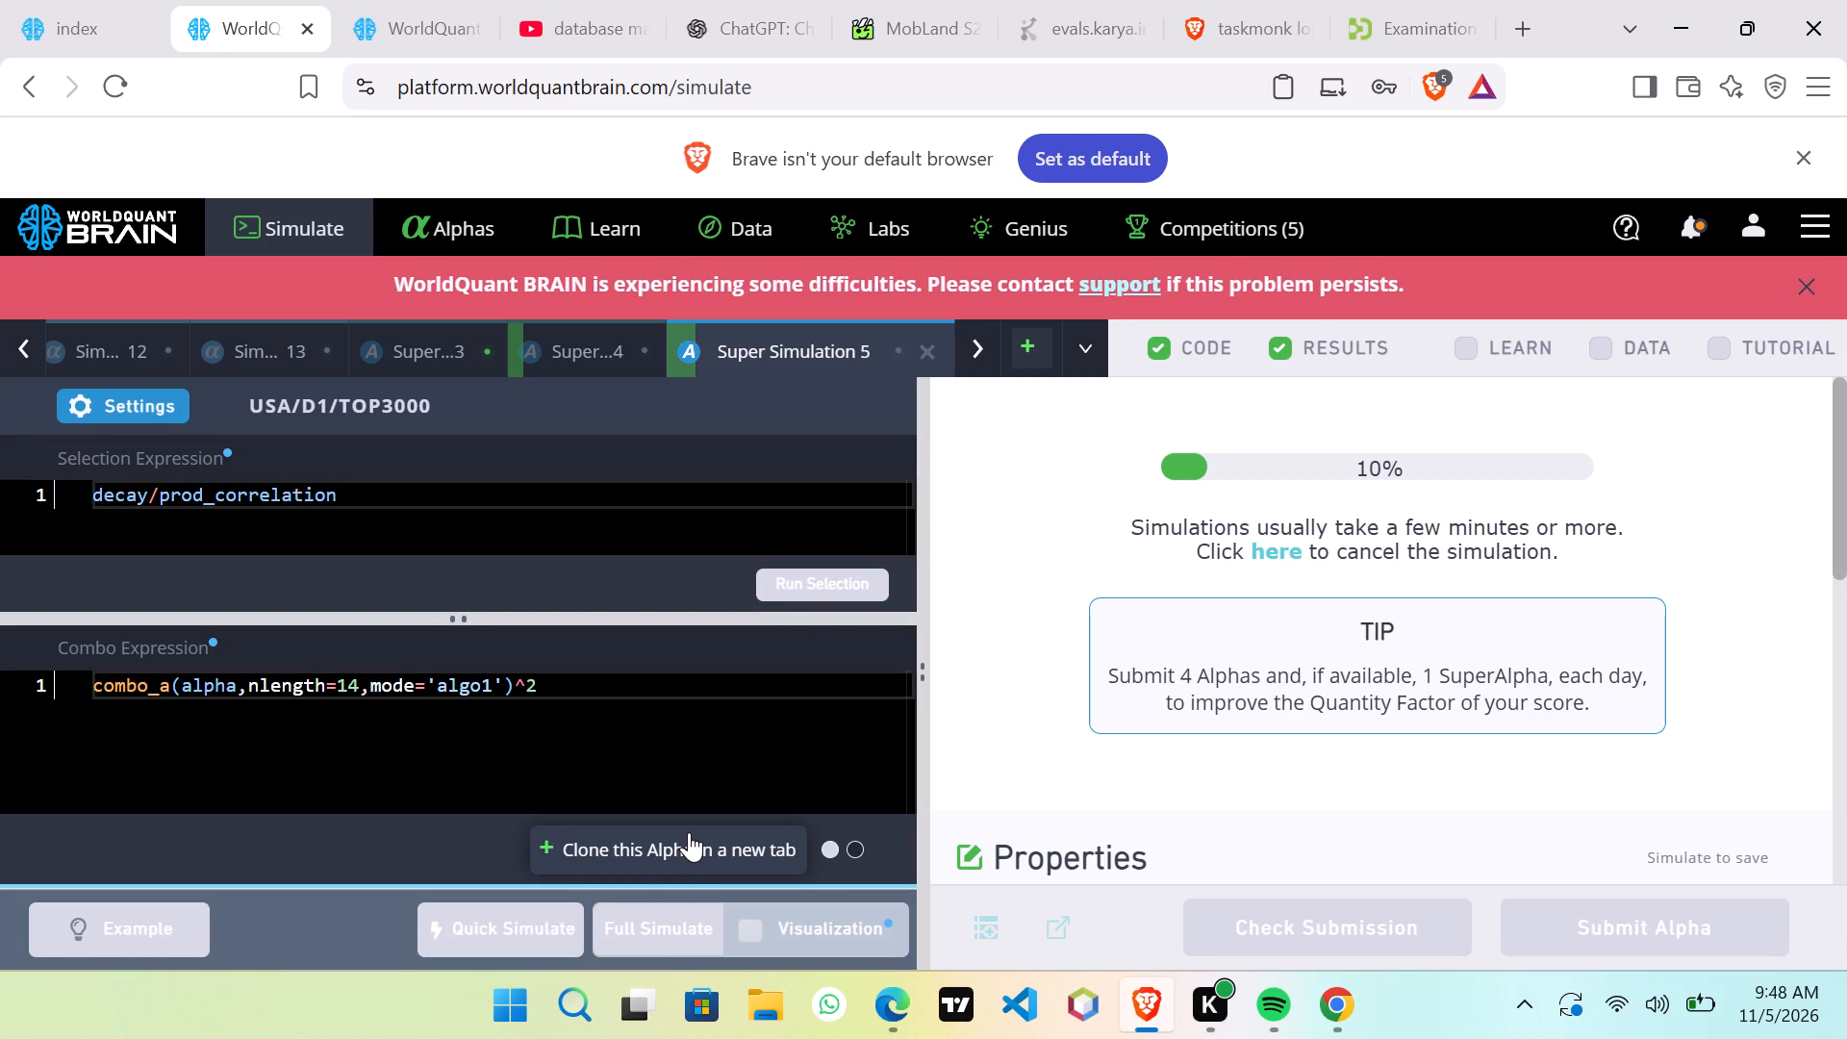
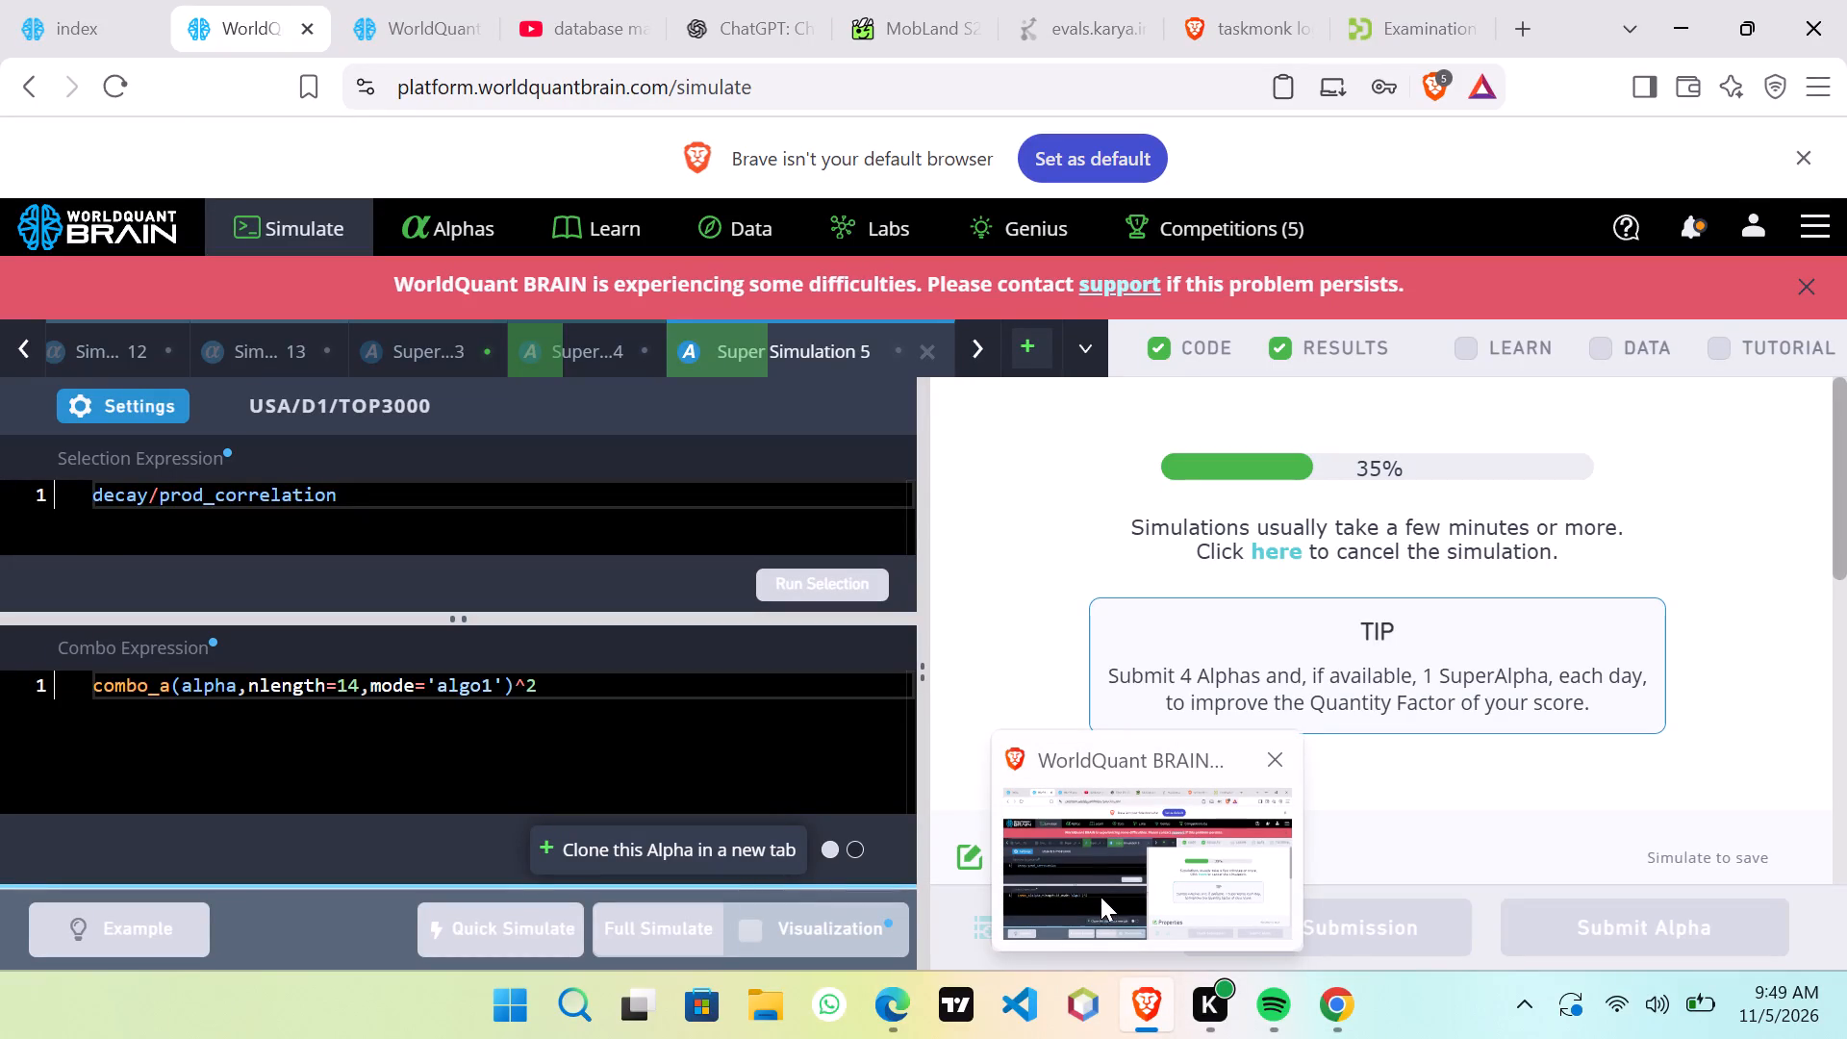
Switch to Chrome and show the test period for the Simulation 2 alpha.
click(1101, 896)
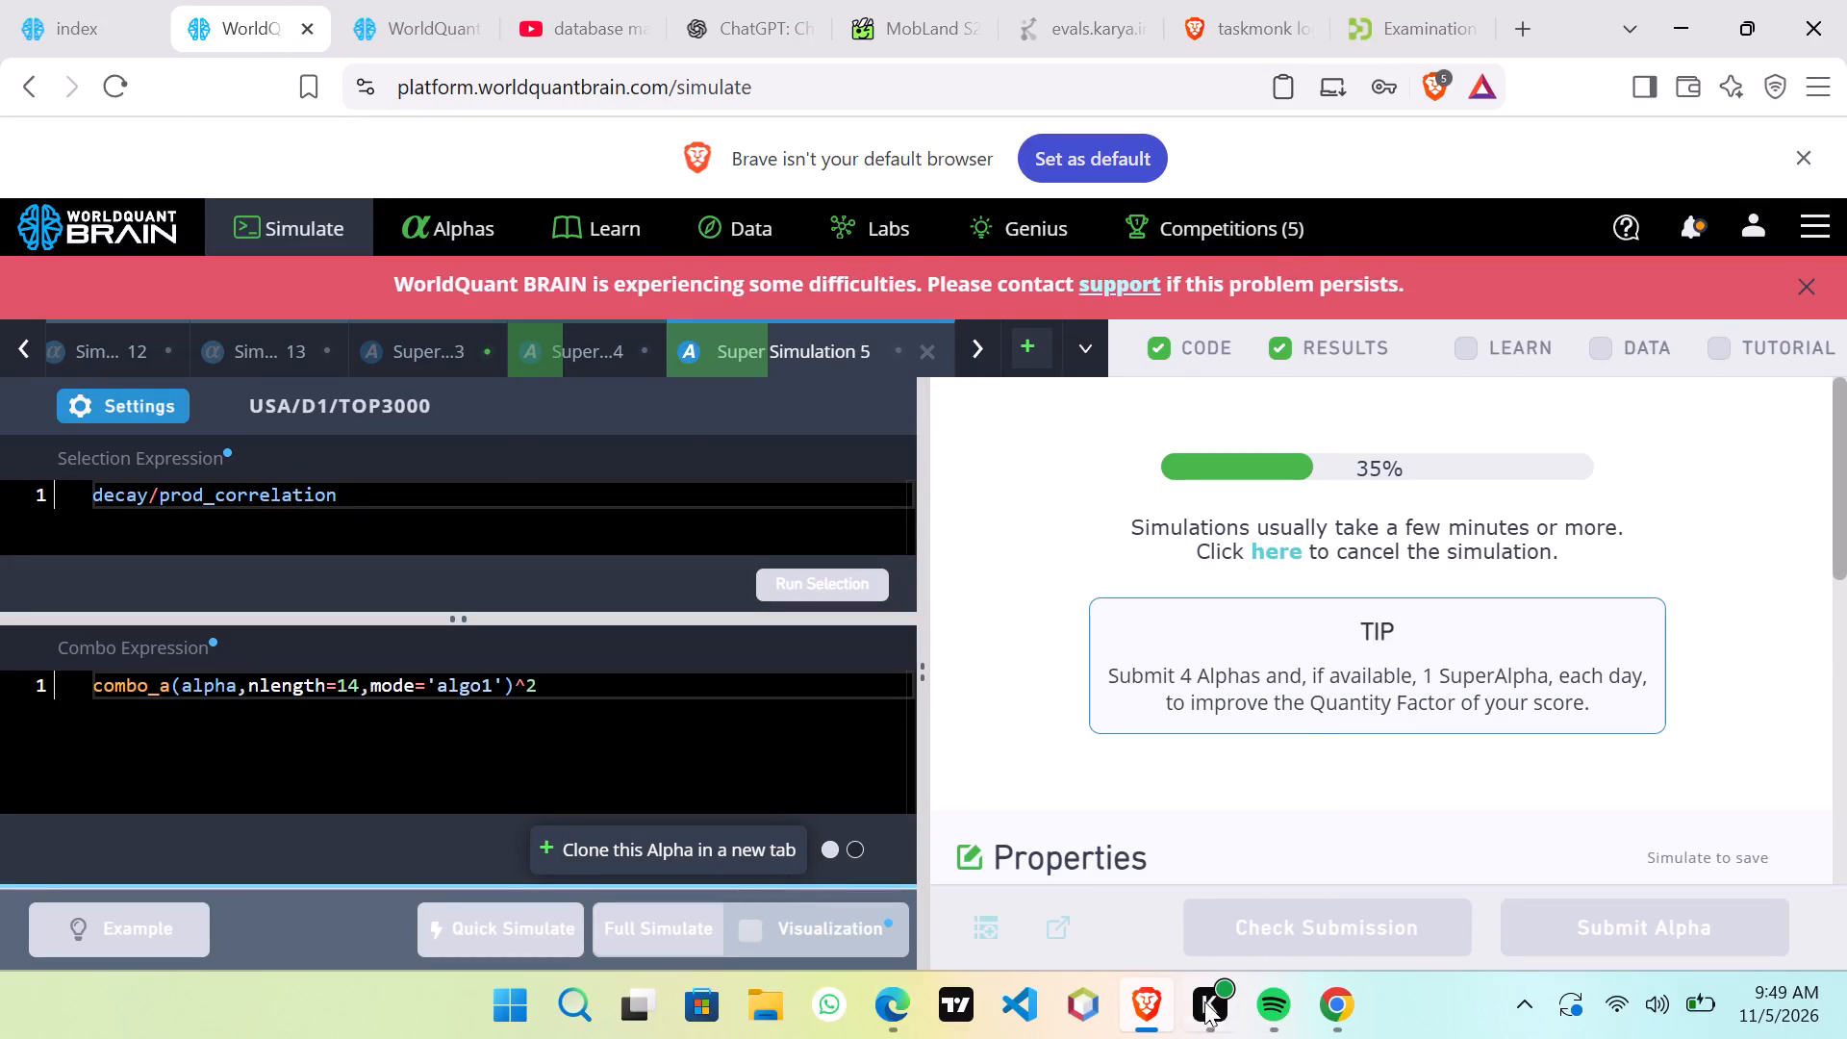
click(1366, 1008)
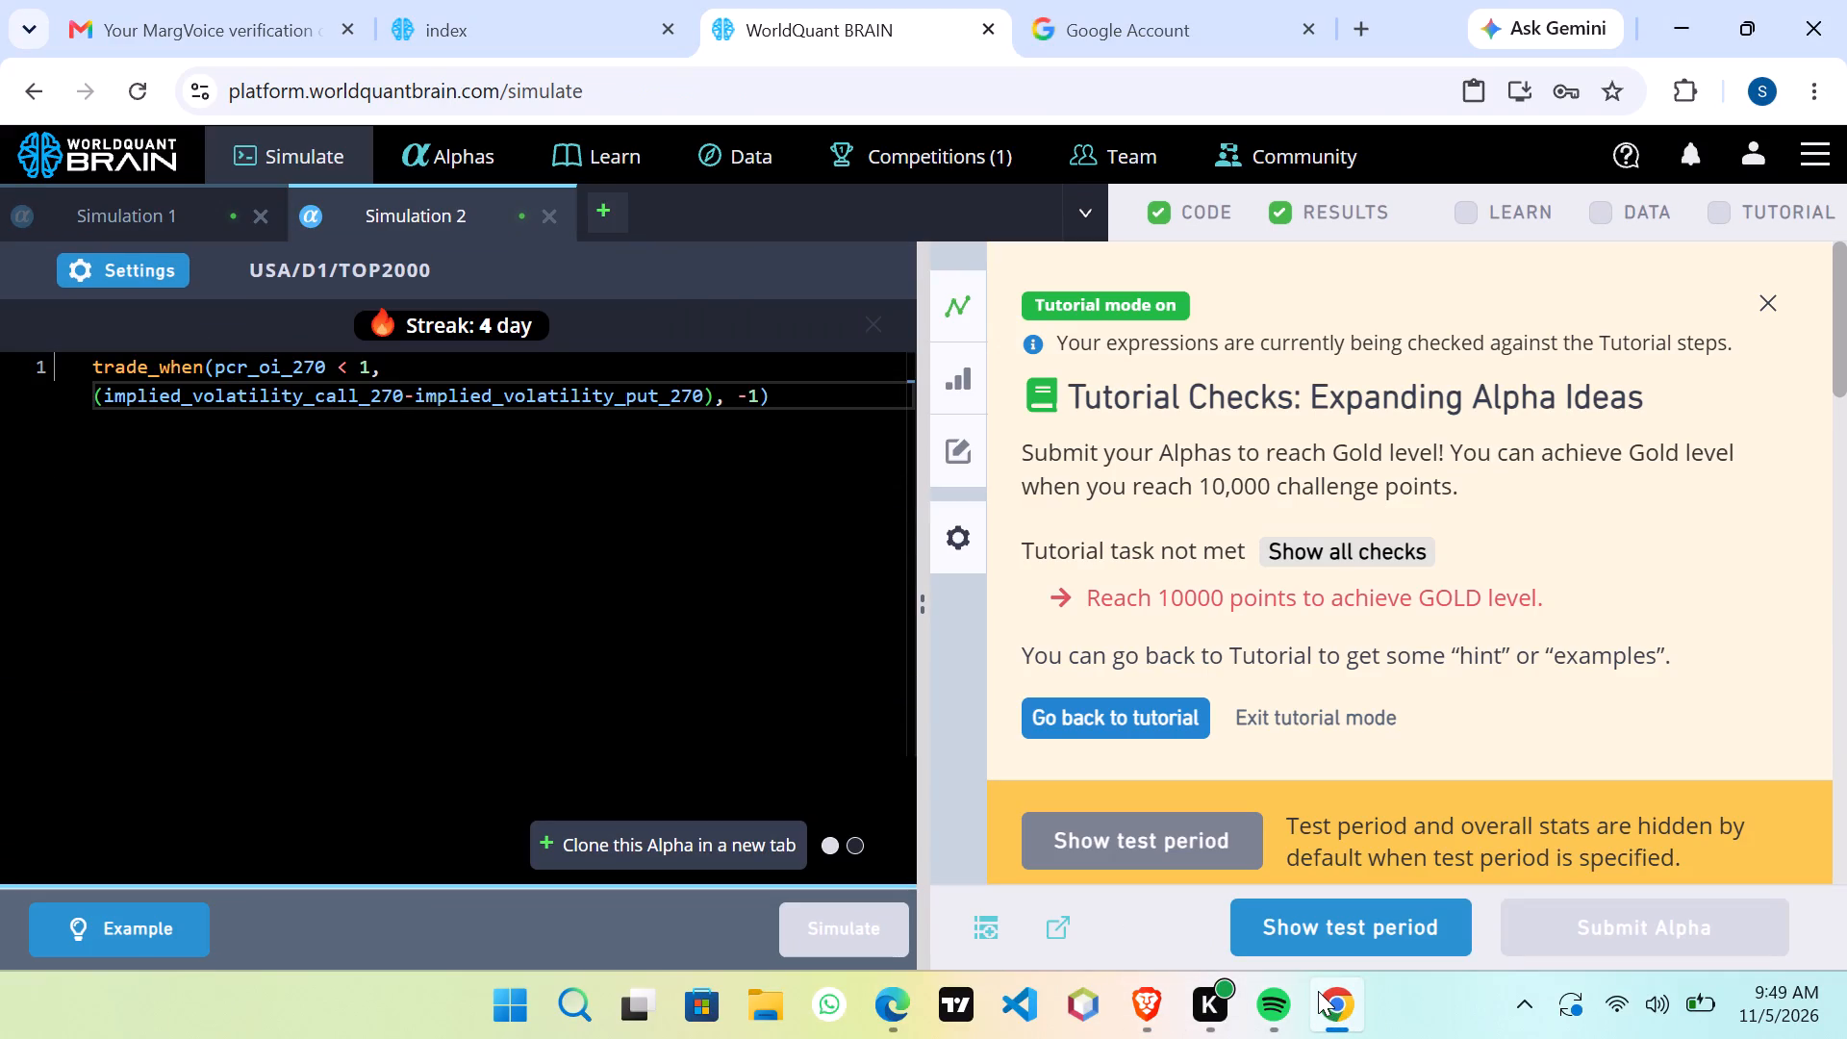
click(1318, 921)
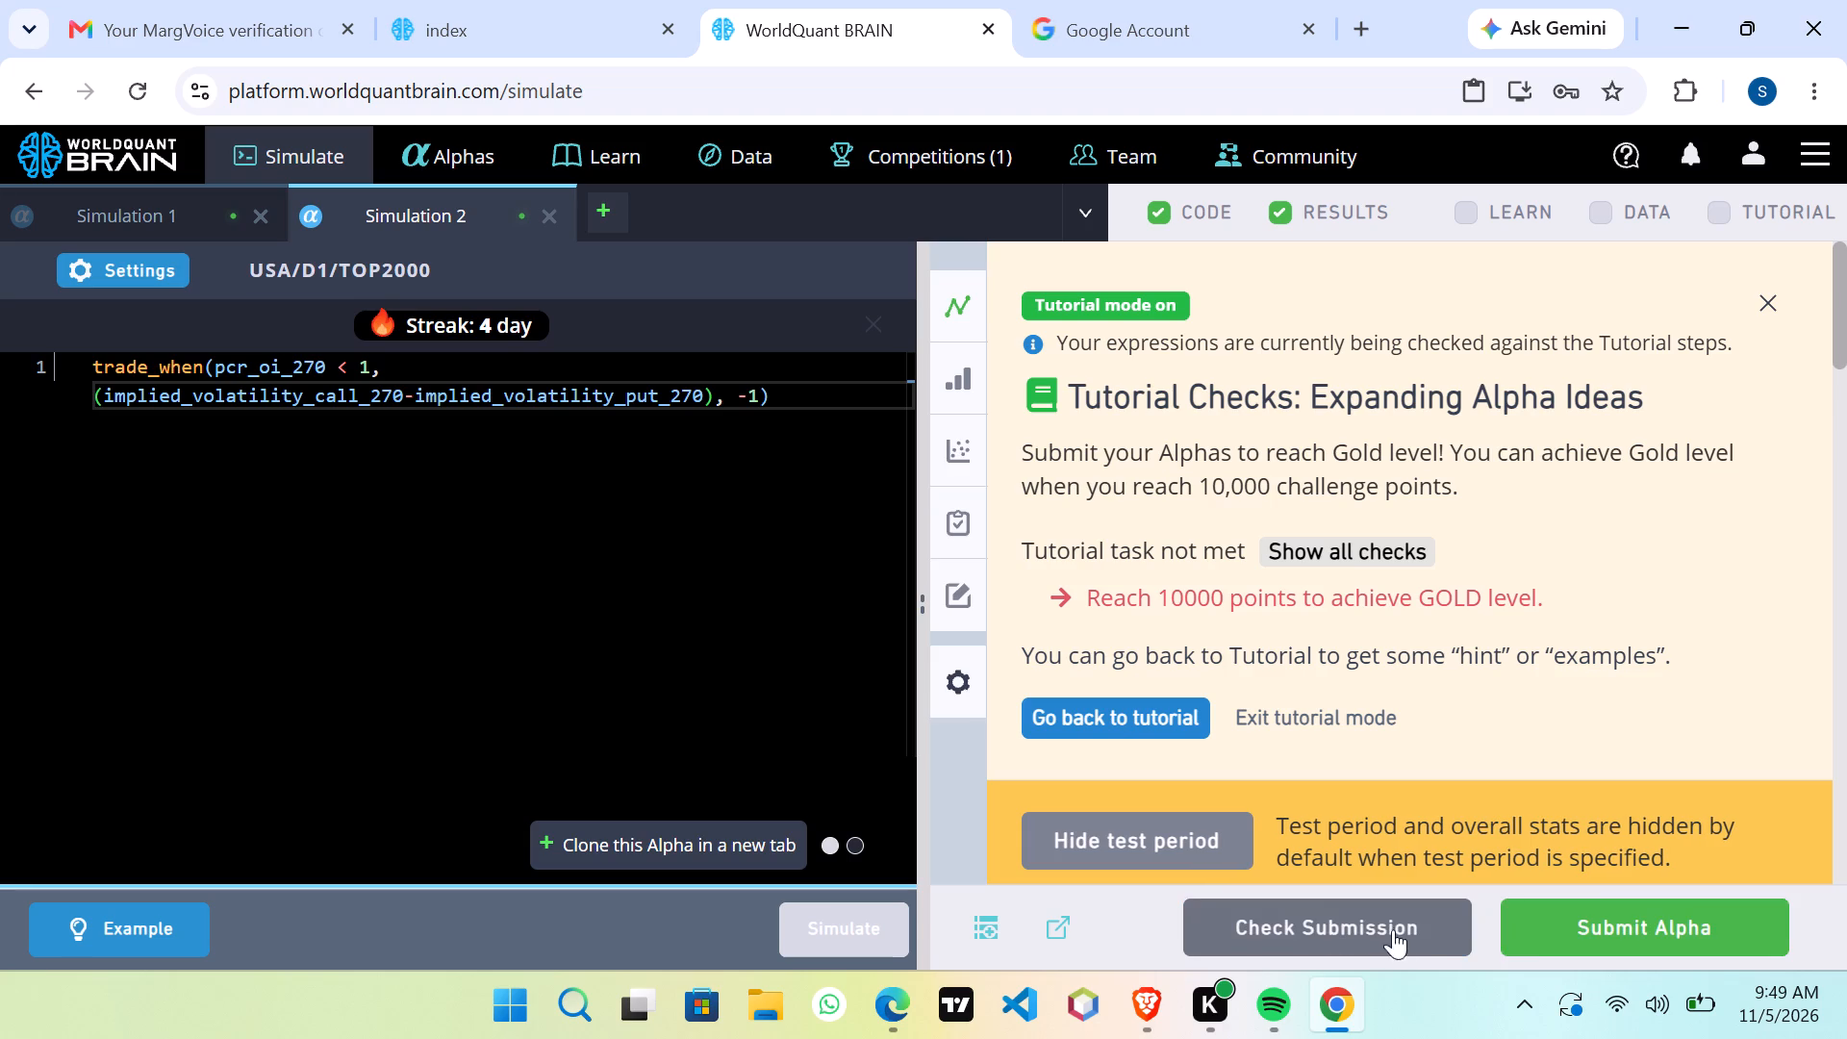
scroll(1485, 787, down, 1)
scroll(1484, 783, up, 1)
scroll(1484, 783, down, 2)
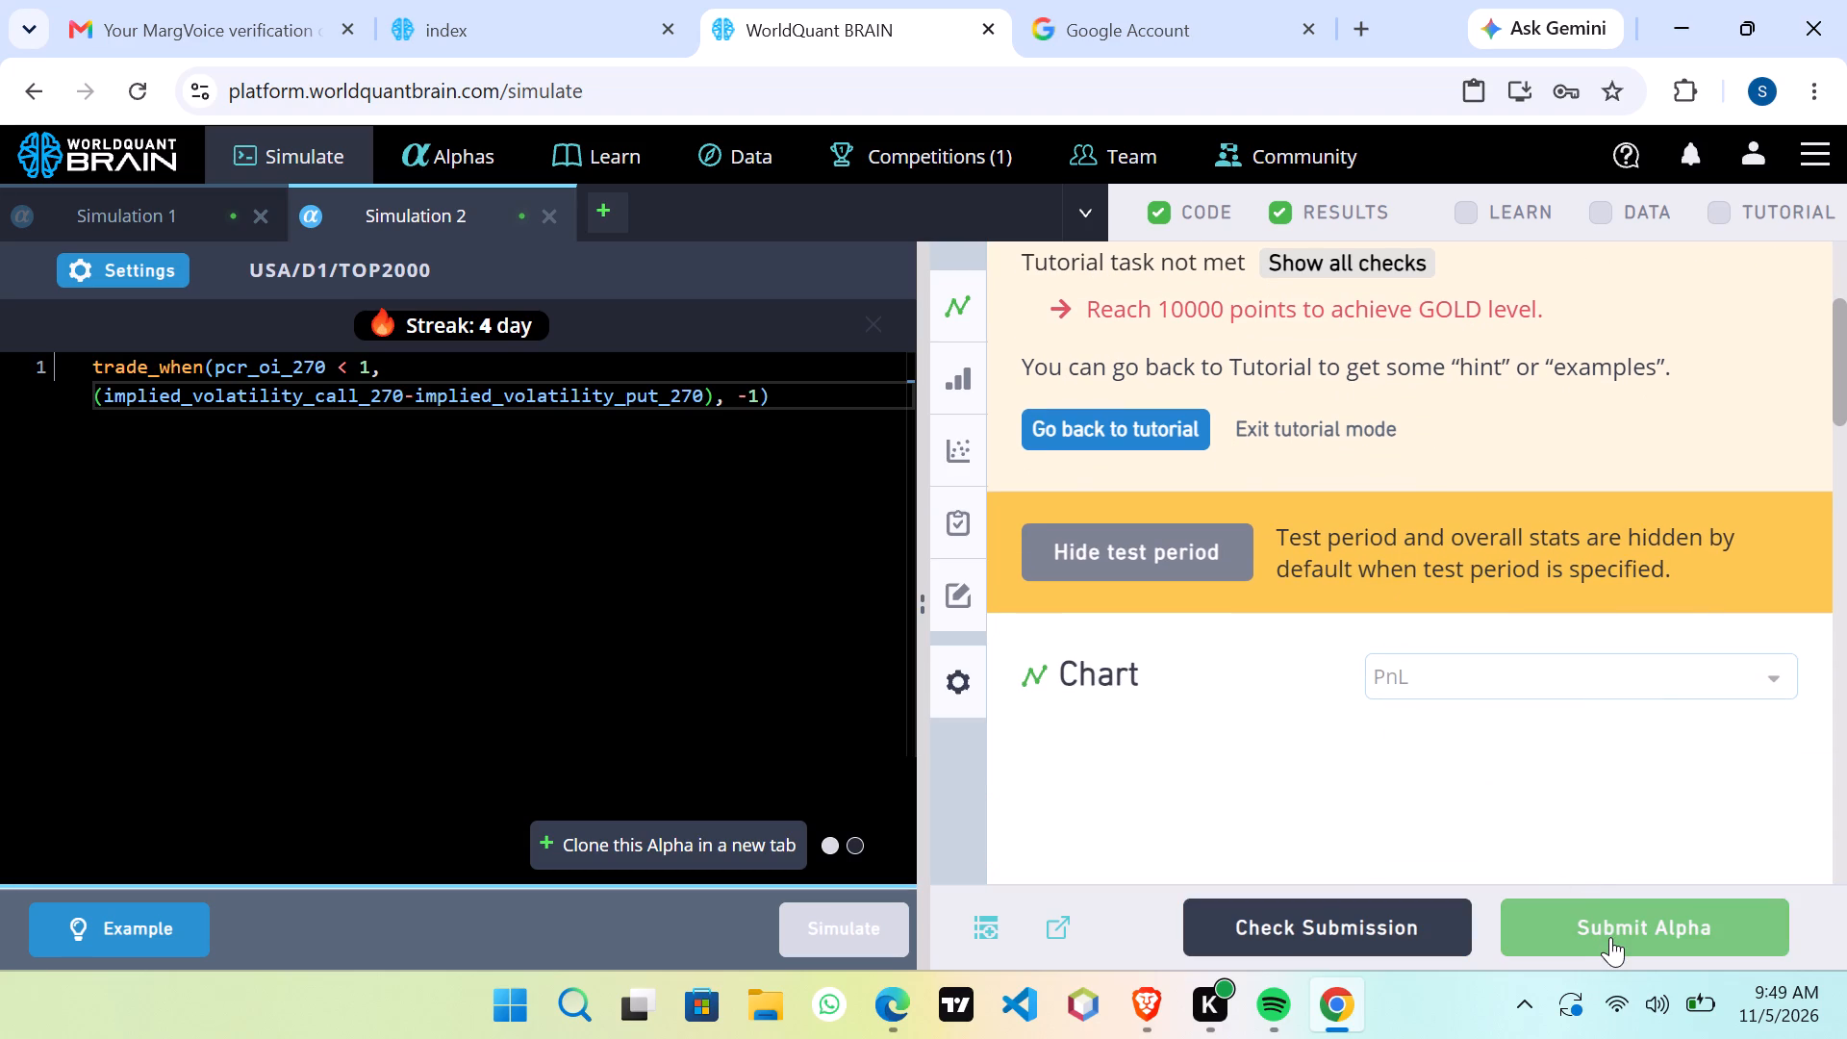
Try to submit the Simulation 2 alpha and expand the failing checks in its IS Testing Status.
click(1609, 929)
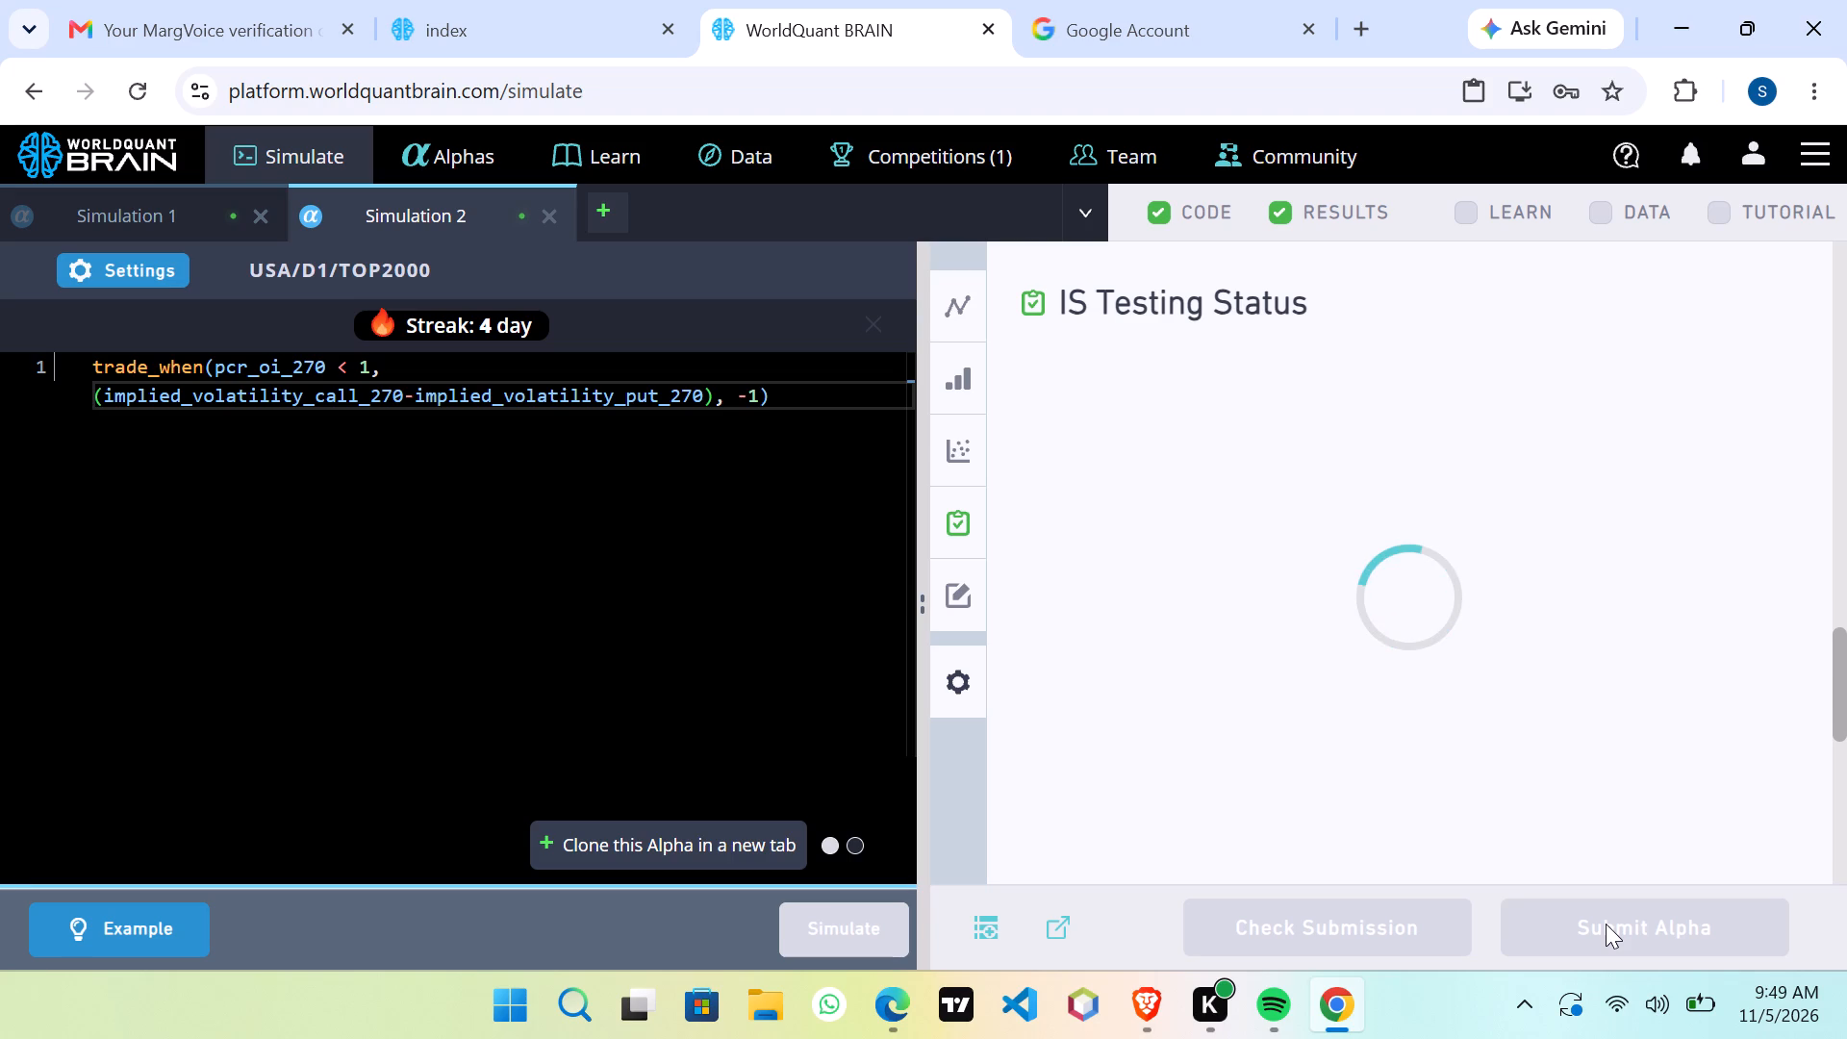
click(1422, 460)
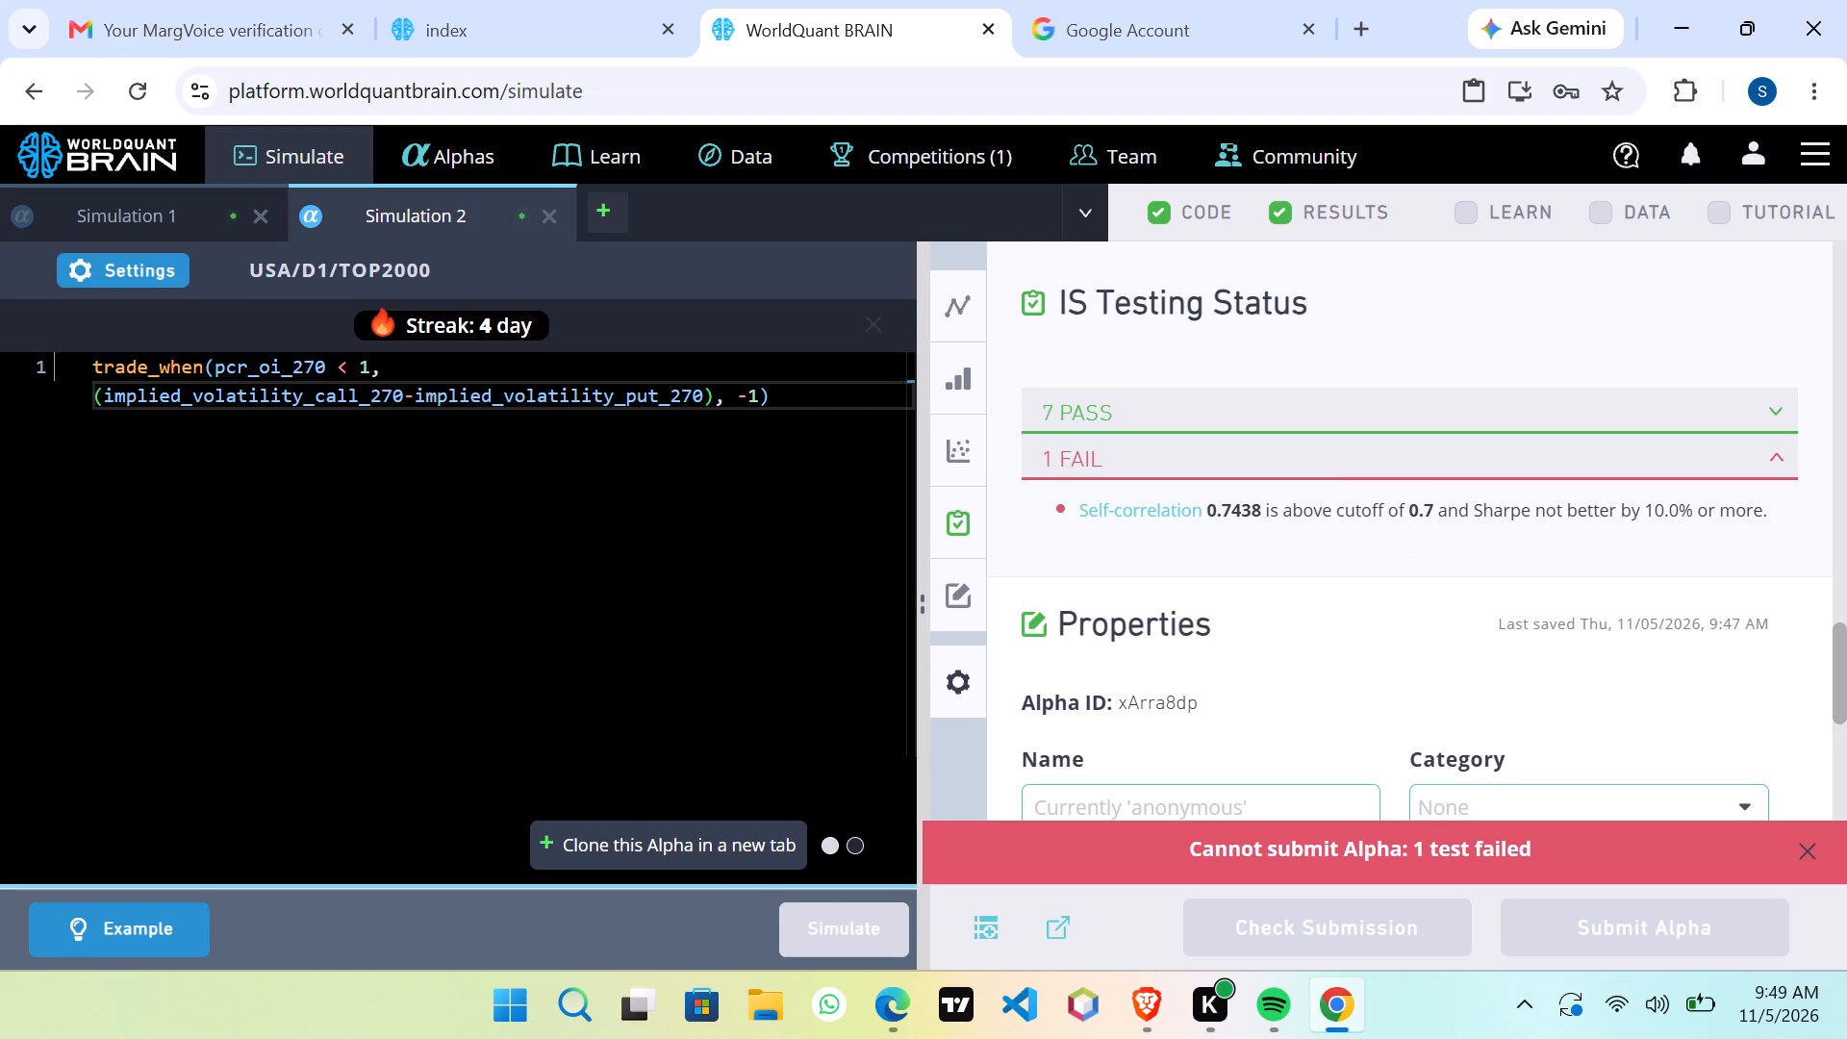
Clone the Simulation 2 alpha into a new tab and apply a decay of 107 in the copy's settings.
click(719, 845)
click(113, 276)
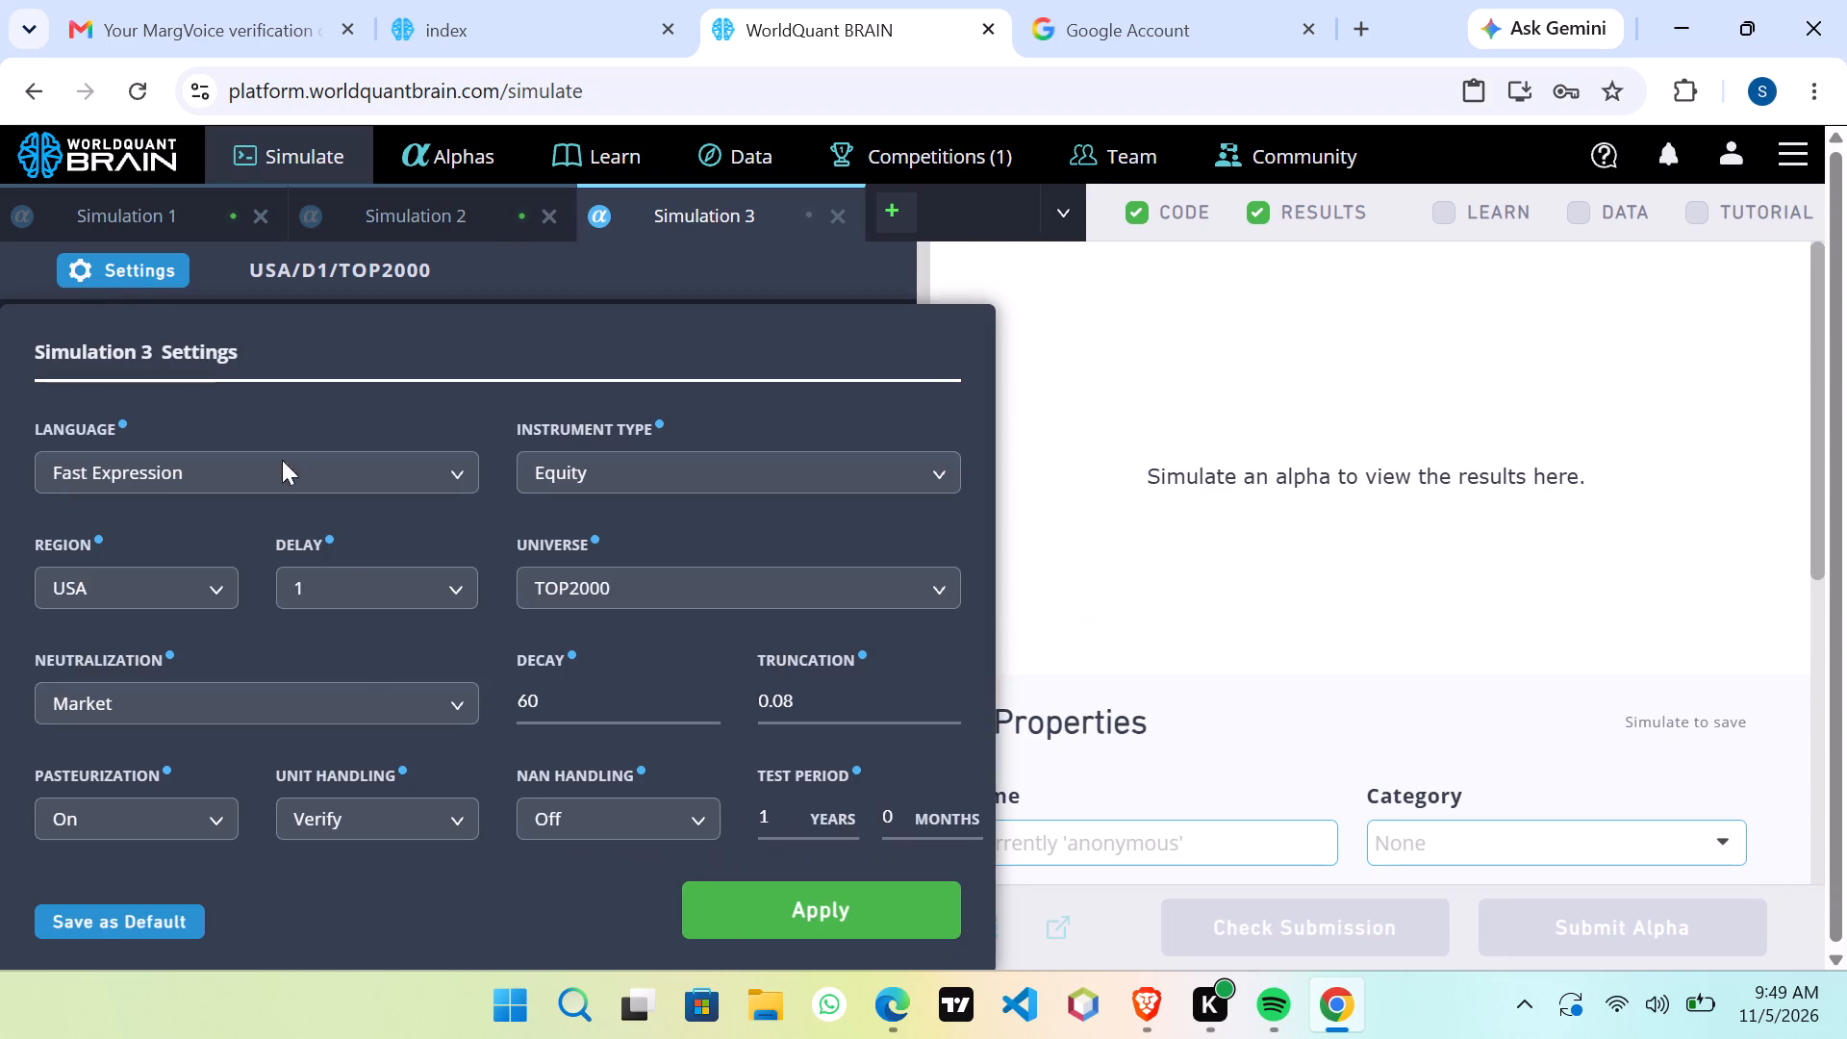
click(567, 698)
scroll(567, 698, up, 4)
scroll(567, 698, down, 1)
scroll(567, 698, up, 3)
scroll(567, 698, down, 1)
scroll(567, 698, up, 9)
scroll(567, 698, down, 1)
scroll(567, 698, up, 1)
scroll(567, 698, down, 1)
scroll(567, 698, up, 7)
scroll(567, 698, down, 1)
scroll(567, 698, up, 3)
scroll(567, 698, down, 1)
scroll(567, 698, up, 11)
scroll(567, 698, down, 1)
scroll(567, 698, up, 1)
scroll(567, 698, down, 1)
scroll(567, 698, up, 2)
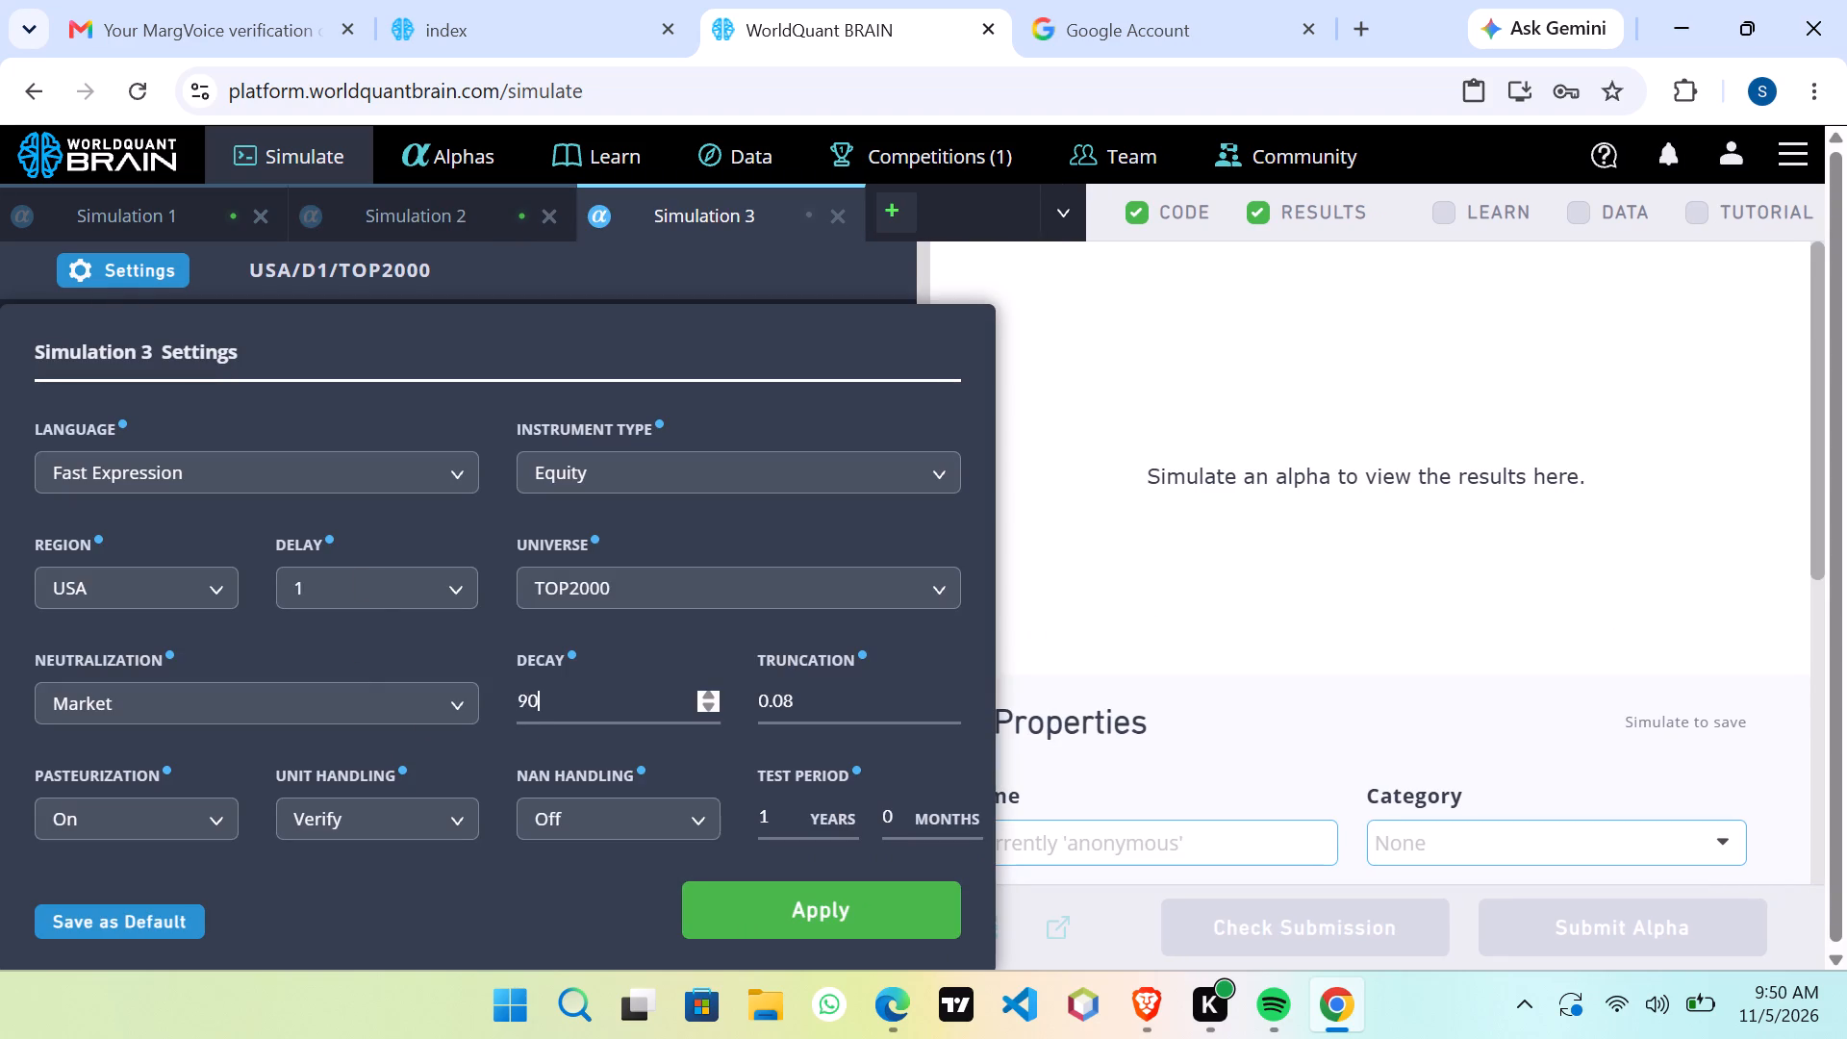
scroll(567, 698, up, 3)
scroll(567, 698, down, 1)
scroll(567, 698, up, 3)
scroll(567, 698, down, 1)
scroll(567, 698, up, 11)
click(734, 905)
Start the simulation of the cloned alpha with decay 107.
click(822, 934)
Clone the decay 107 alpha into another new tab and apply a decay of 10 in the copy's settings.
click(731, 856)
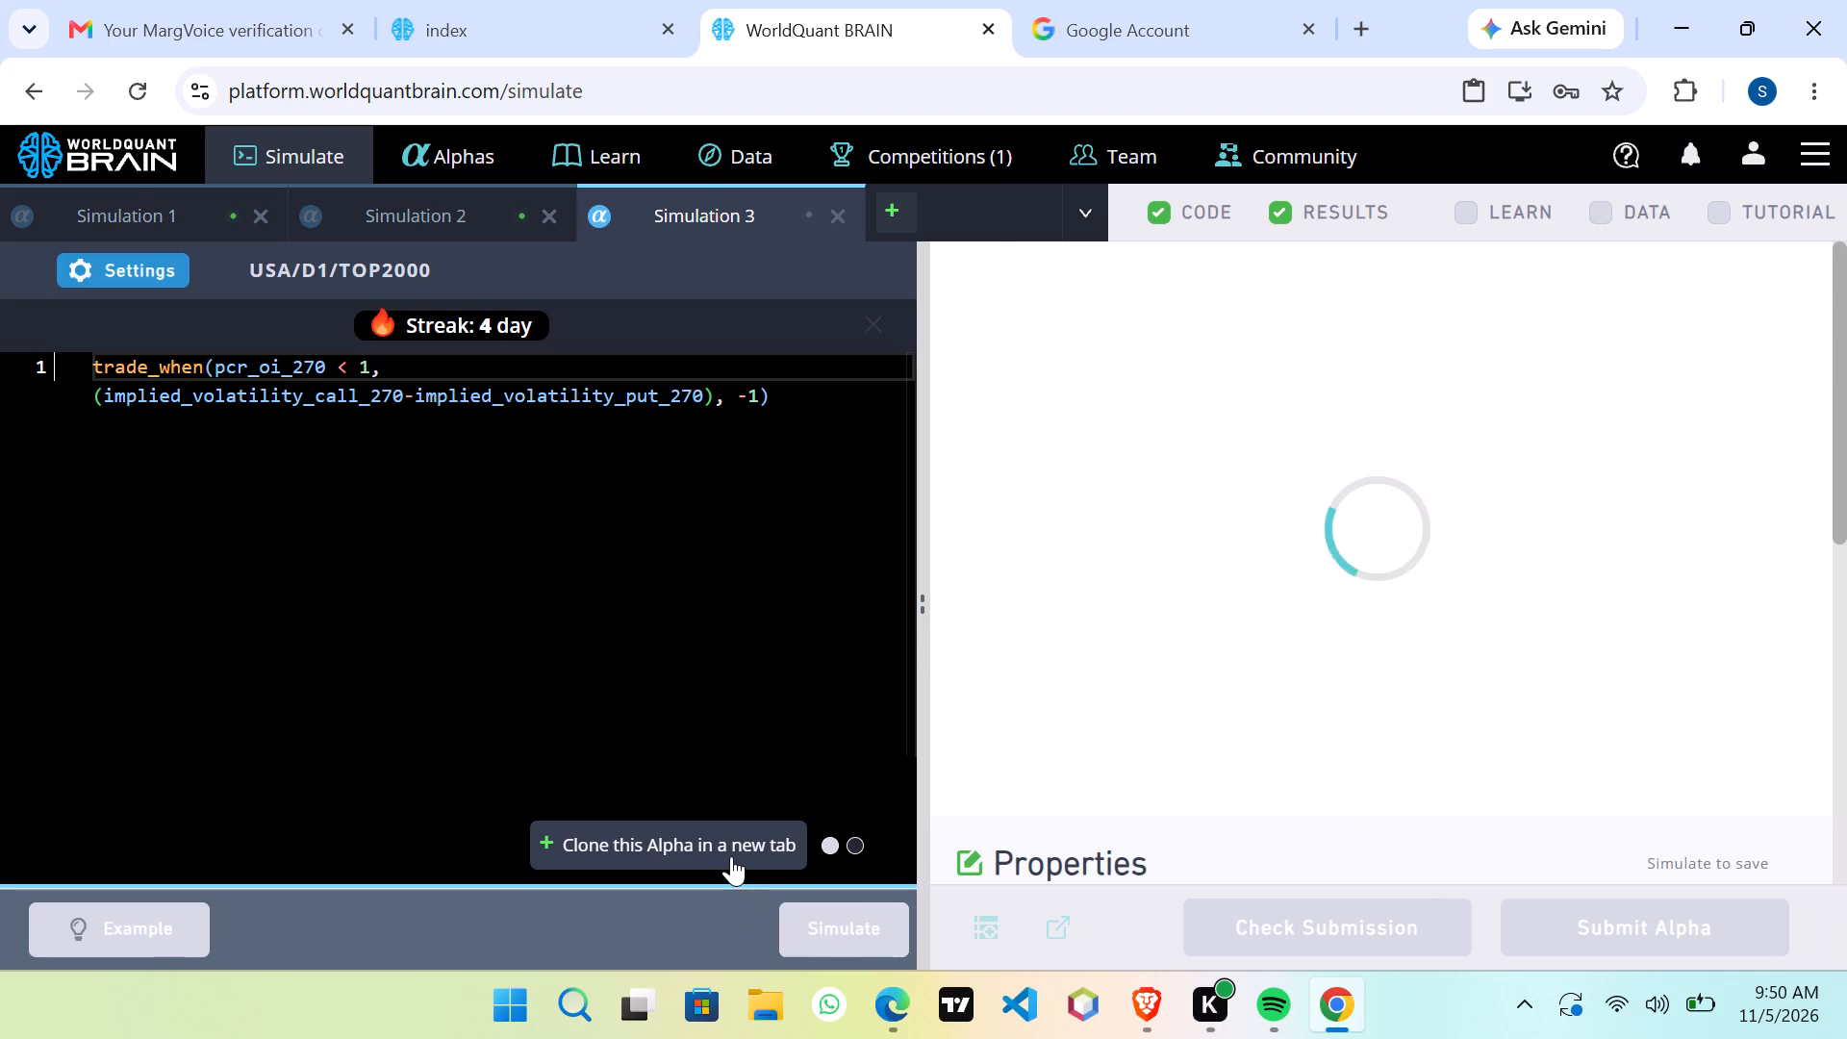
click(141, 276)
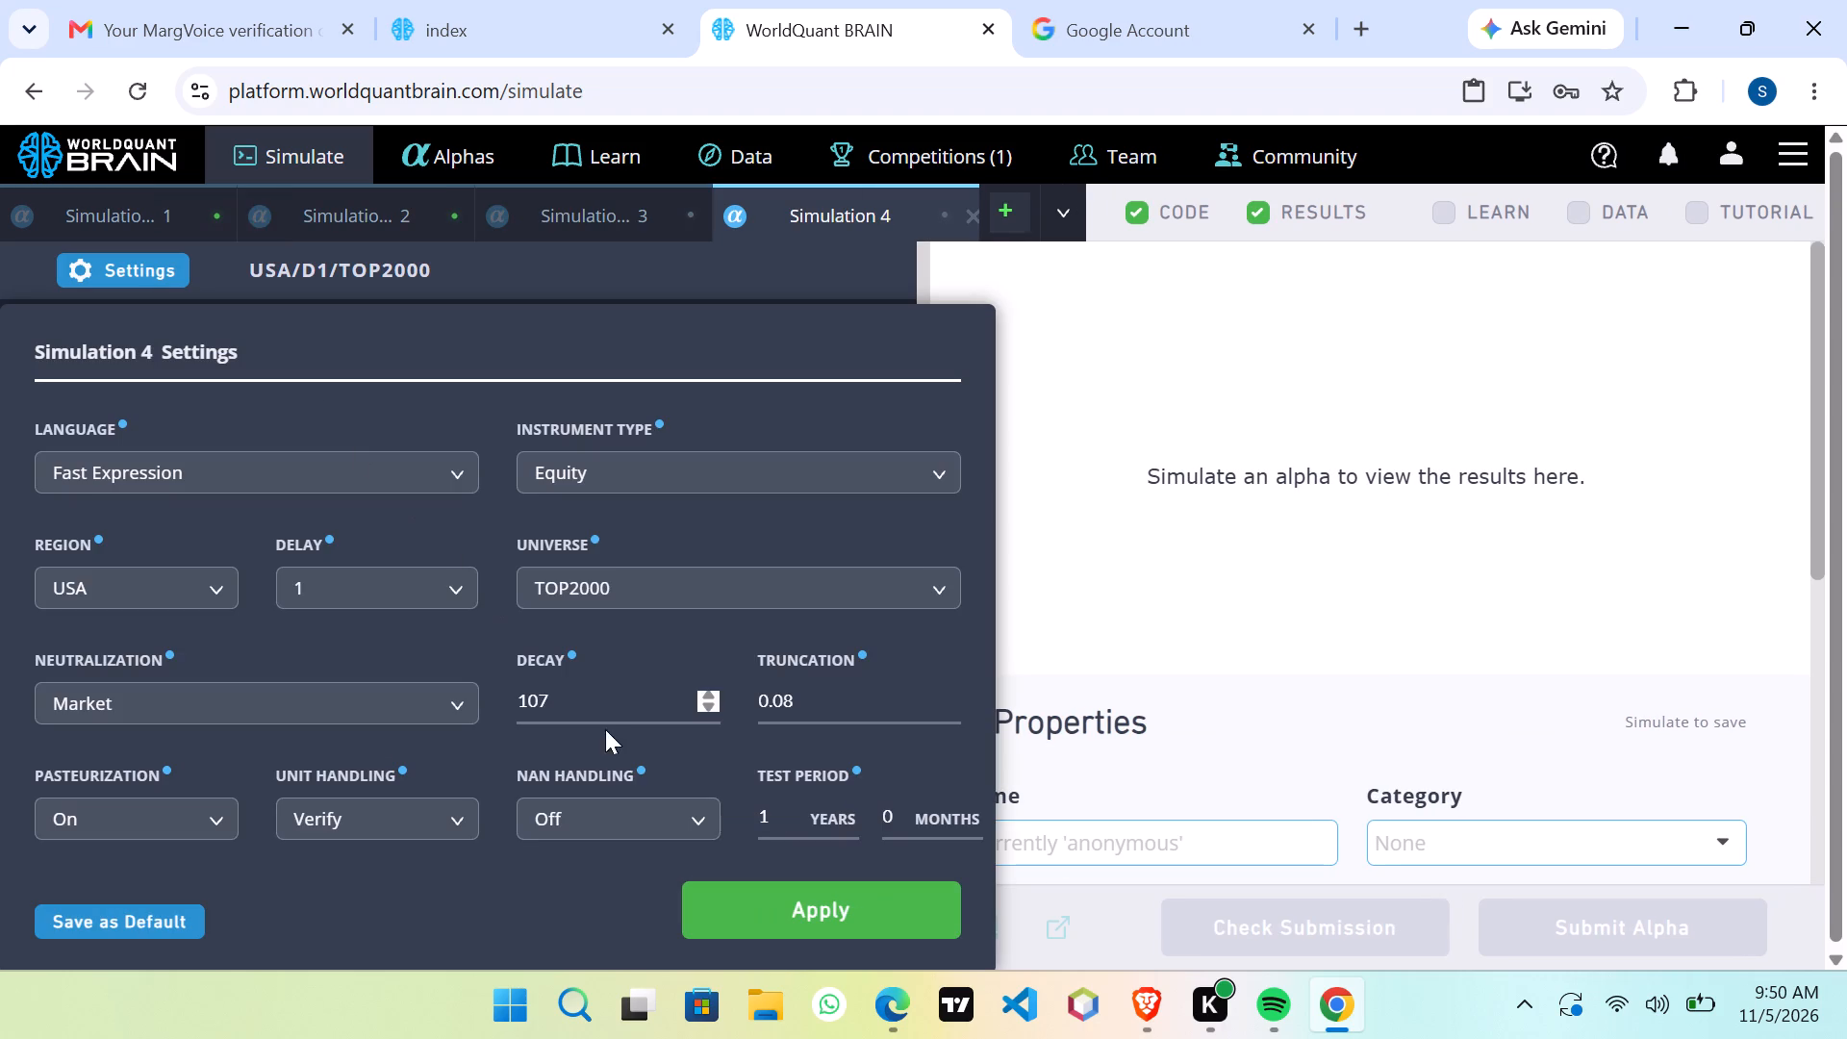
click(611, 715)
key(BackSpace)
click(786, 906)
Start the simulation of the cloned alpha with decay 10.
click(889, 917)
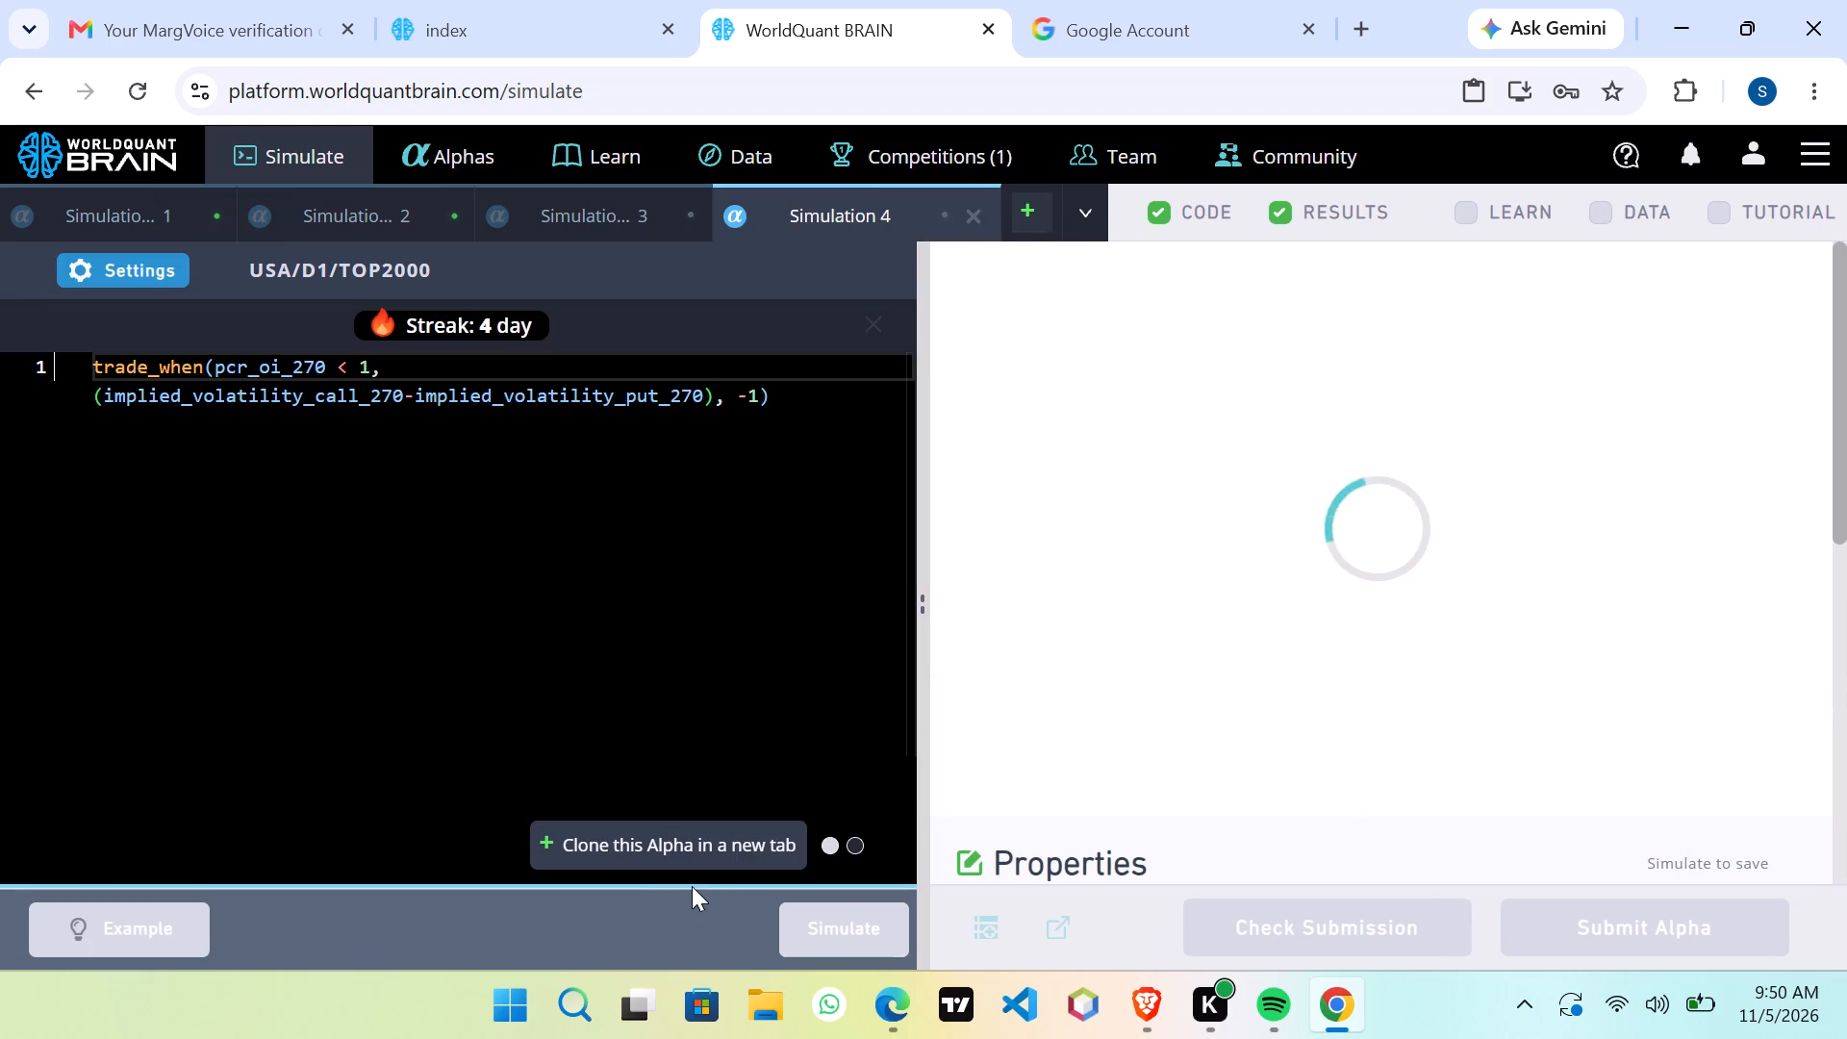
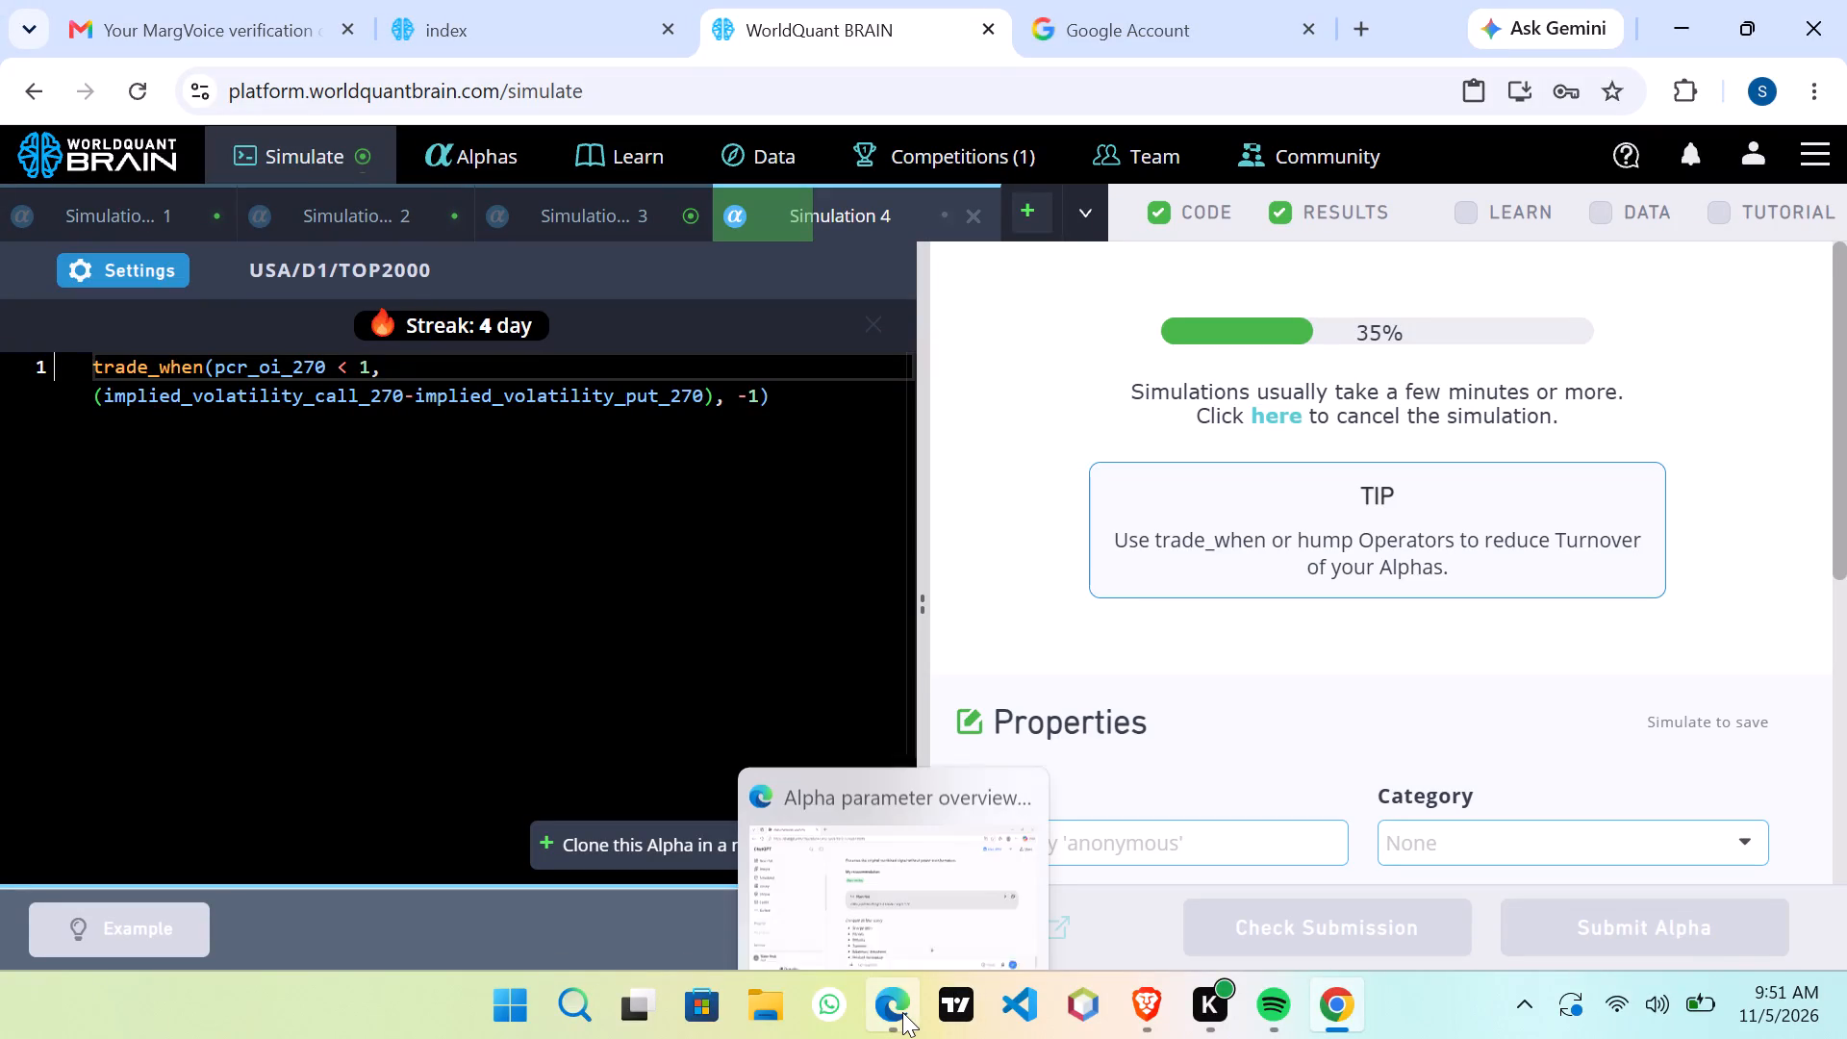
Switch to Brave and show the test period of Super Simulation 5, examining its IS testing status.
click(1146, 999)
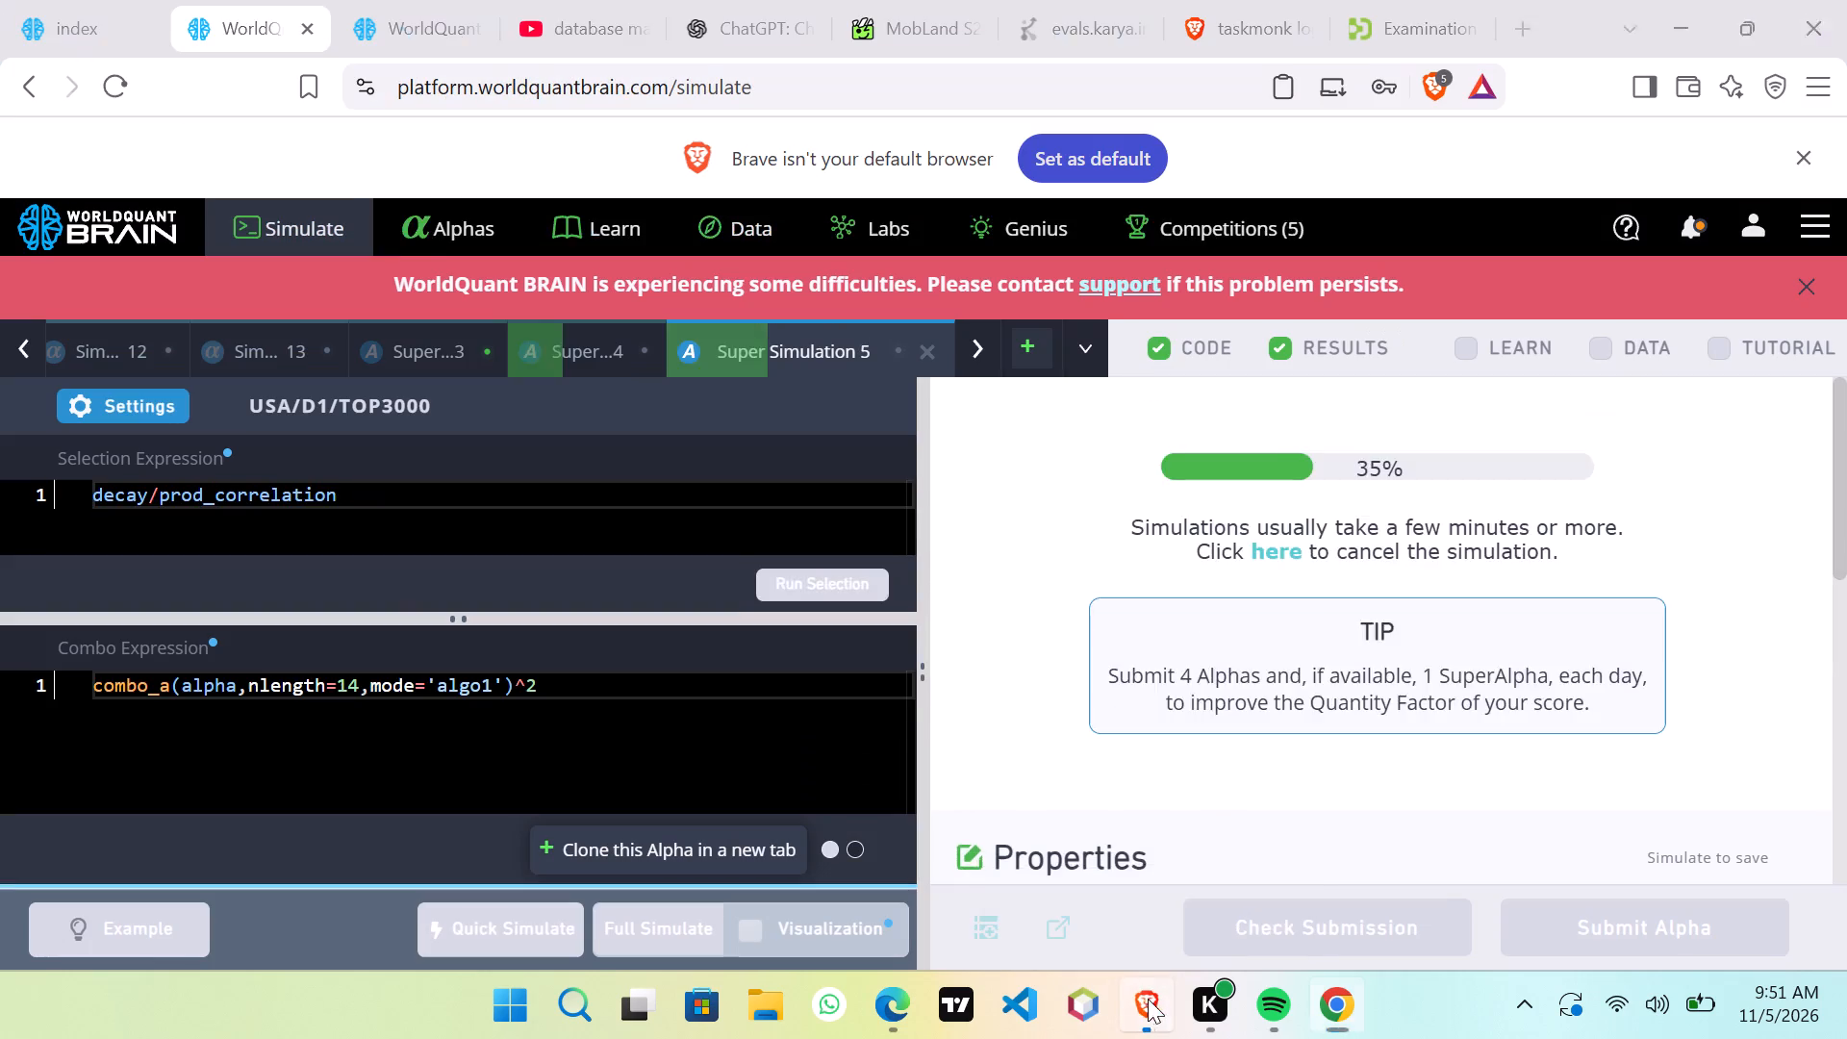
click(1431, 927)
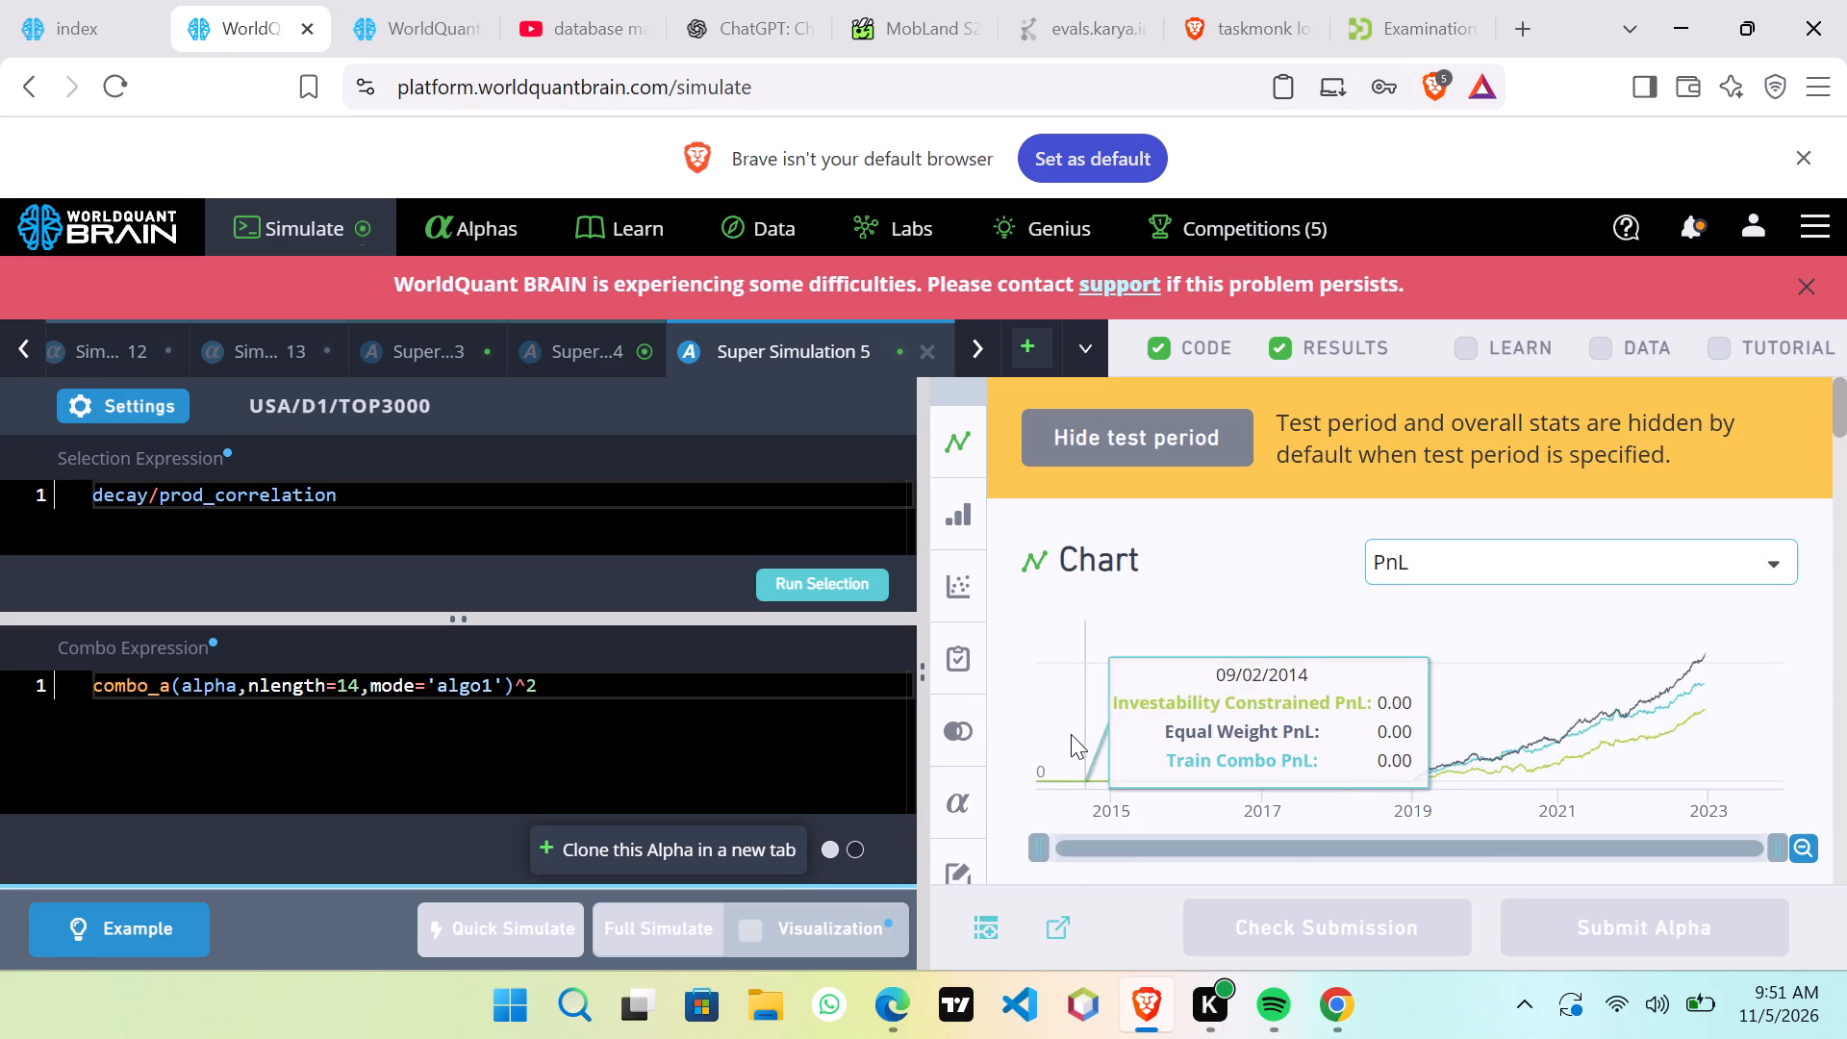
scroll(1402, 740, down, 11)
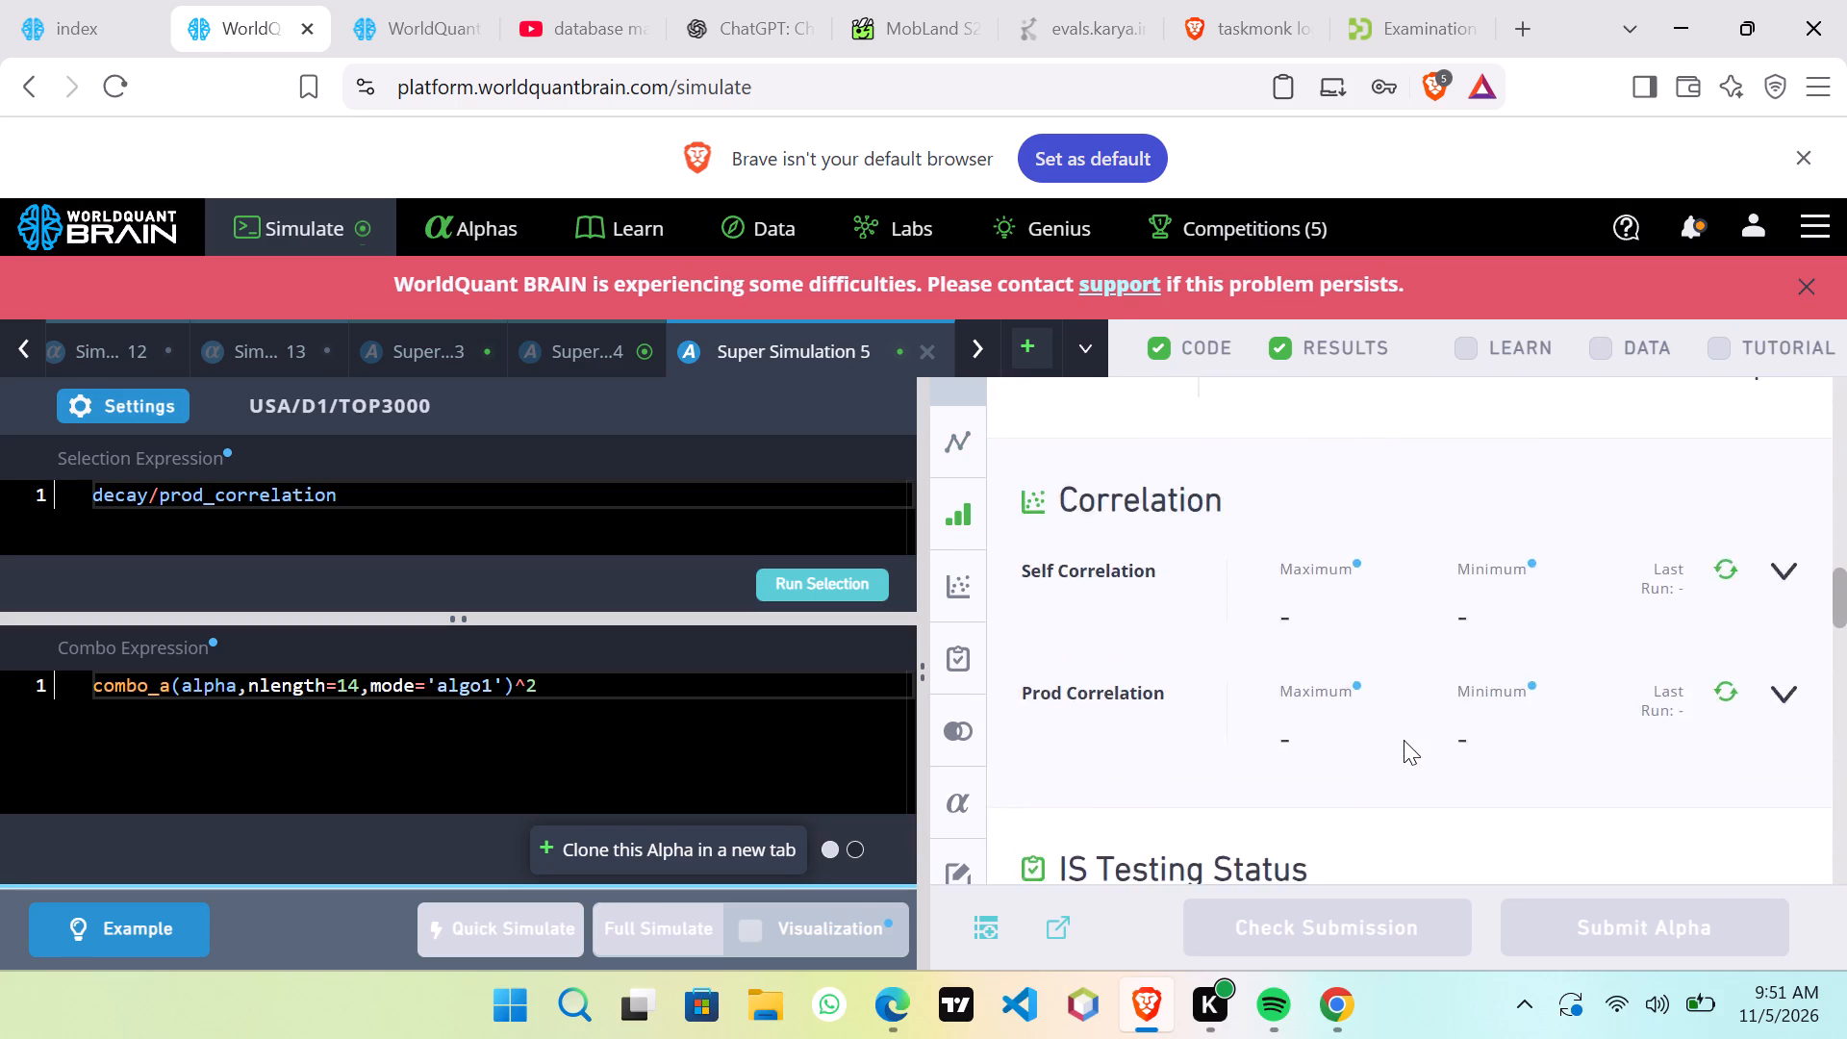
scroll(1404, 740, down, 3)
click(1388, 594)
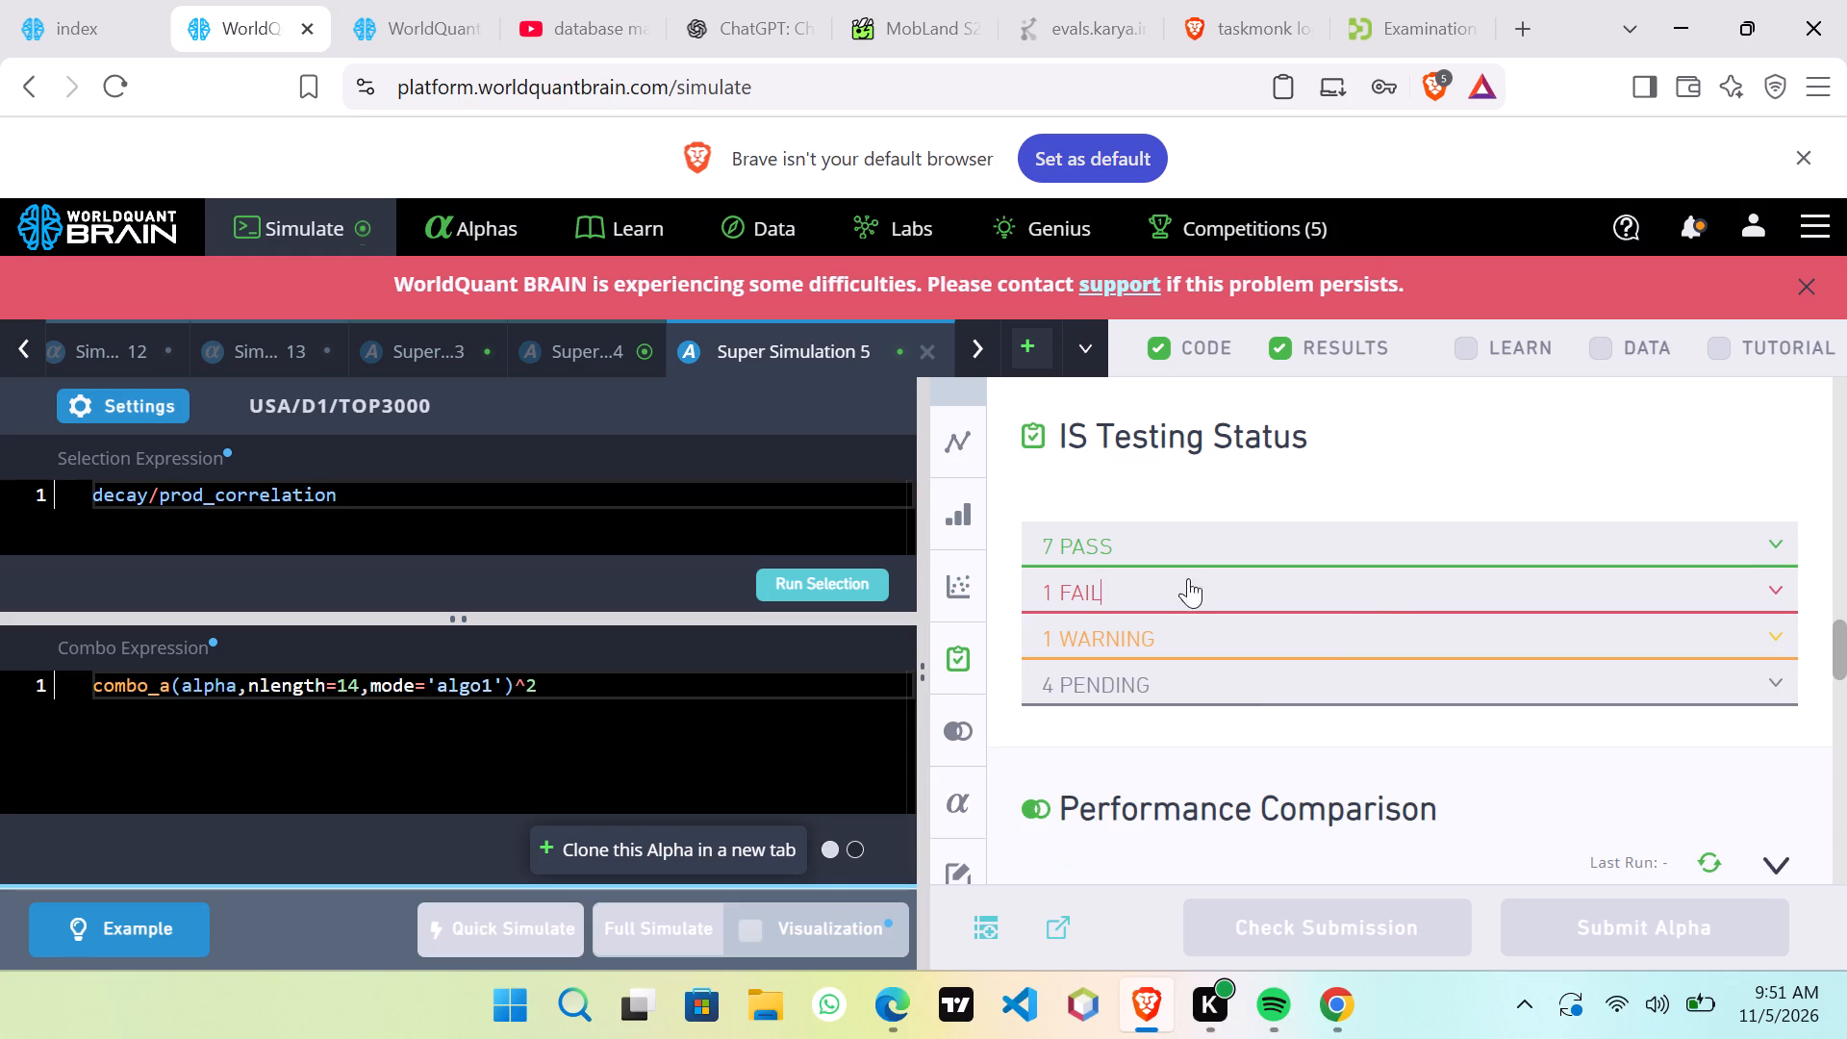
Show the test period of Super Simulation 4 and examine its selected alphas and the warnings in its IS testing status.
click(630, 346)
click(1322, 929)
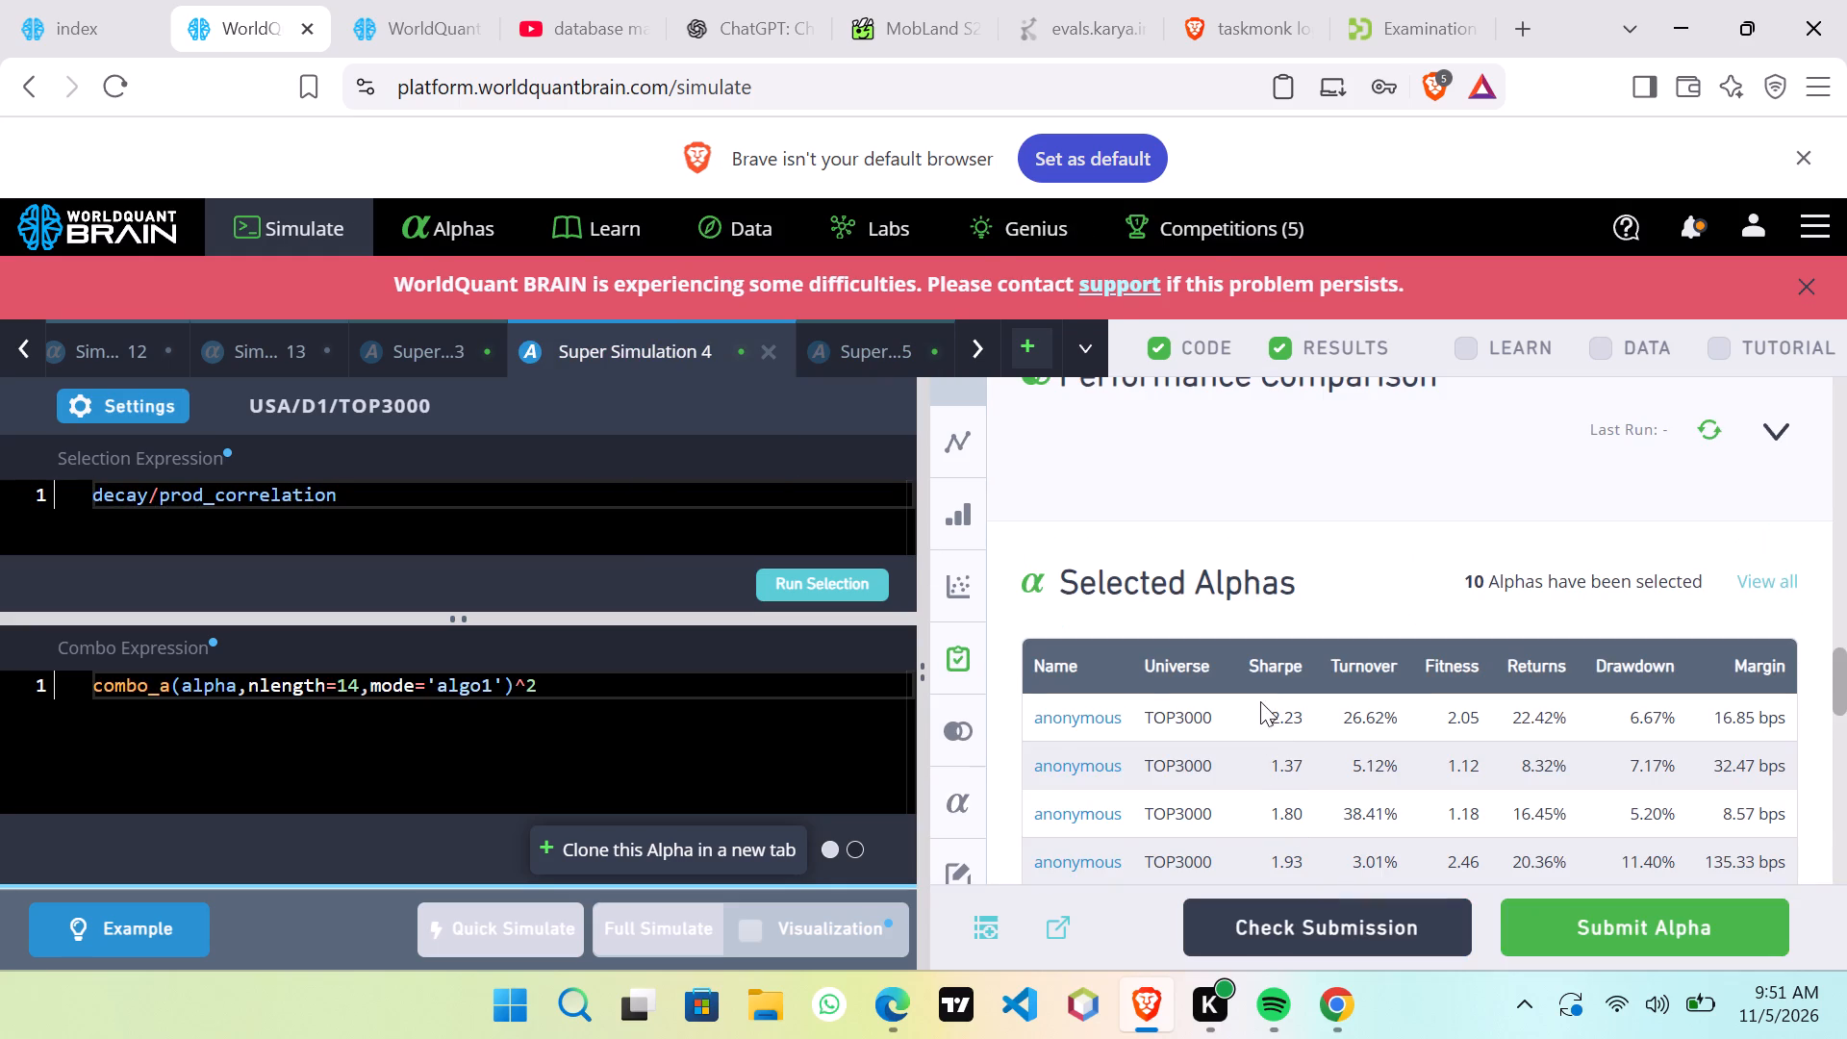
scroll(1260, 701, down, 7)
scroll(1260, 699, up, 4)
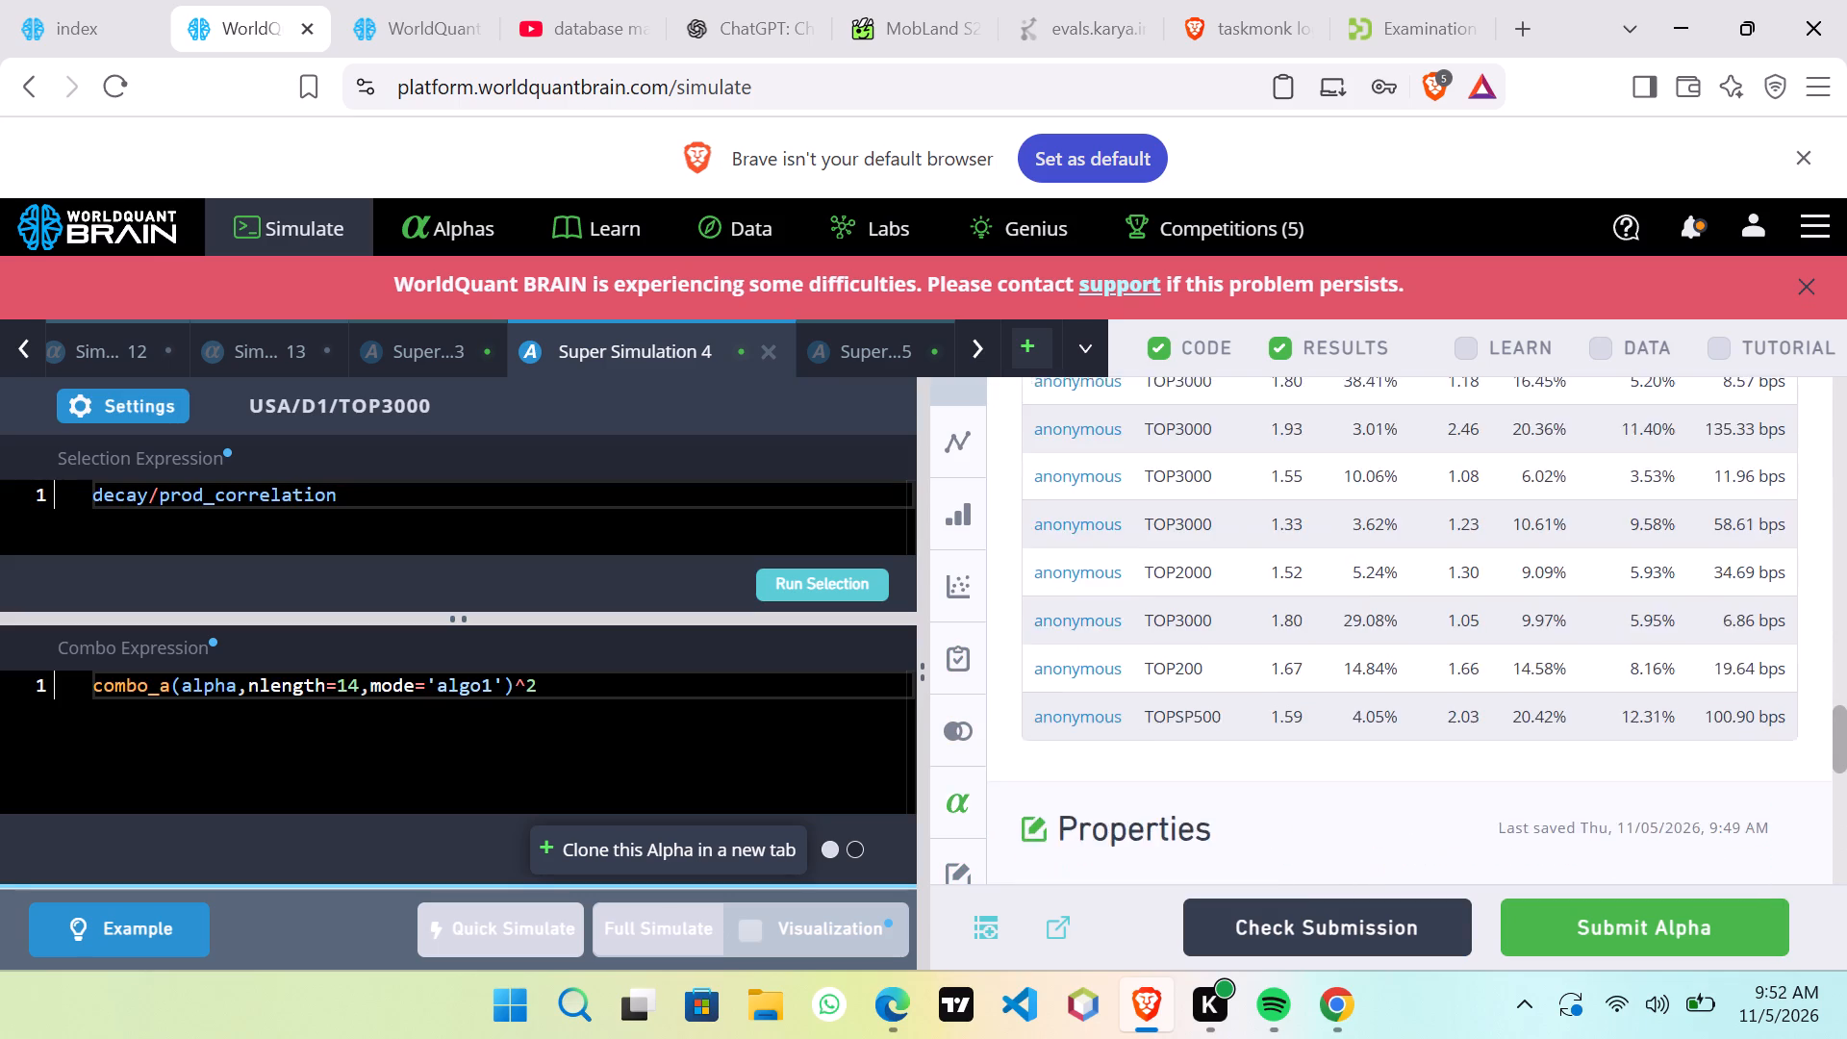
scroll(1260, 699, up, 7)
scroll(1260, 699, down, 1)
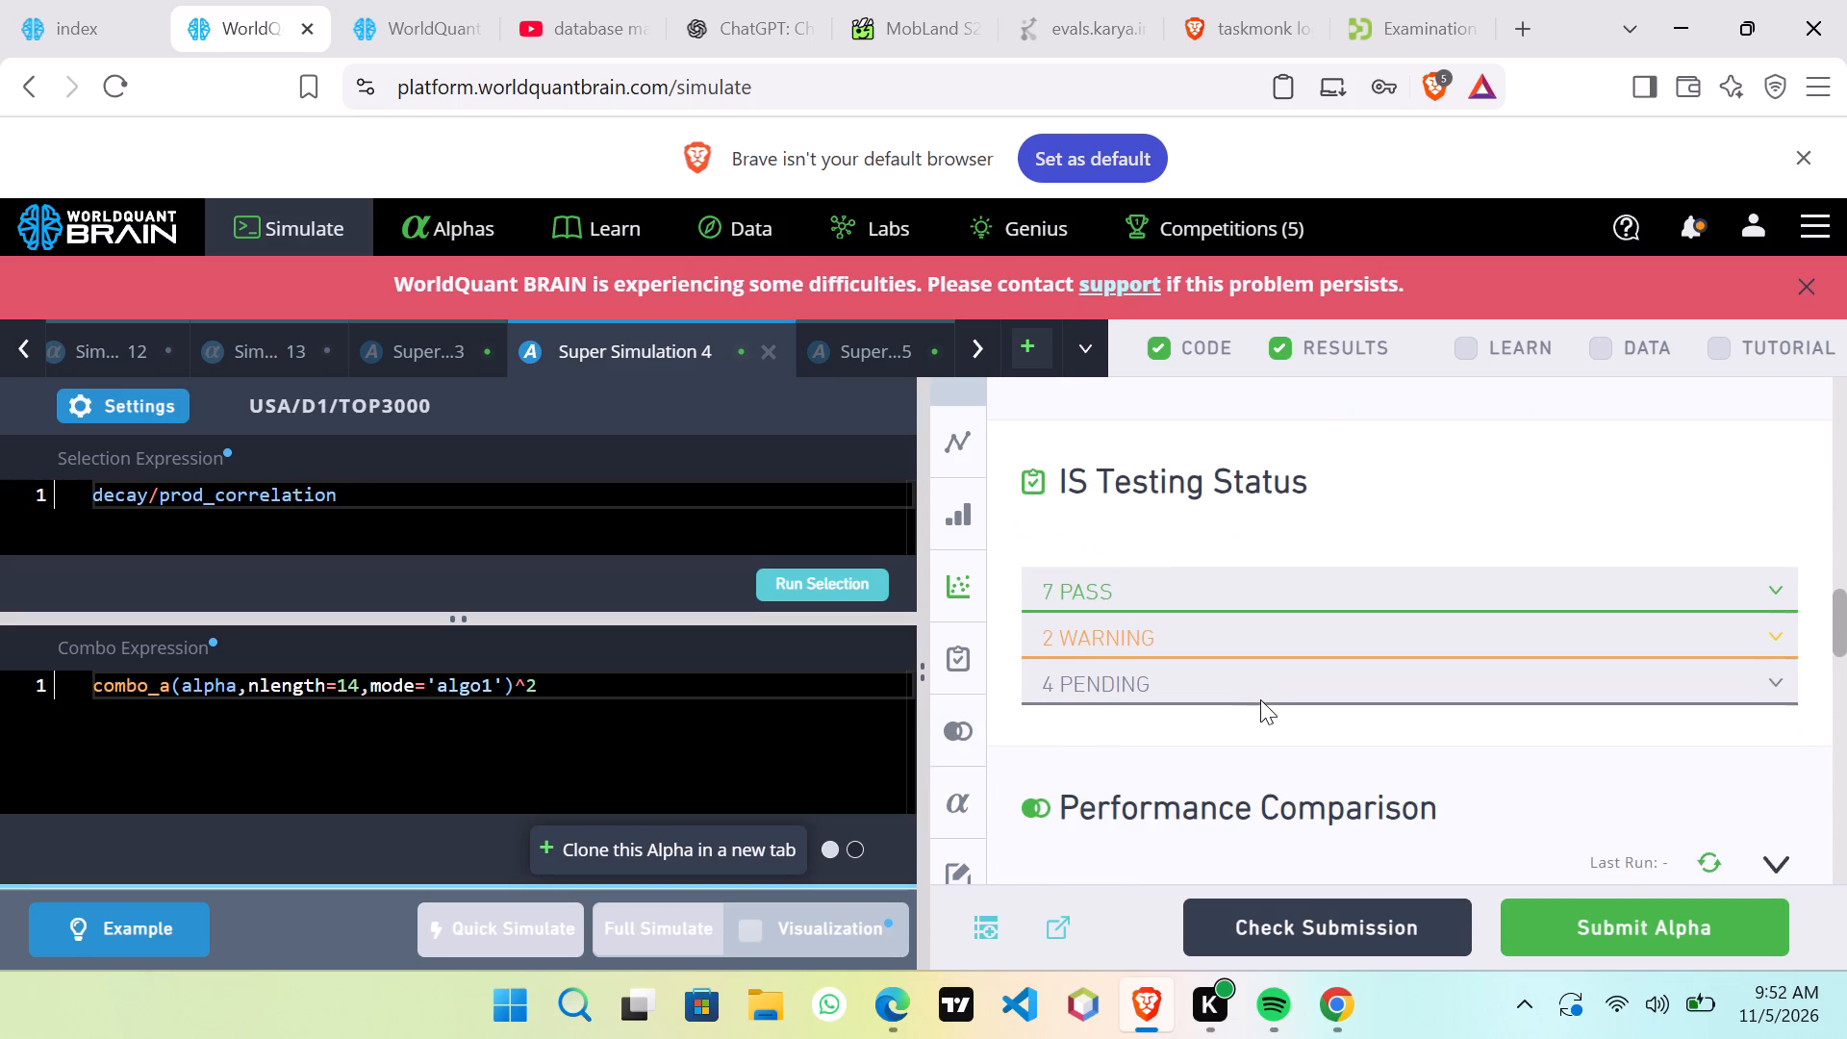
click(1261, 655)
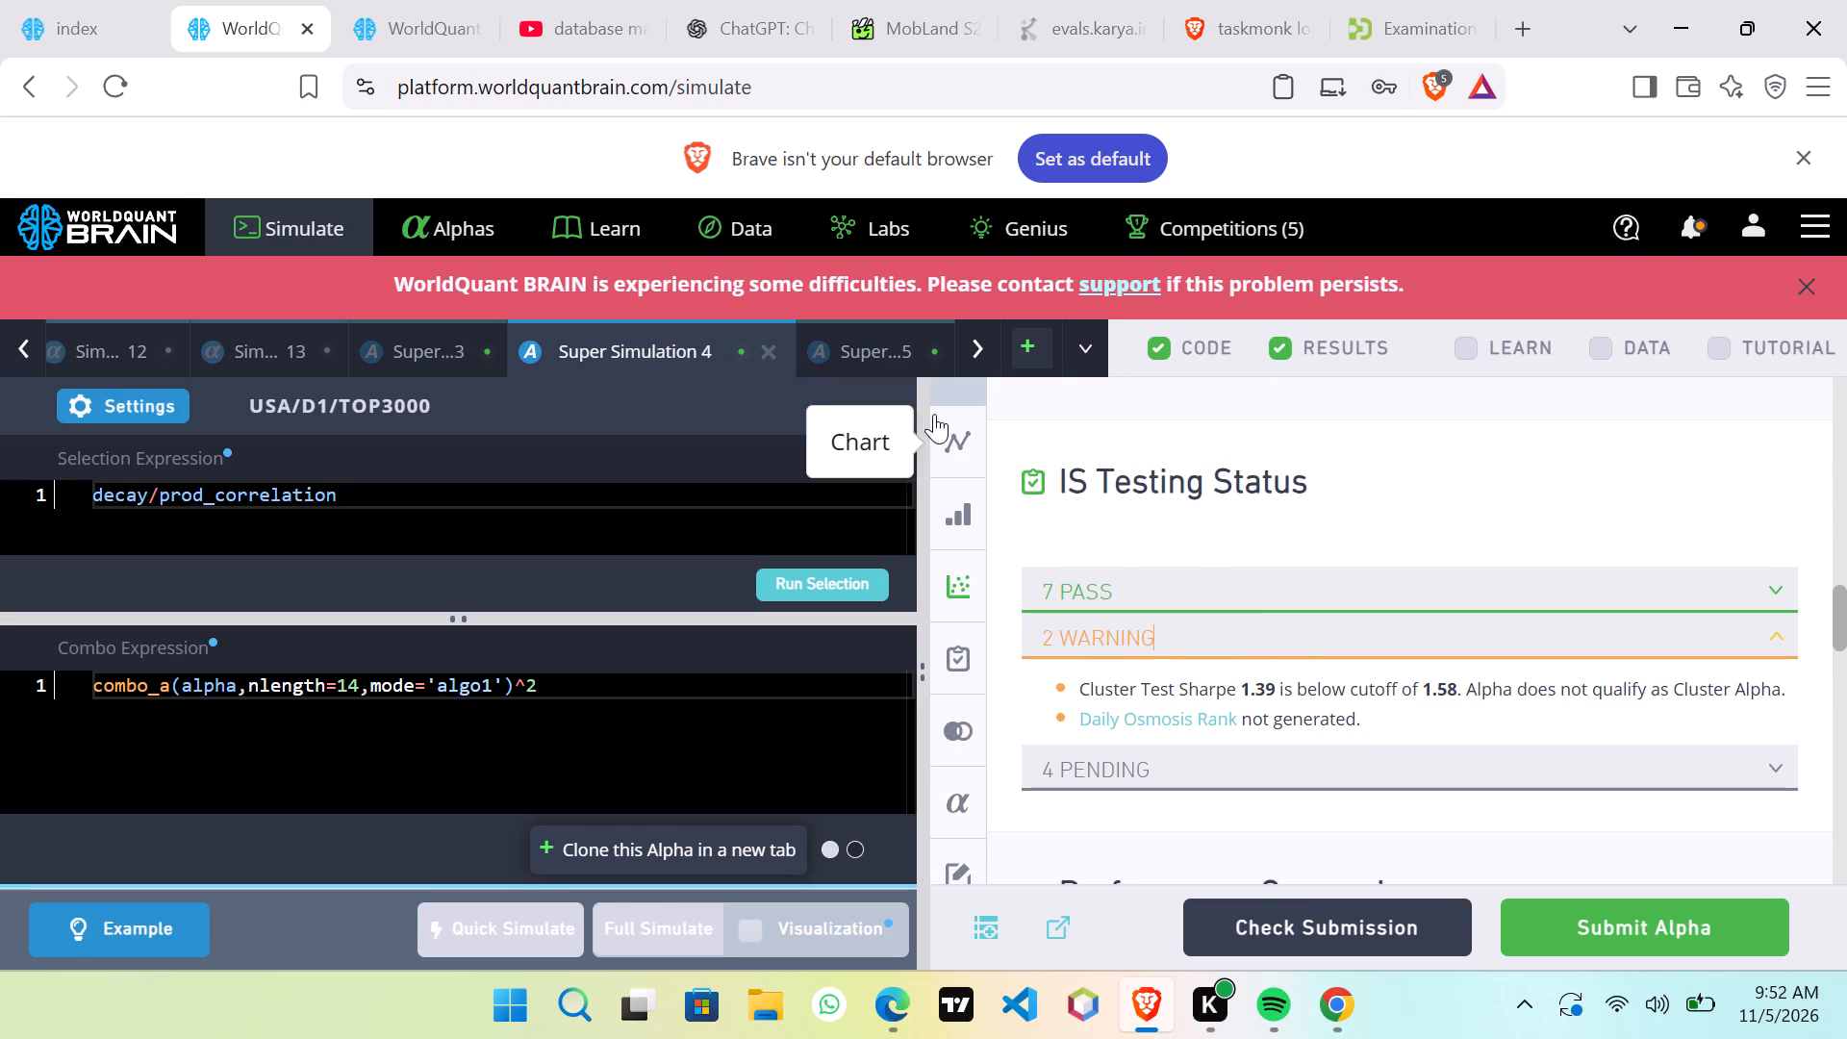
Compare the combo settings of Super Simulation 4 and Super Simulation 5, including their decay.
click(179, 418)
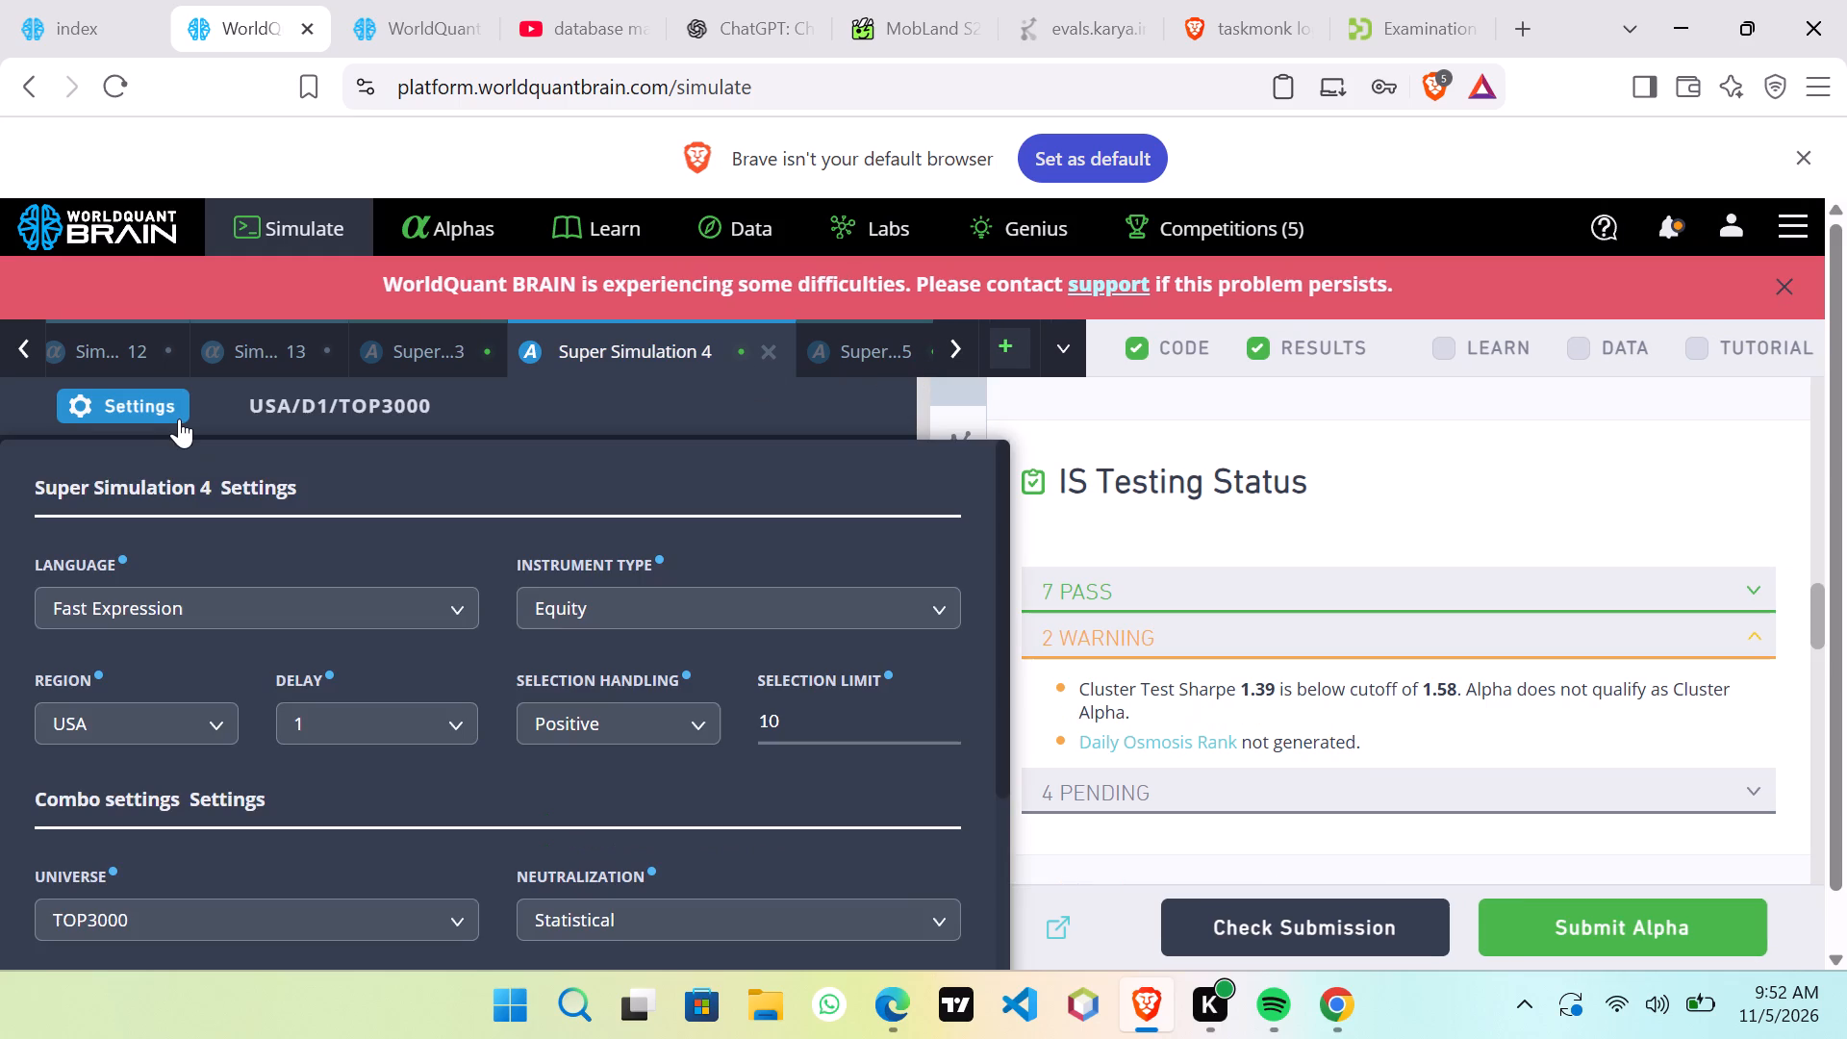
scroll(553, 842, down, 2)
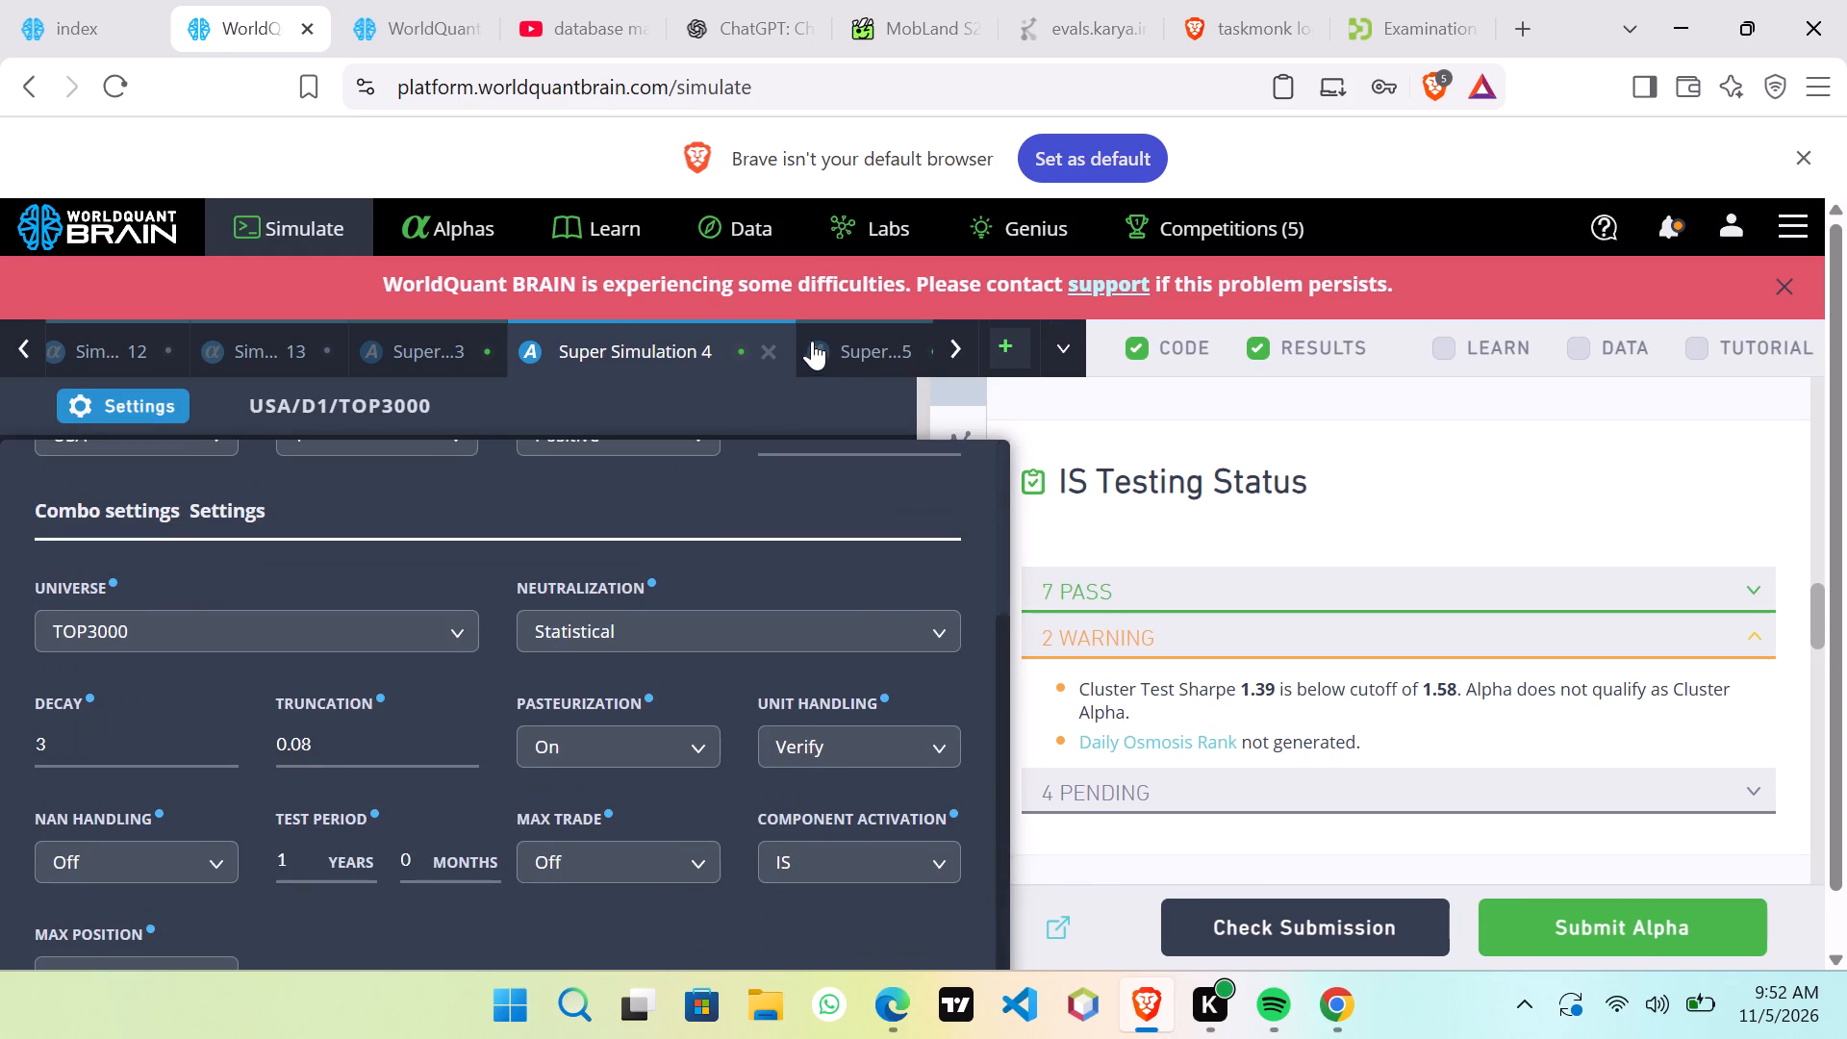
click(861, 349)
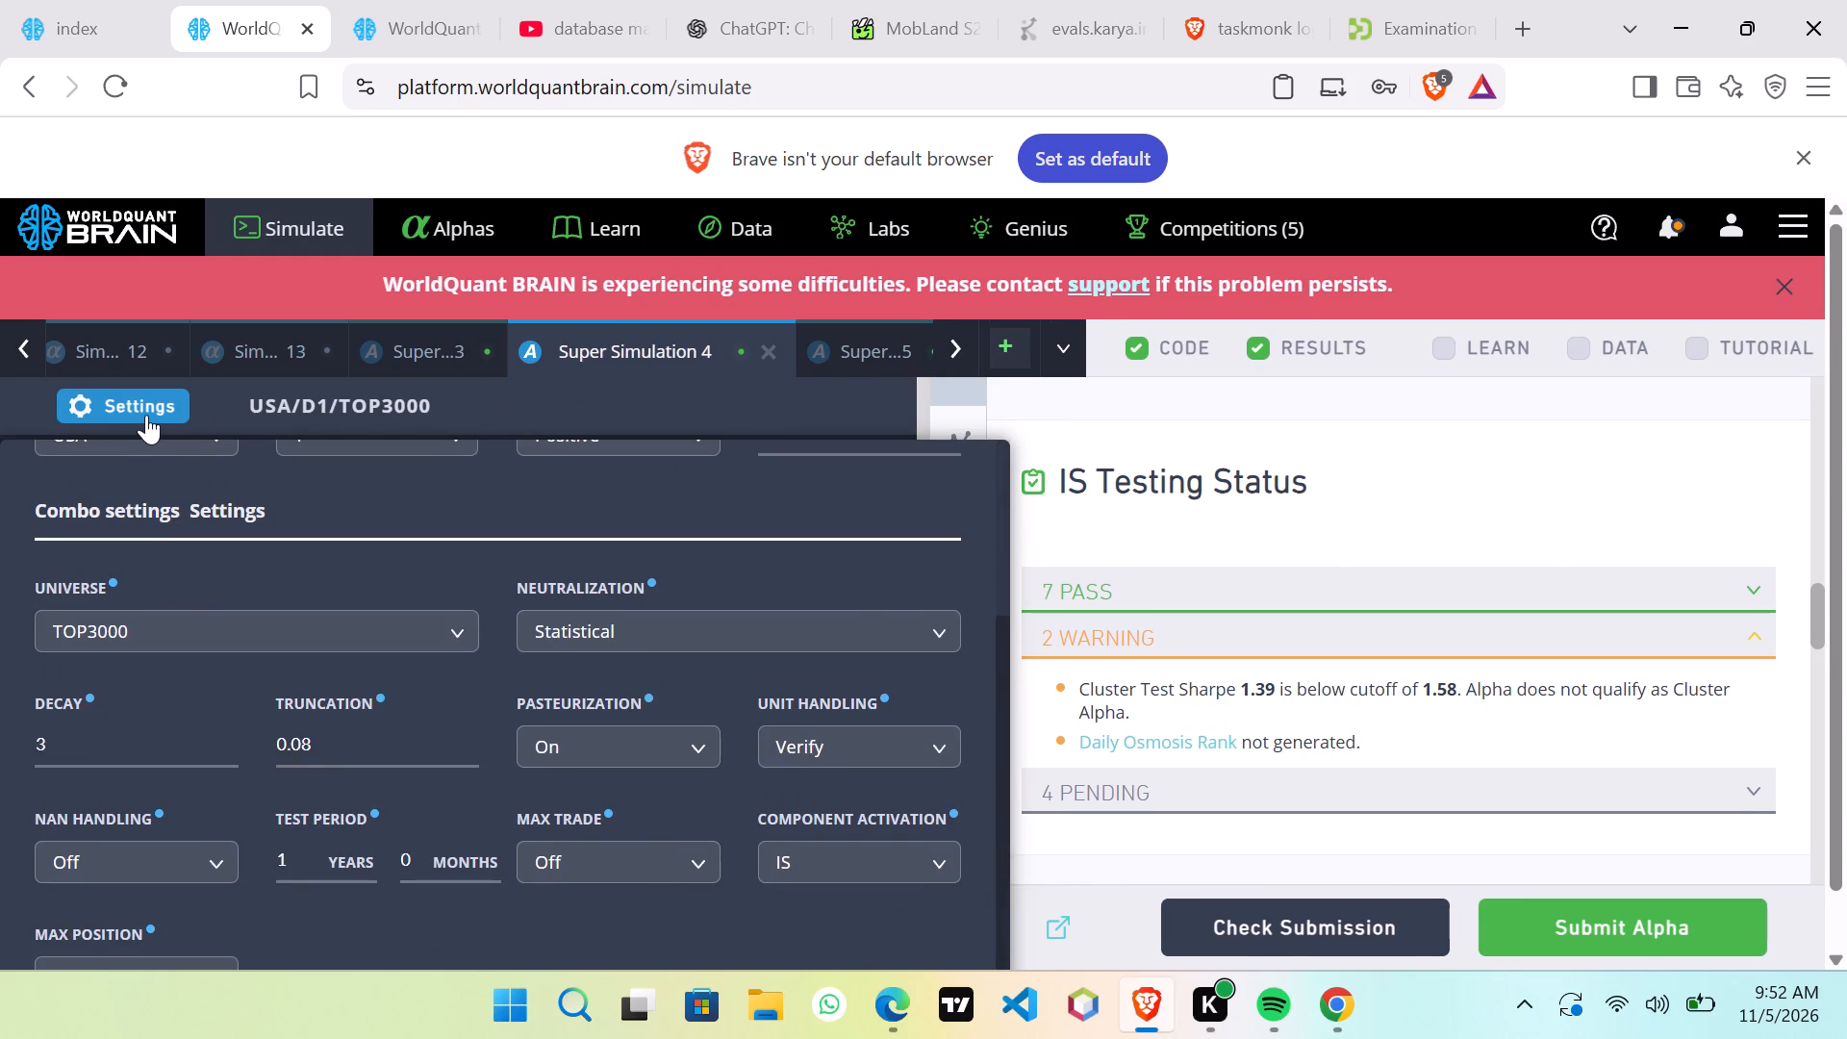
click(146, 413)
click(146, 413)
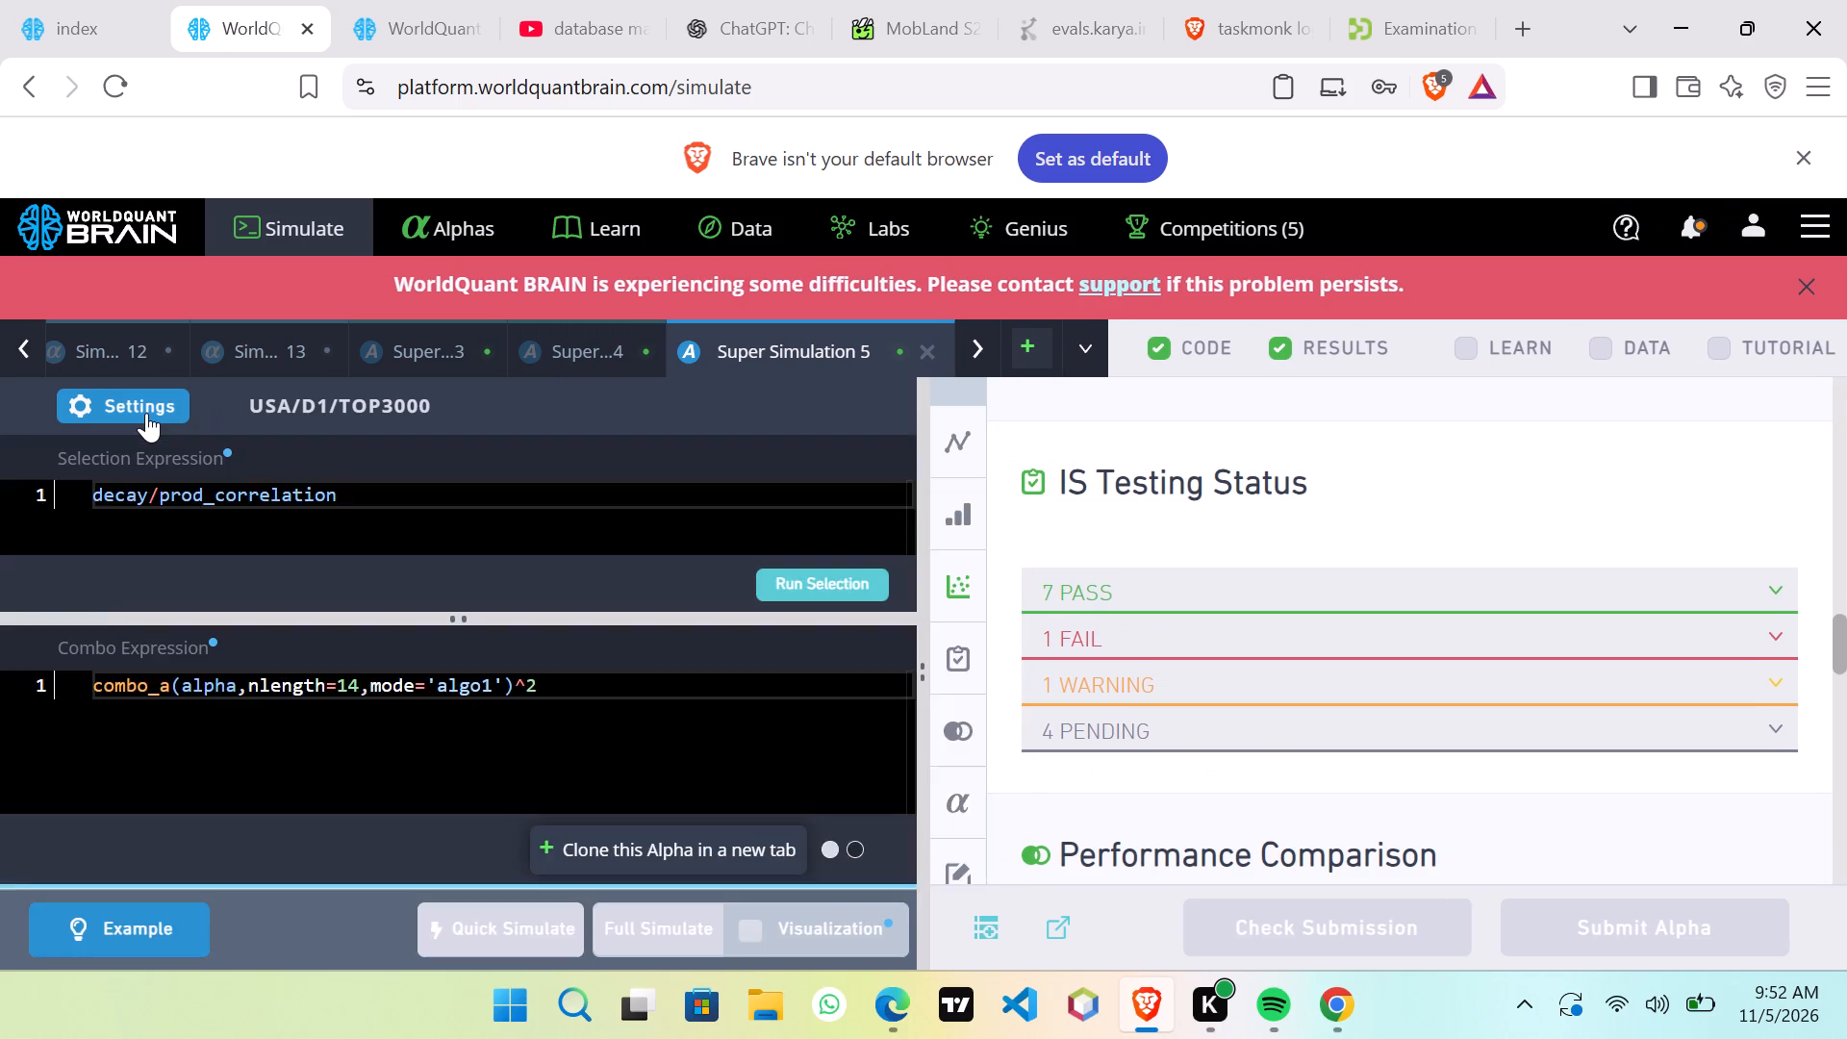
click(146, 413)
scroll(366, 627, down, 2)
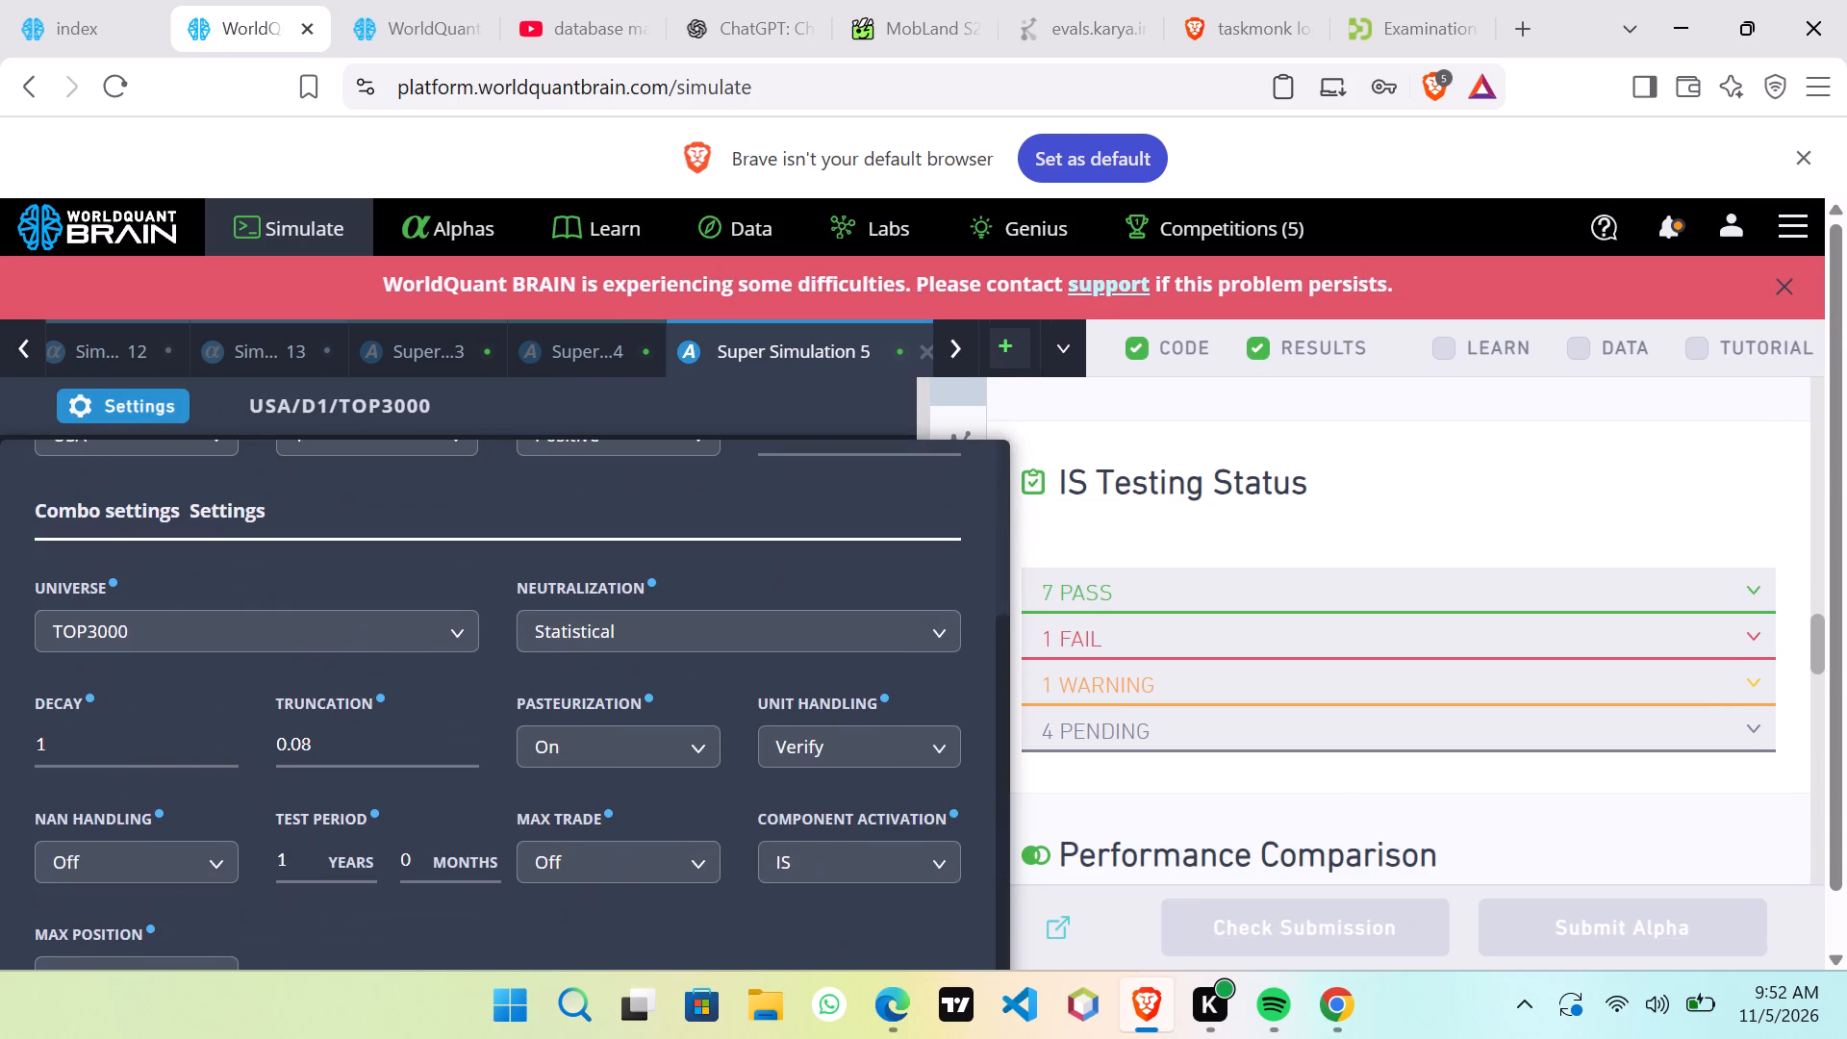
click(1355, 537)
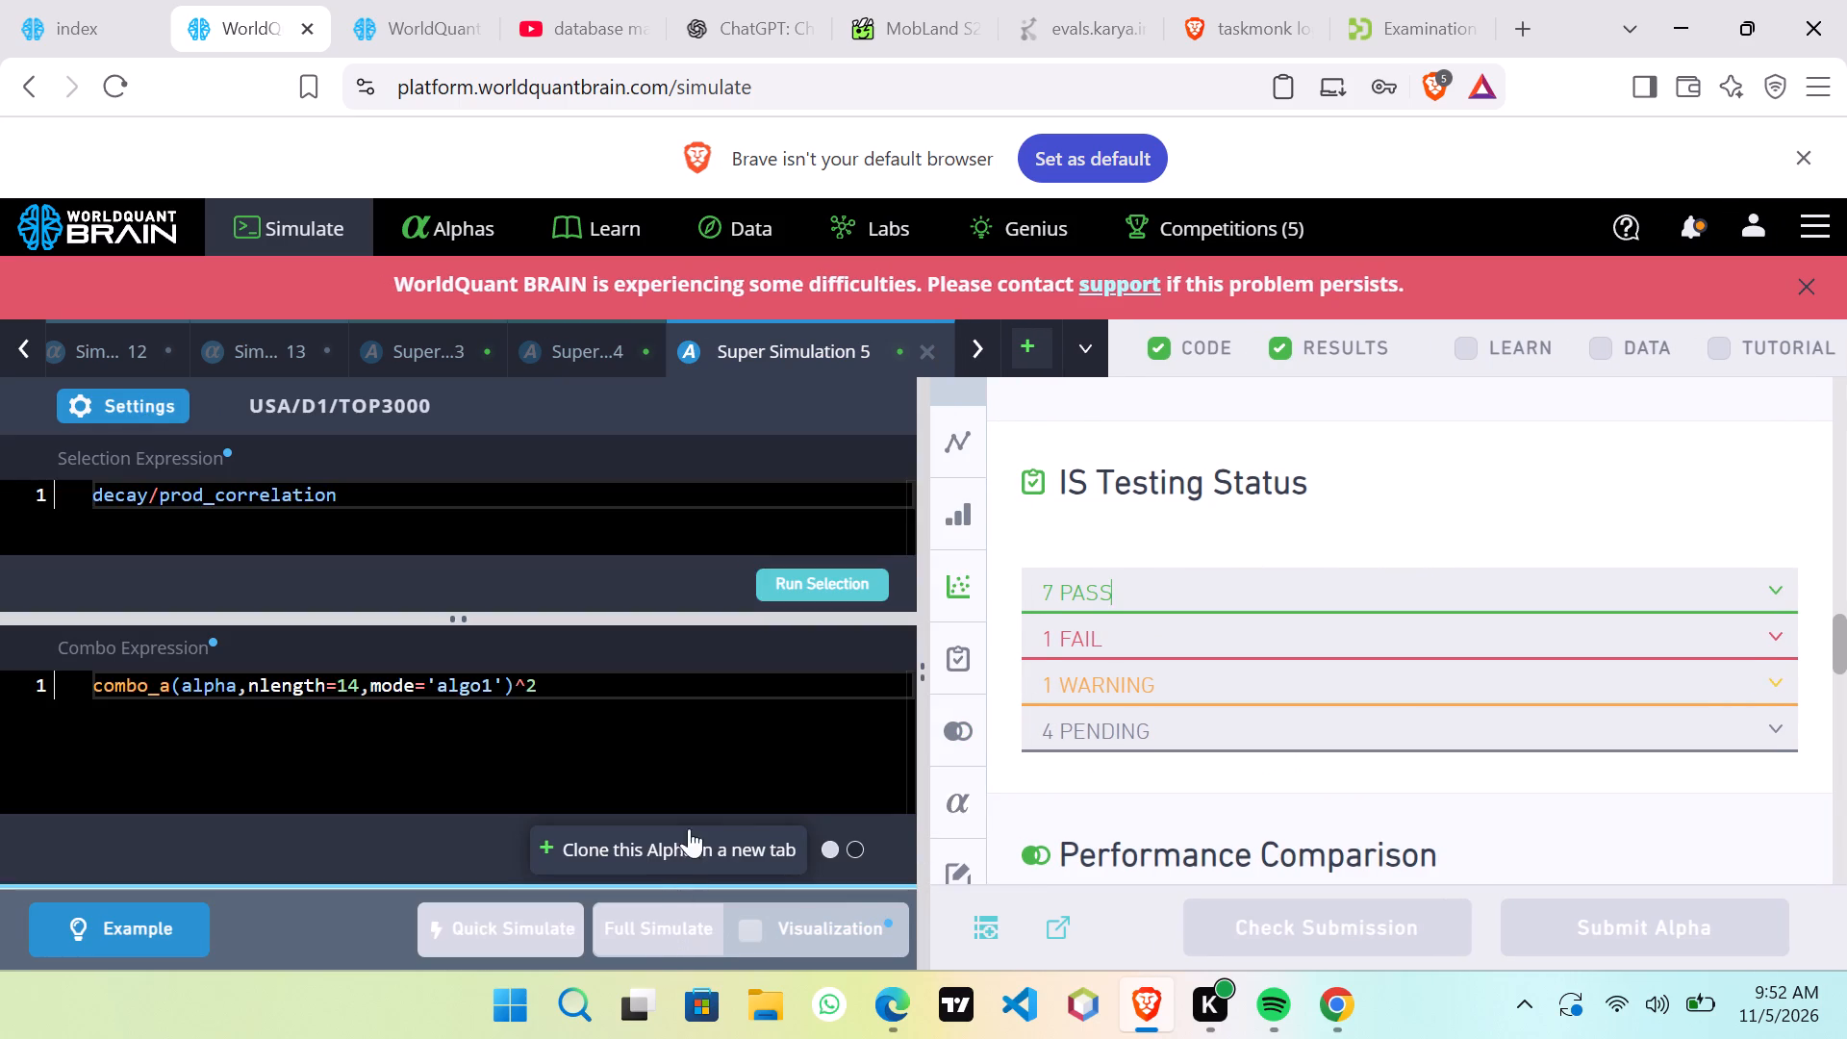
Clone the Super Simulation 5 alpha into a new tab, adjust the copy's decay and apply the settings.
click(690, 846)
click(144, 410)
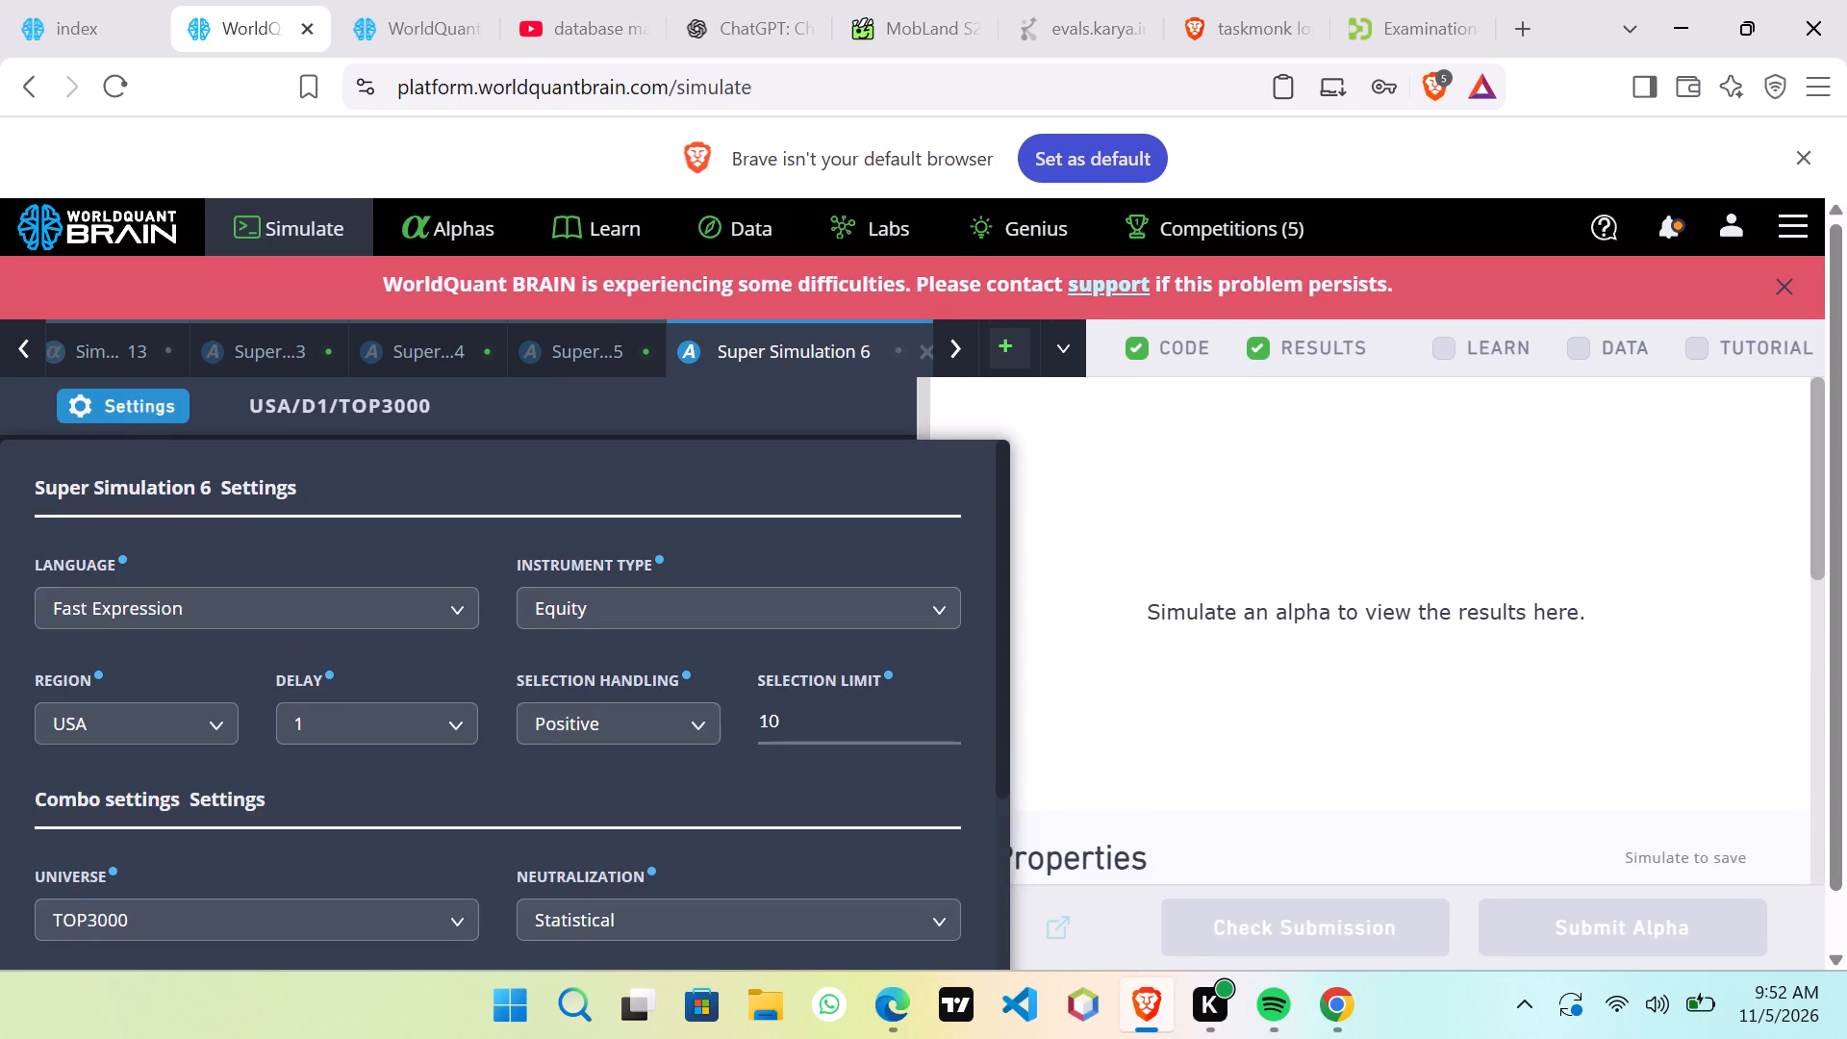
scroll(224, 806, down, 3)
click(161, 633)
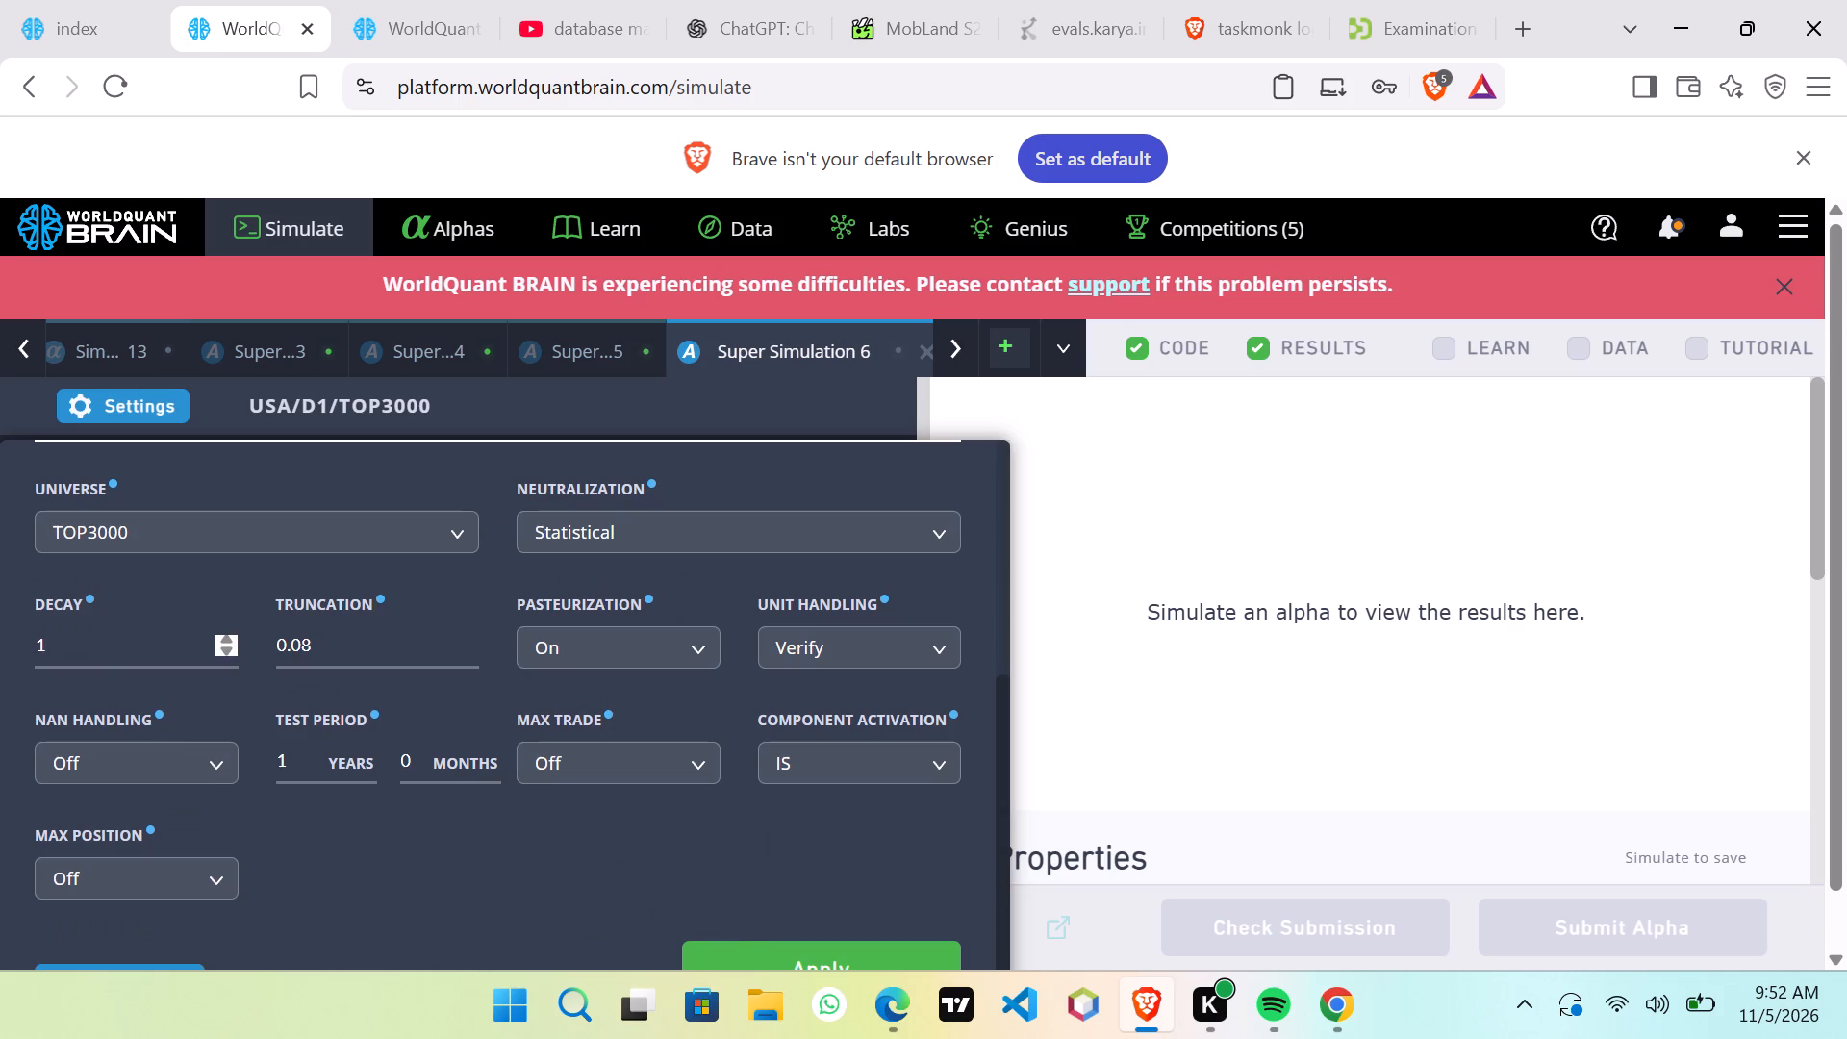
scroll(161, 633, up, 1)
click(730, 947)
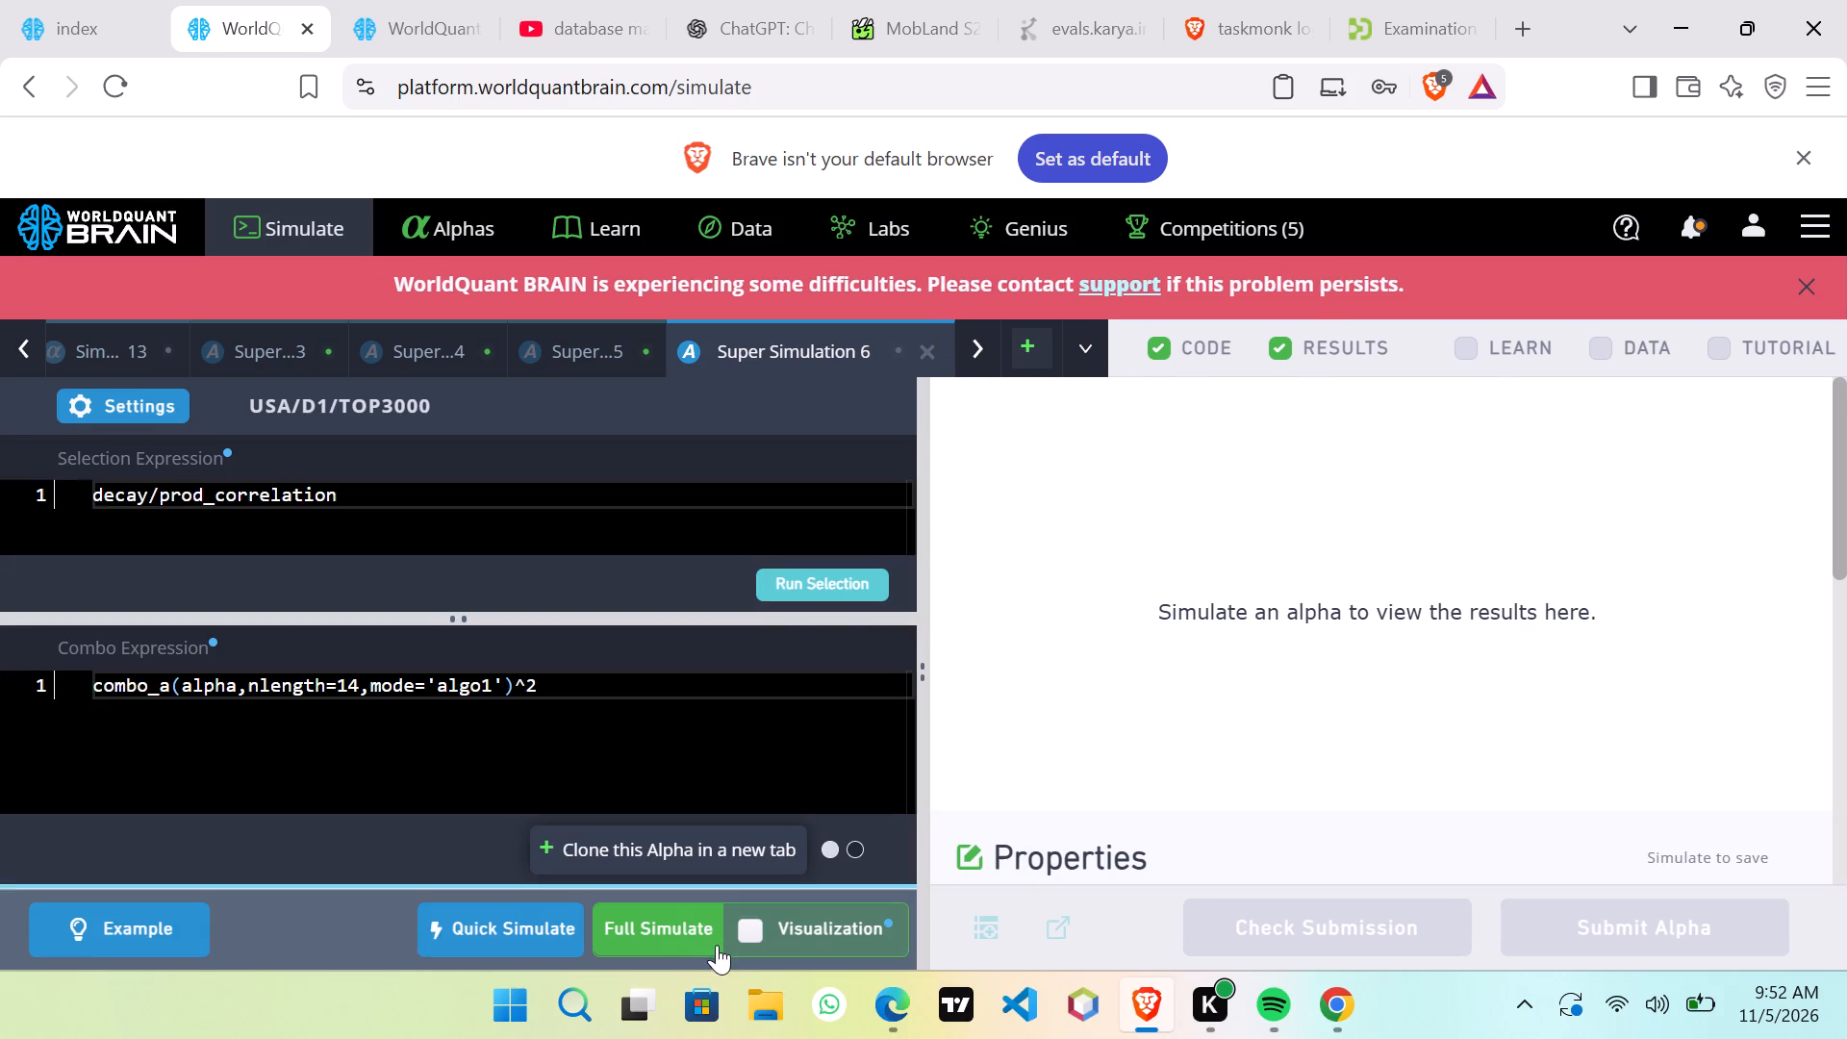
Start the full simulation of the cloned SuperAlpha in Super Simulation 6.
click(674, 933)
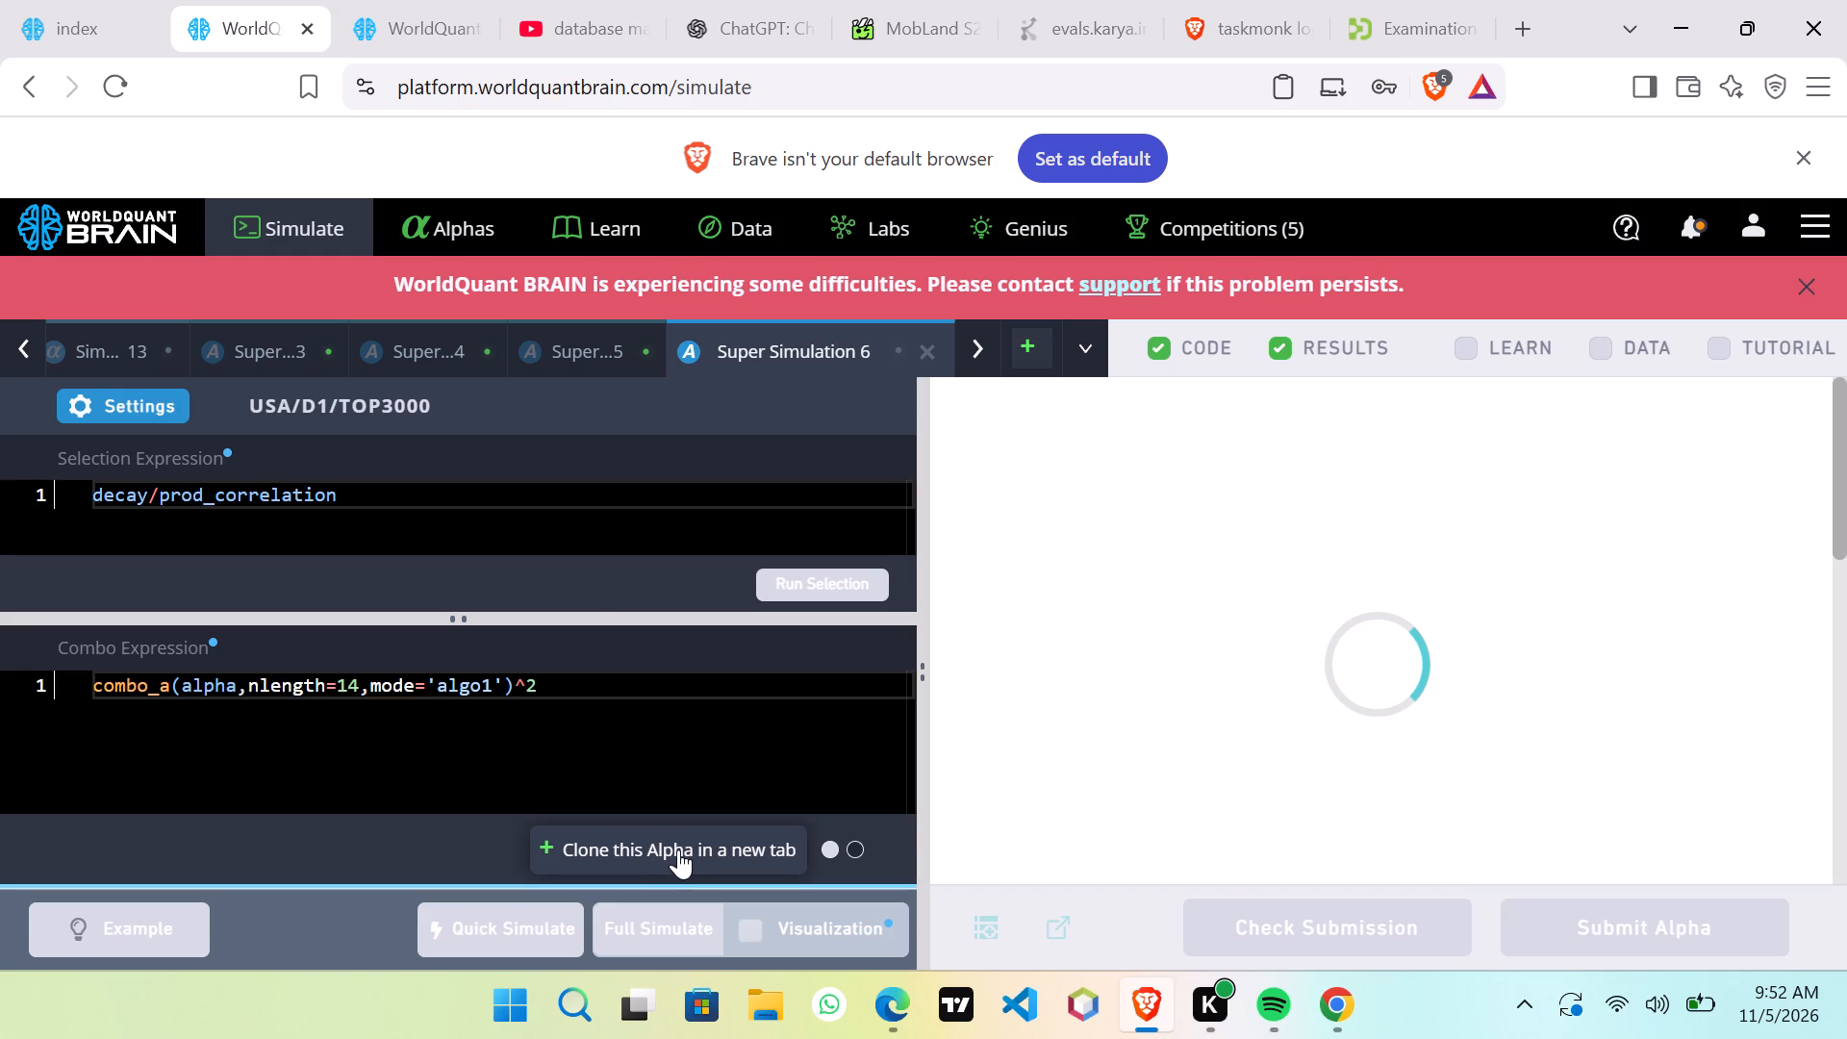
click(894, 1026)
click(859, 908)
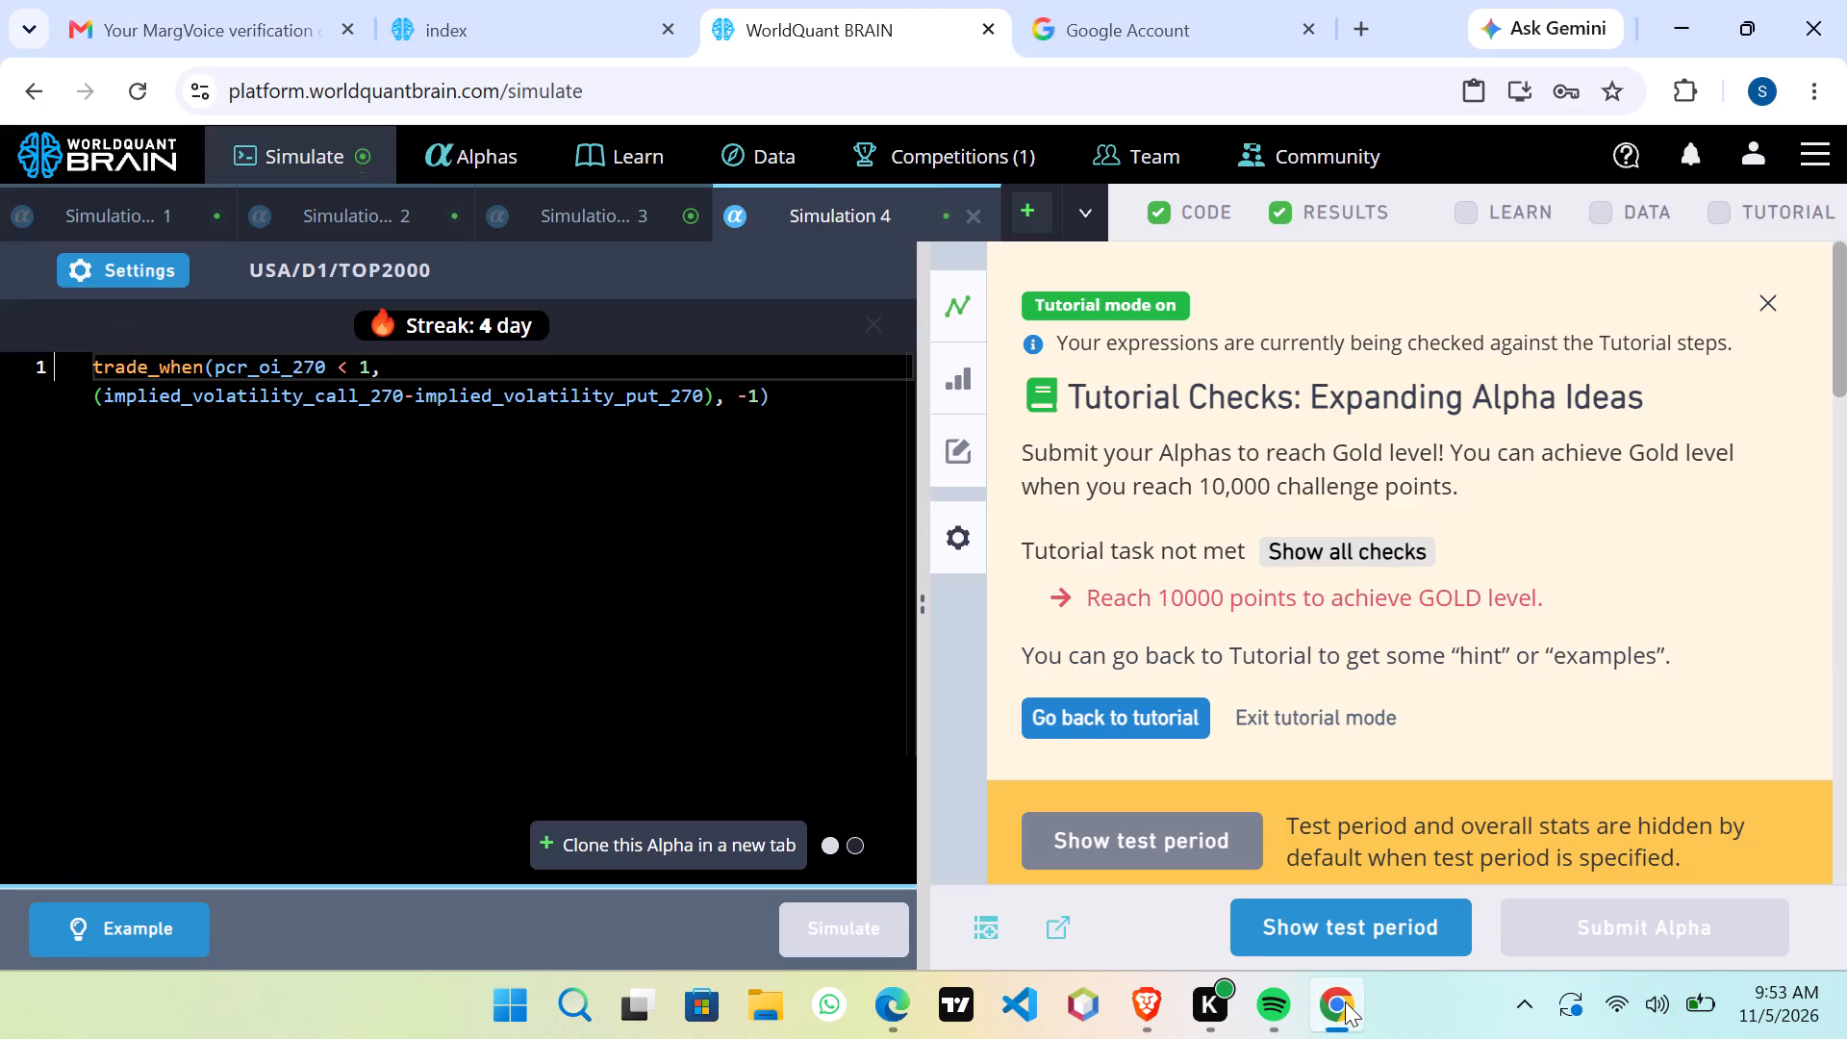
click(1265, 926)
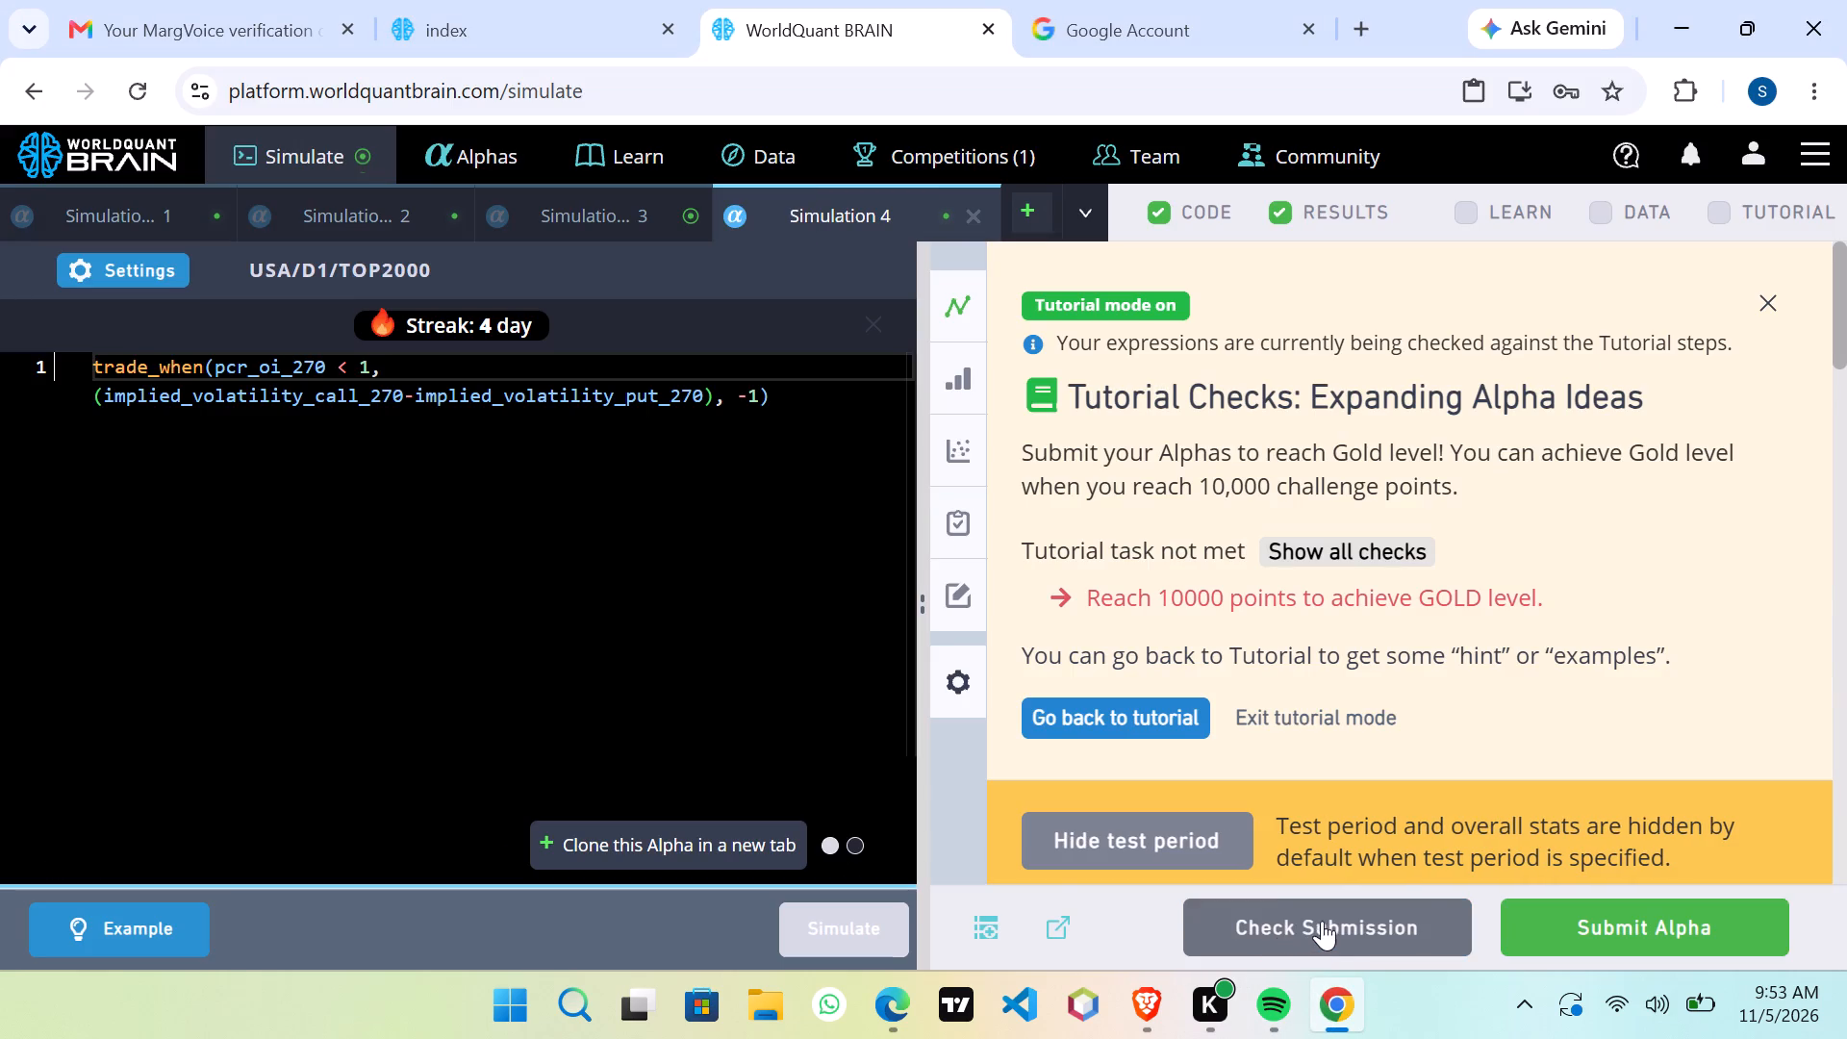
Try to submit the Simulation 4 alpha and check its IS testing status.
click(1618, 931)
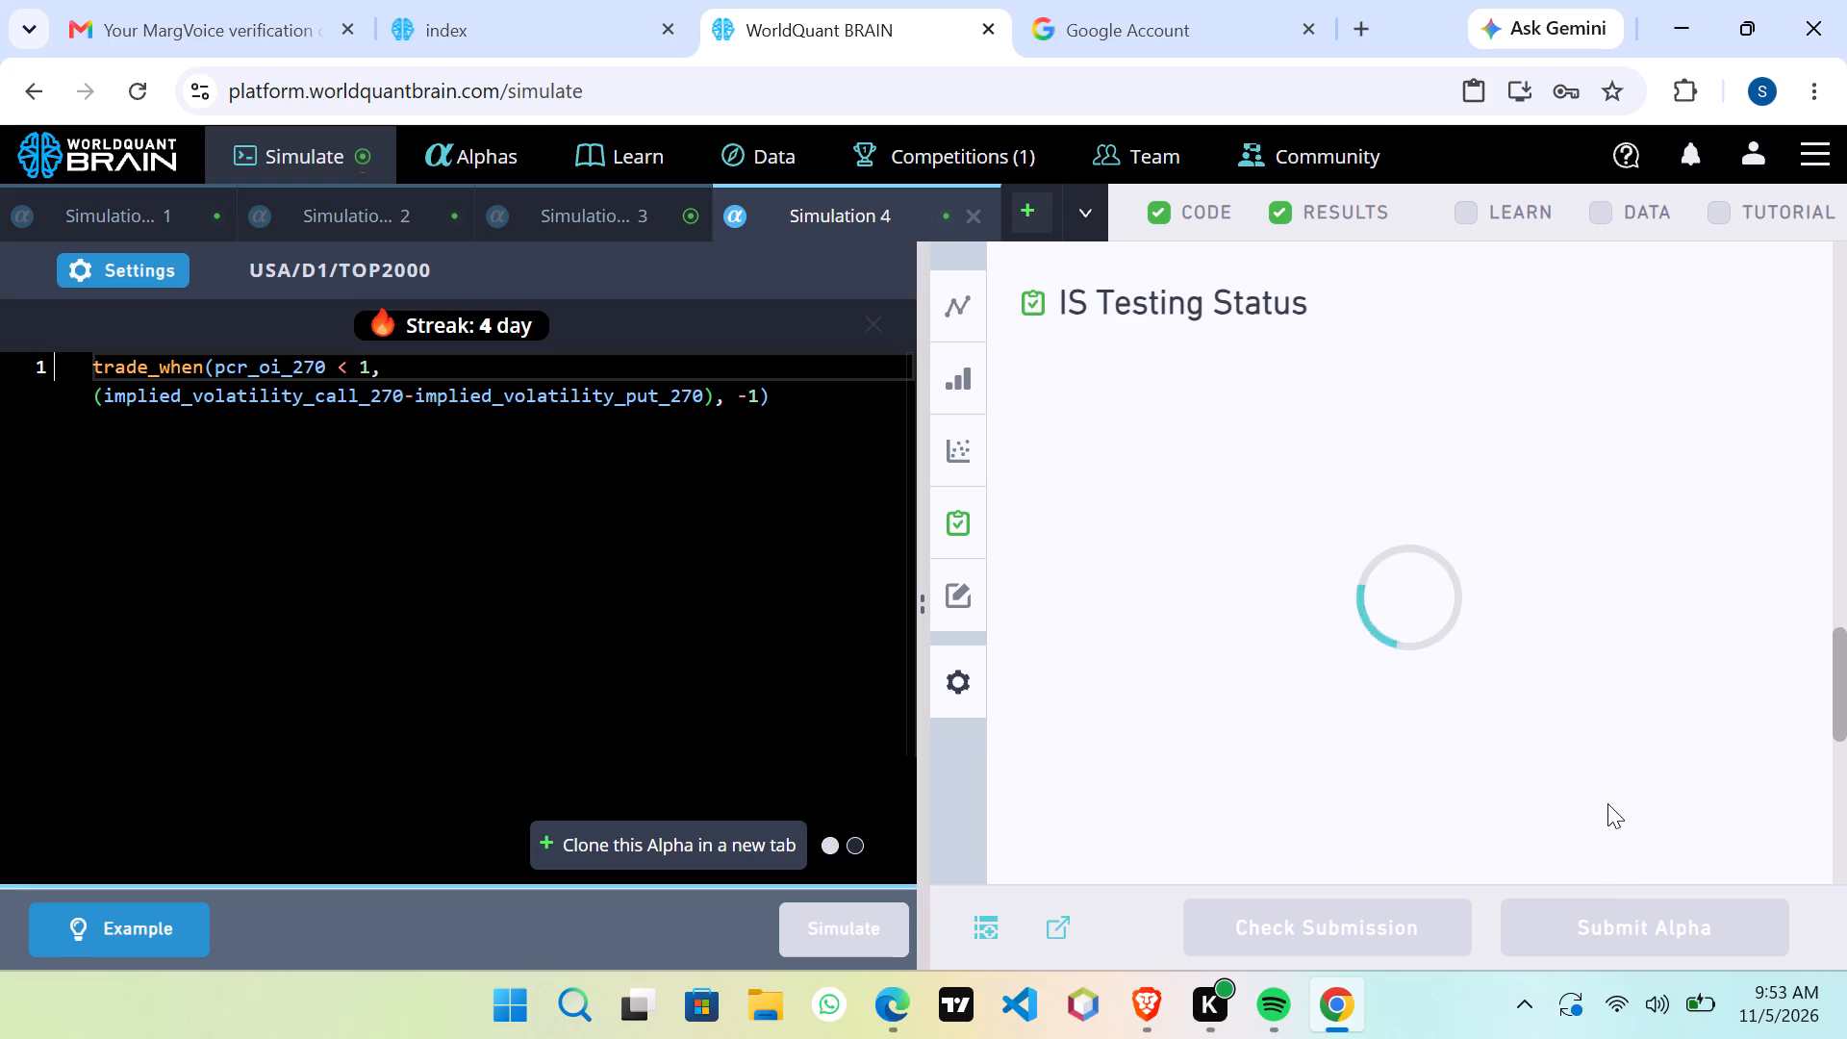
scroll(1632, 782, down, 1)
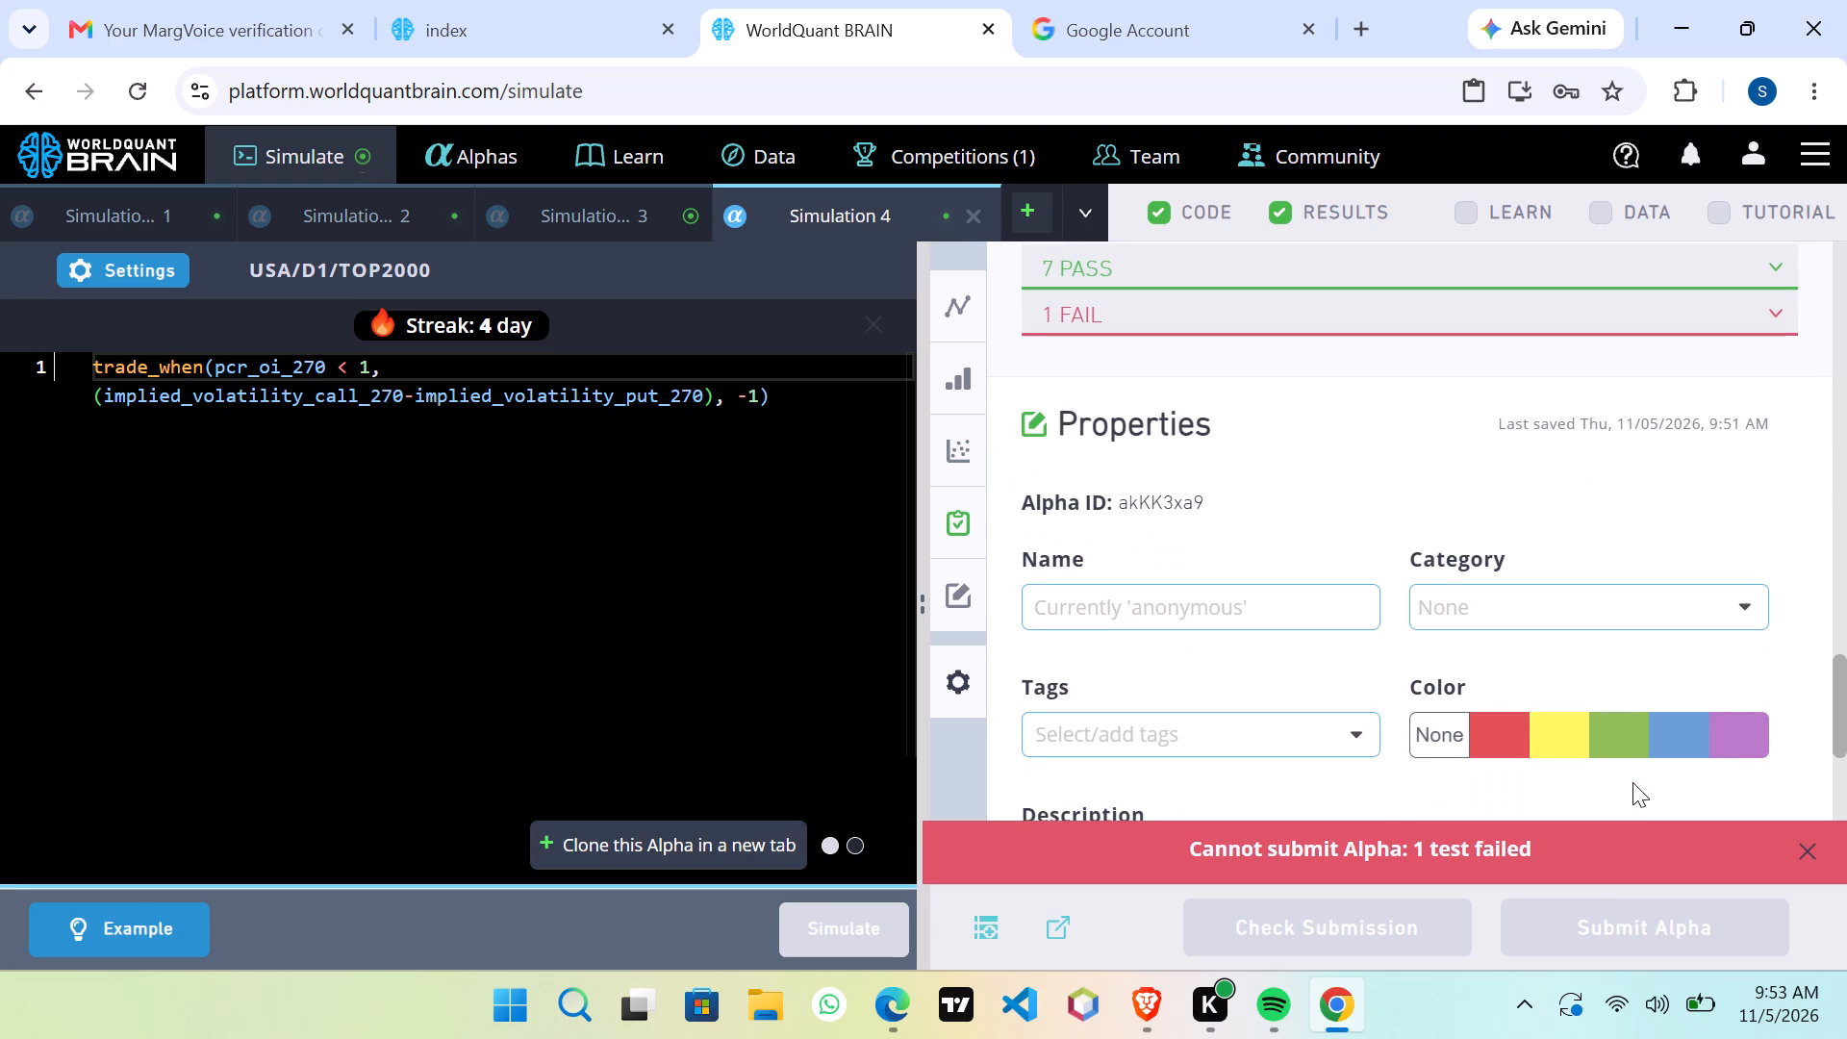
Expand the failed test in the IS testing status of the Simulation 4 alpha.
click(1507, 331)
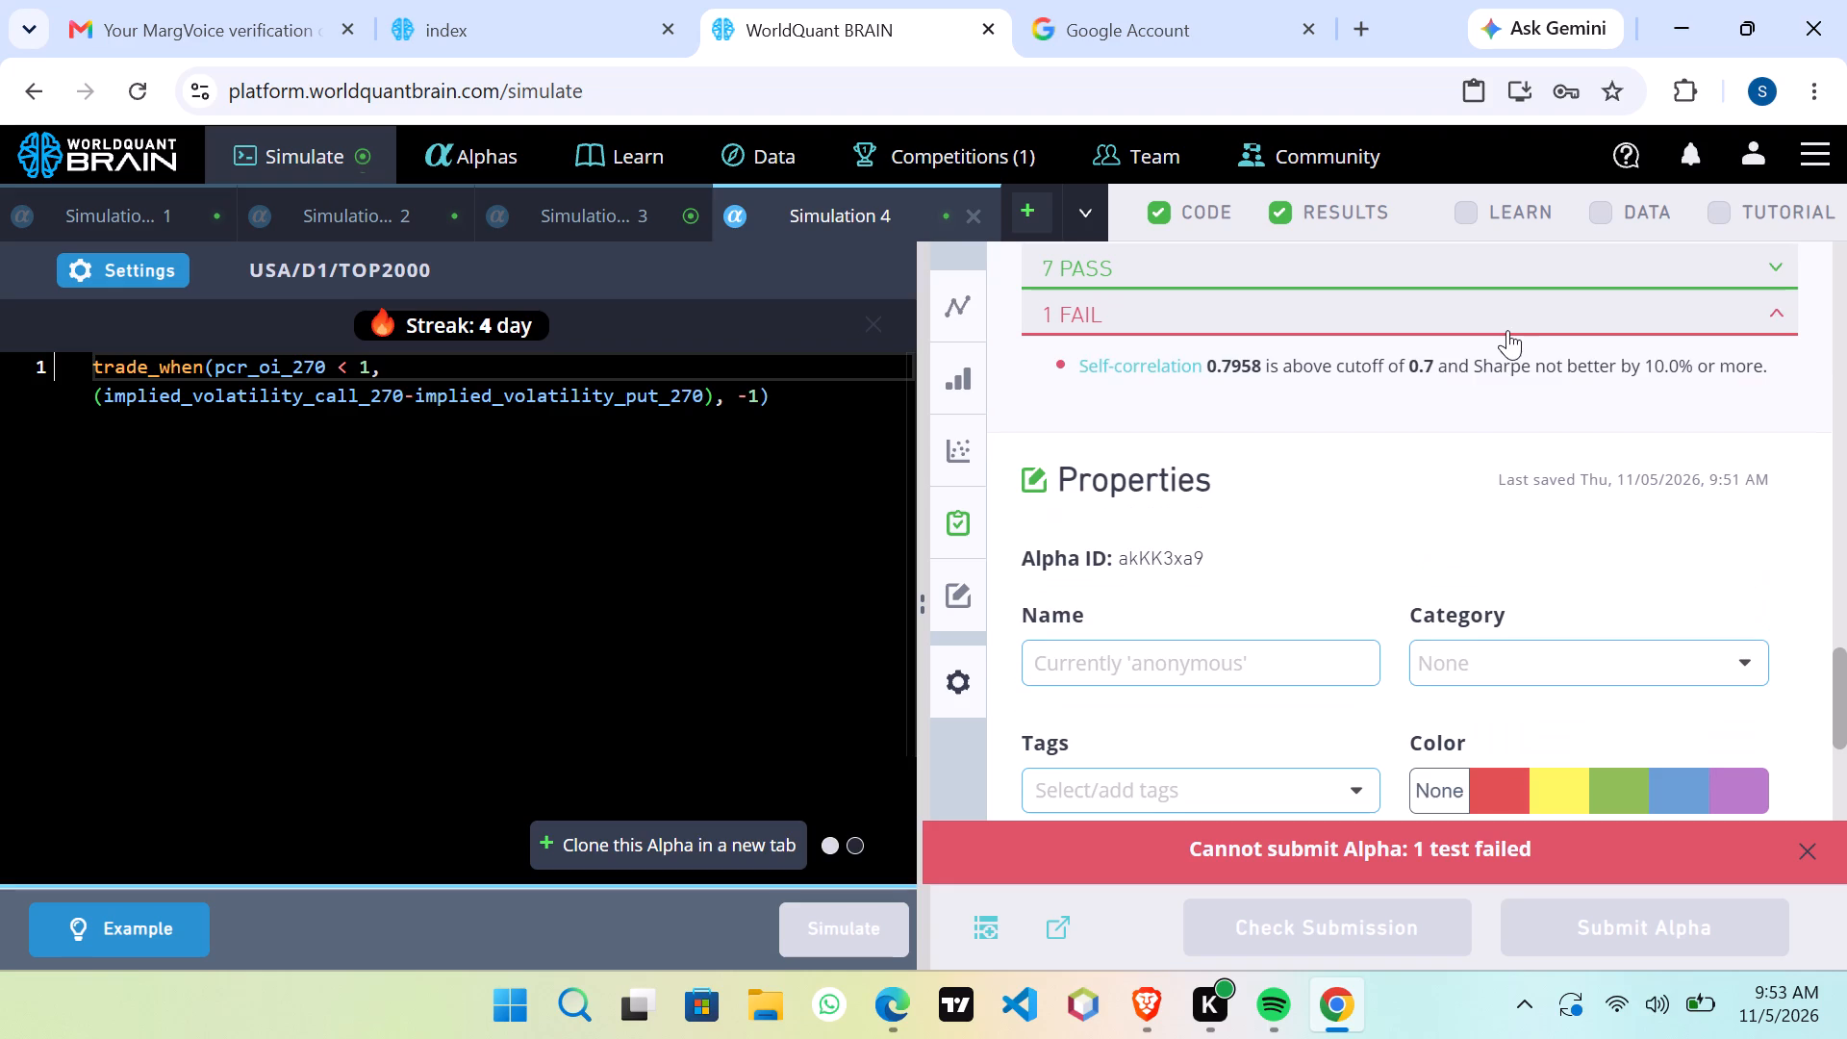
Show the test period of the Simulation 3 alpha.
click(620, 221)
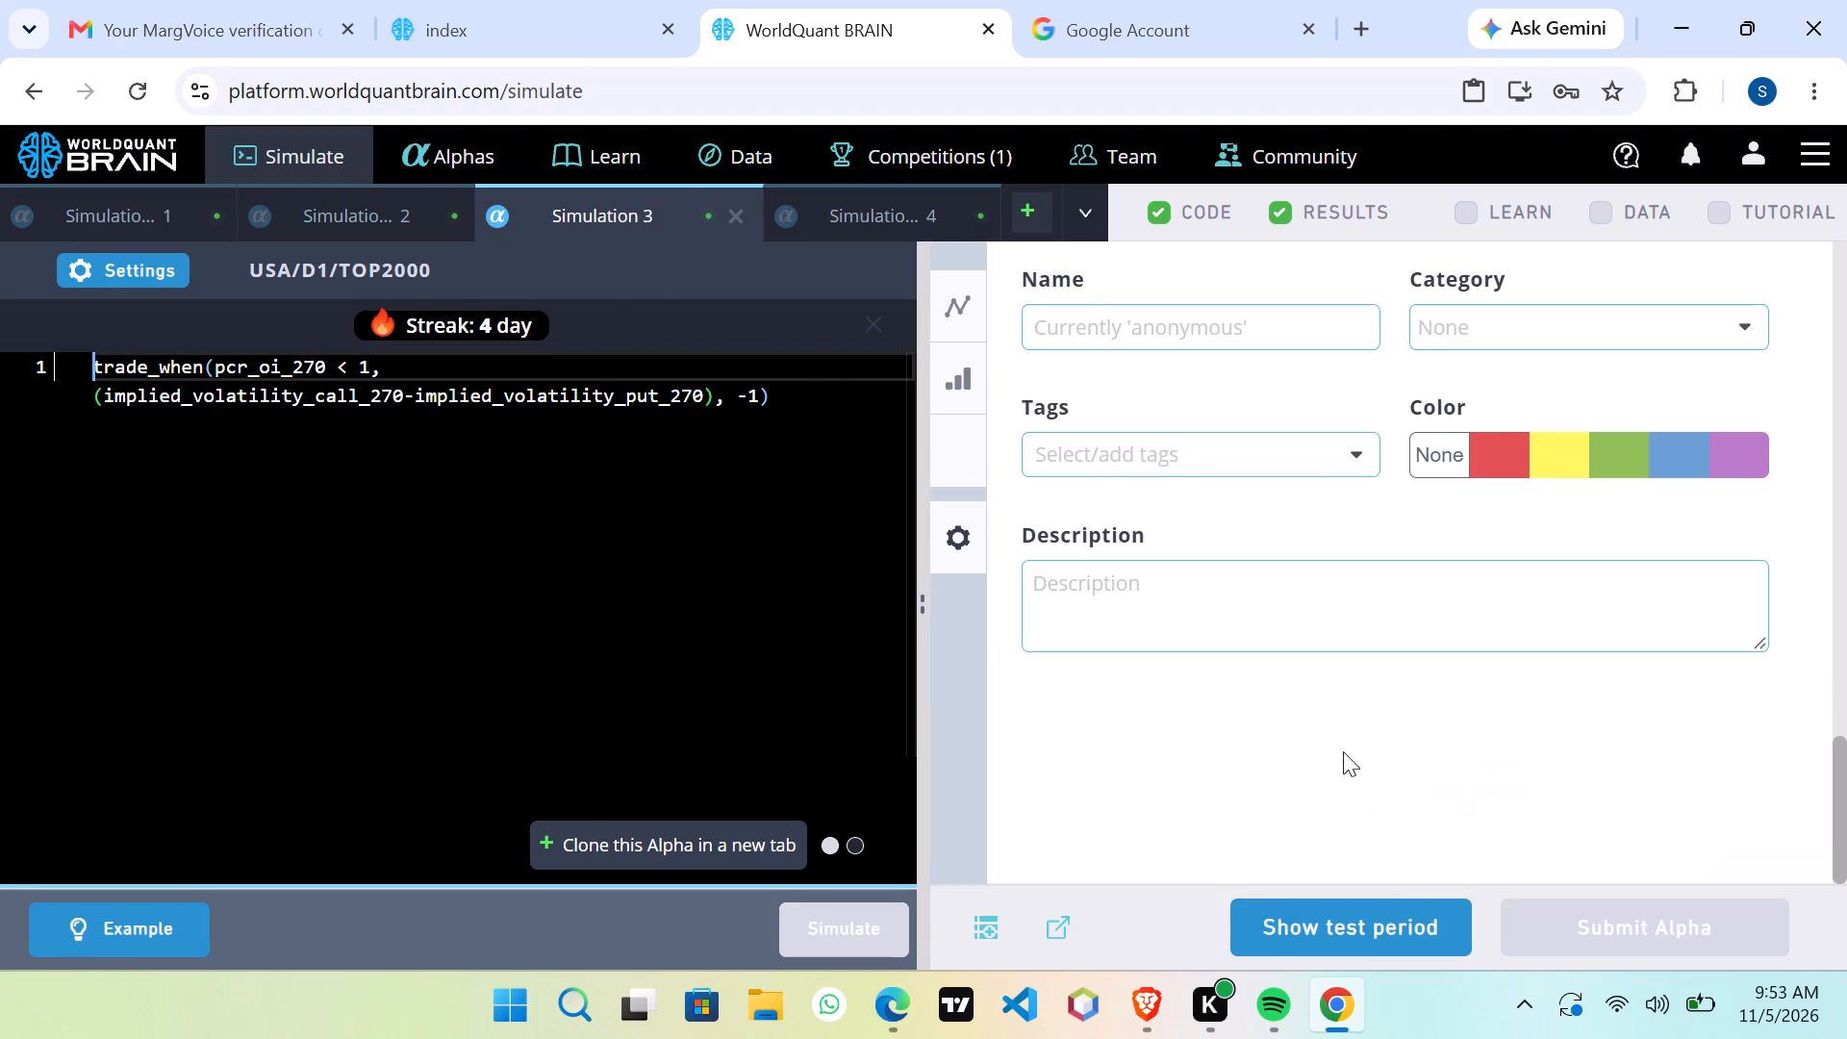
click(1385, 924)
Try to submit the Simulation 3 alpha and examine the failed test in its IS testing status.
click(1546, 910)
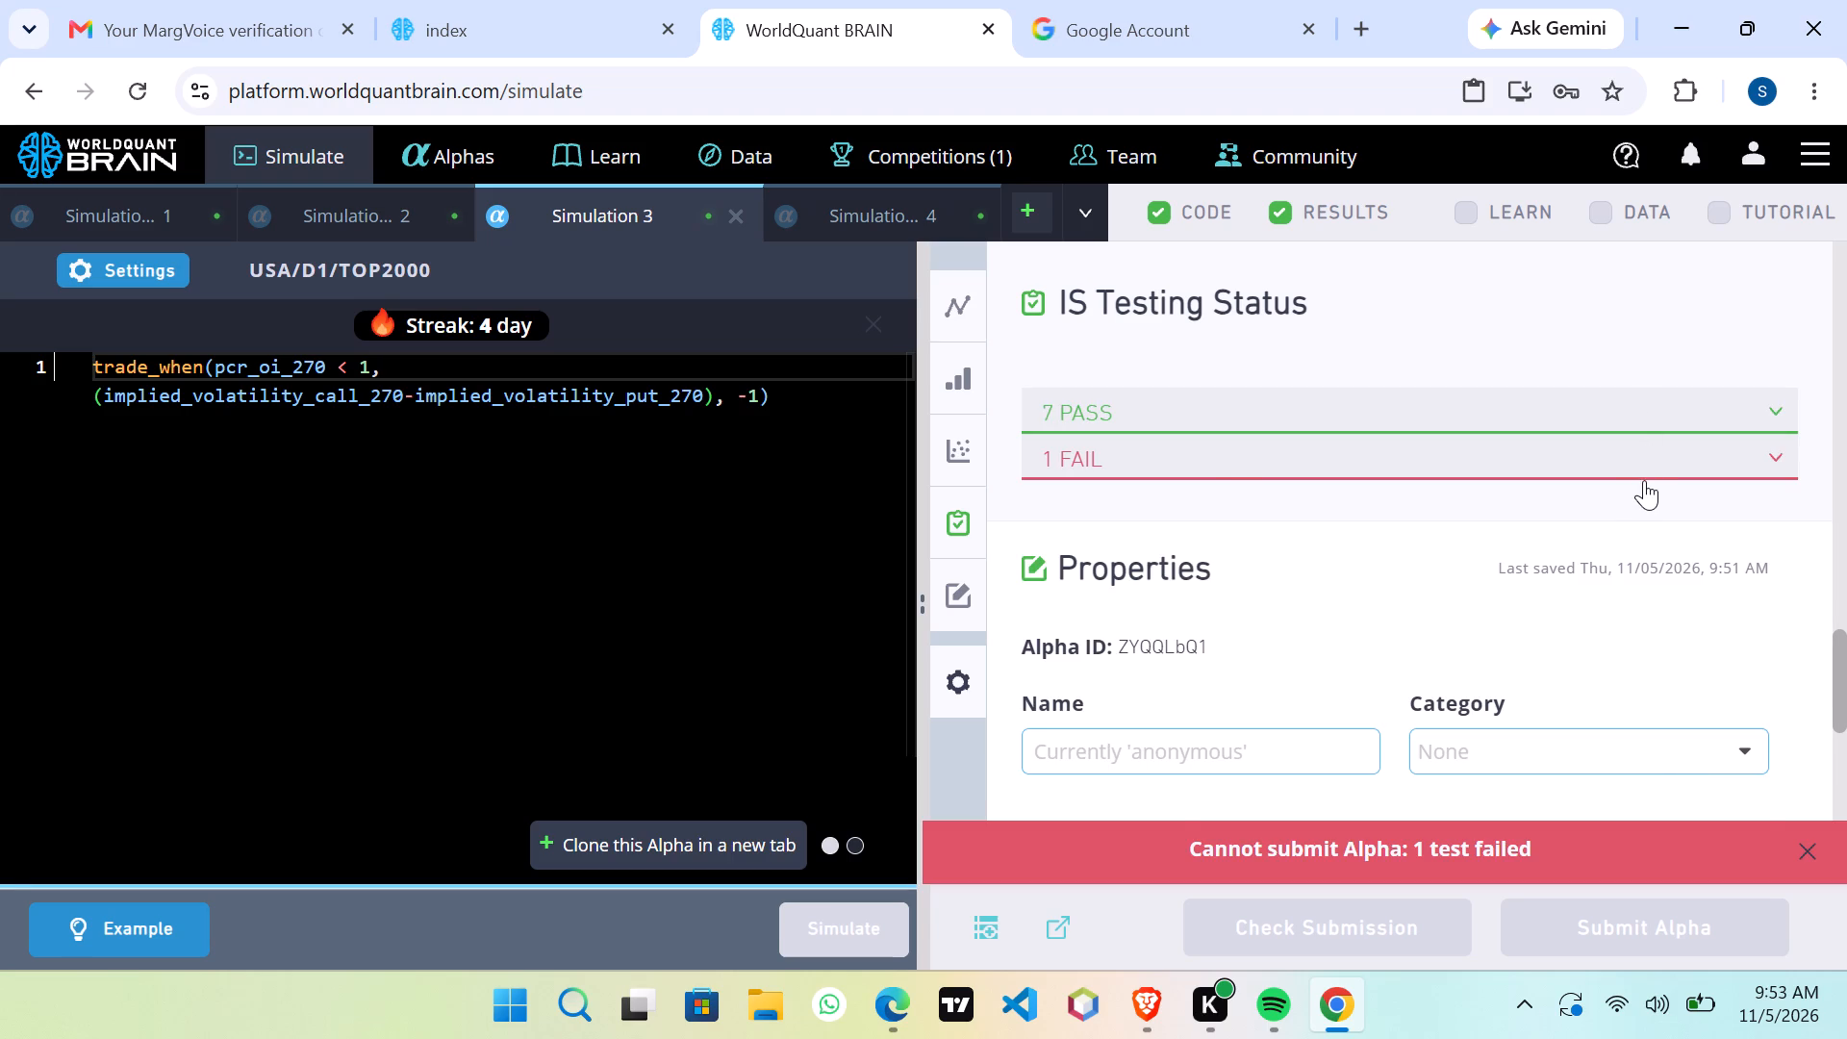
click(1645, 475)
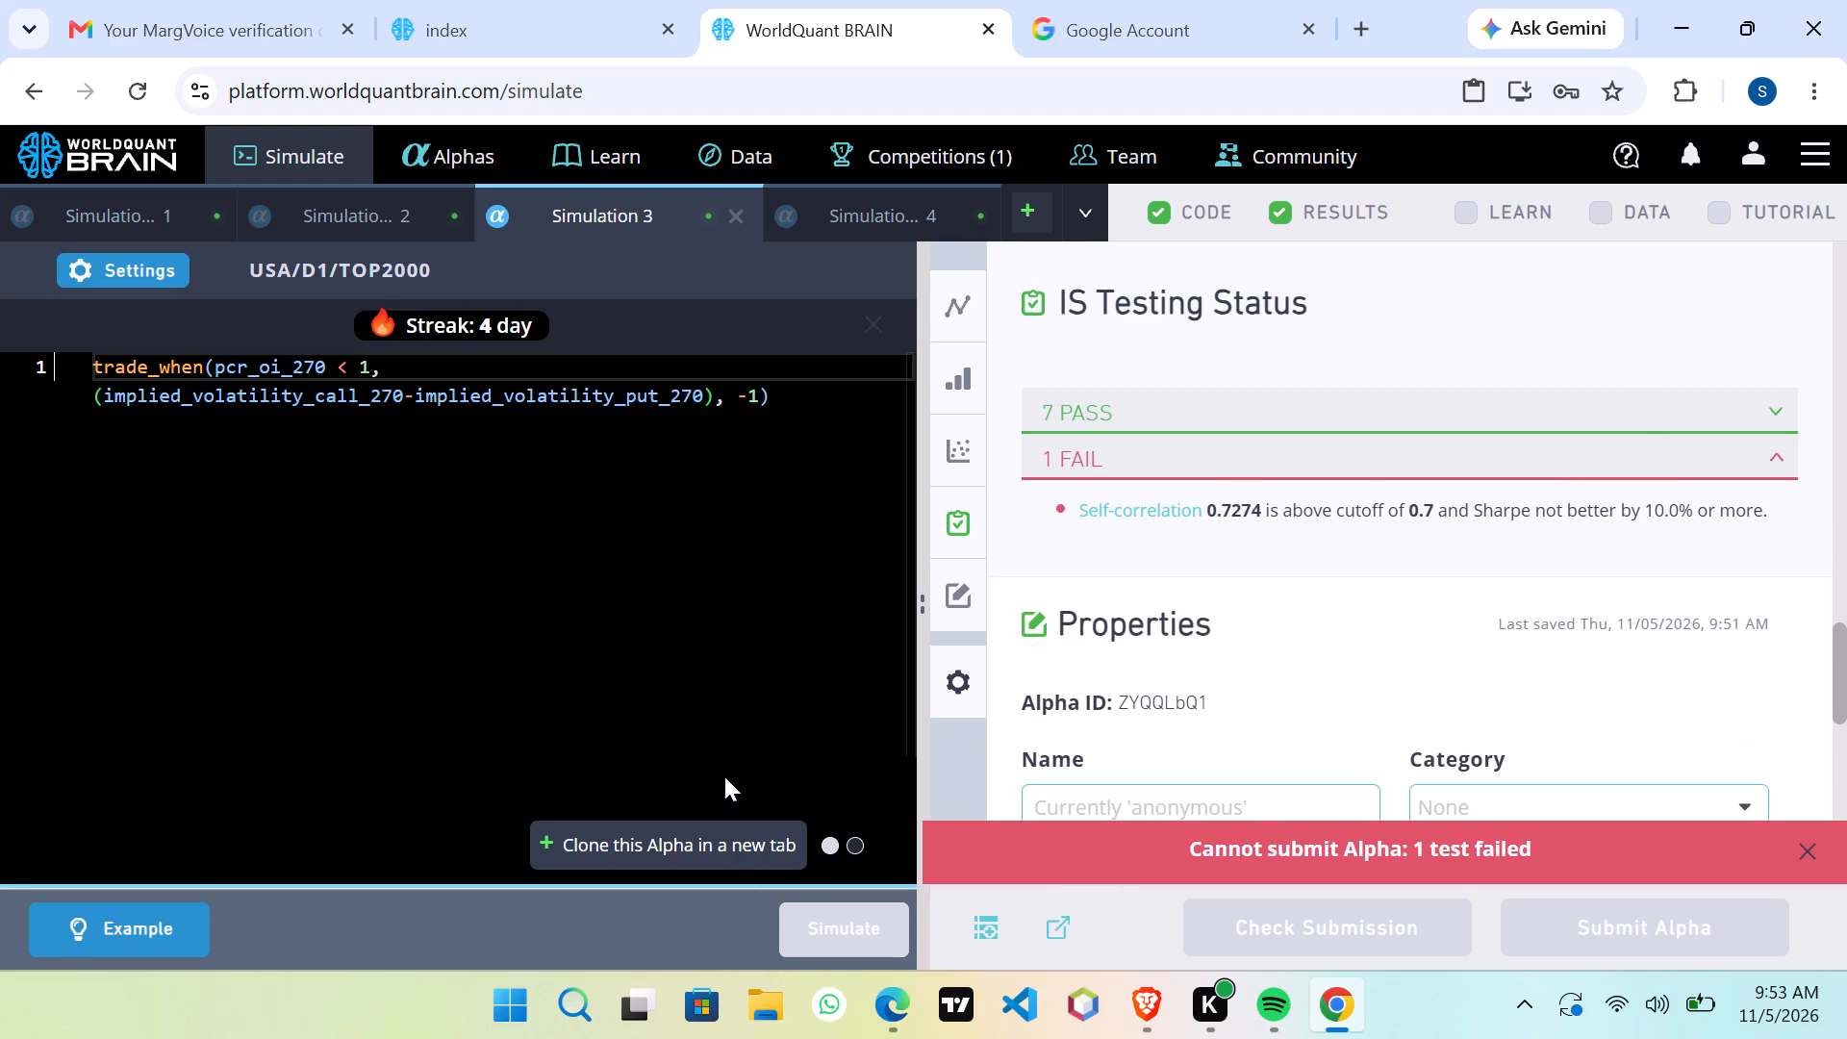
Clone the Simulation 3 alpha, set the clone's decay to 167 and simulate it.
click(723, 845)
click(169, 270)
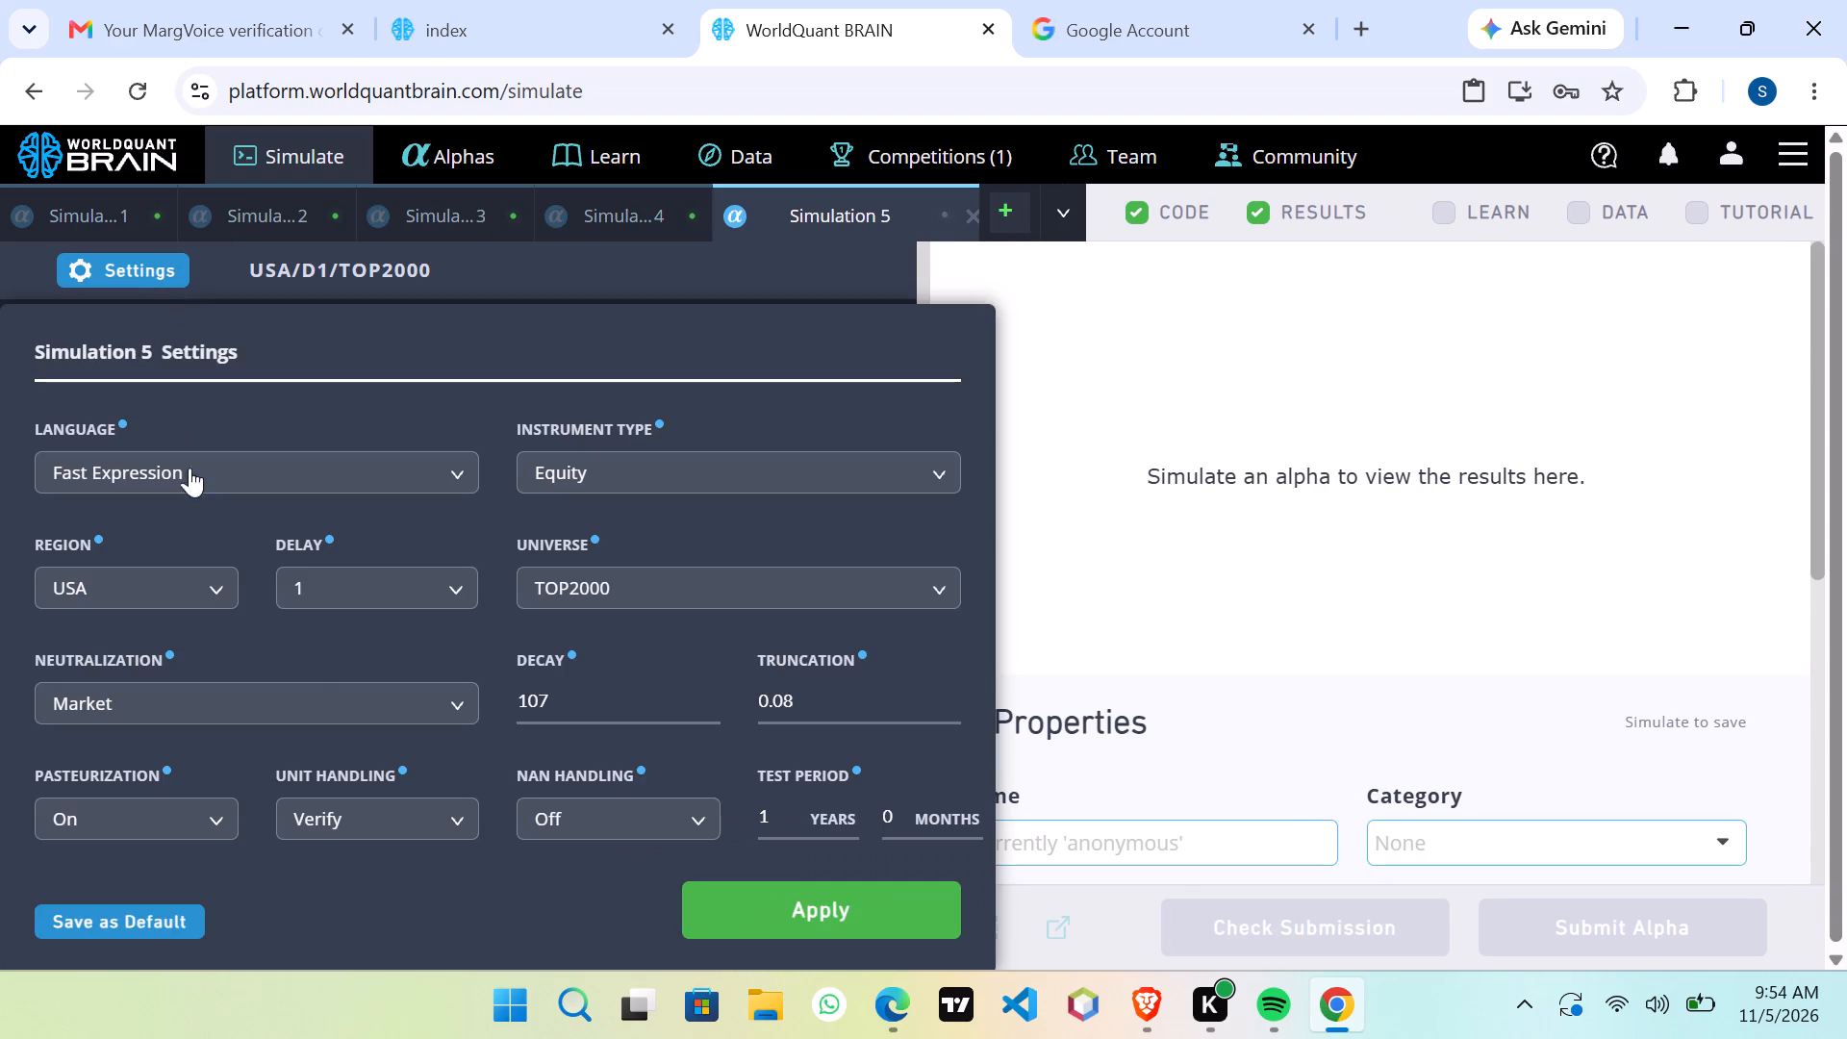
click(631, 704)
scroll(646, 703, up, 1)
scroll(646, 703, down, 1)
scroll(646, 703, up, 9)
scroll(651, 703, down, 1)
scroll(651, 703, up, 1)
scroll(651, 703, down, 1)
scroll(651, 703, up, 4)
scroll(651, 703, down, 2)
scroll(651, 703, up, 17)
scroll(651, 703, down, 1)
scroll(651, 703, up, 3)
scroll(651, 703, down, 1)
scroll(651, 703, up, 17)
scroll(651, 703, down, 1)
scroll(651, 703, up, 18)
click(766, 908)
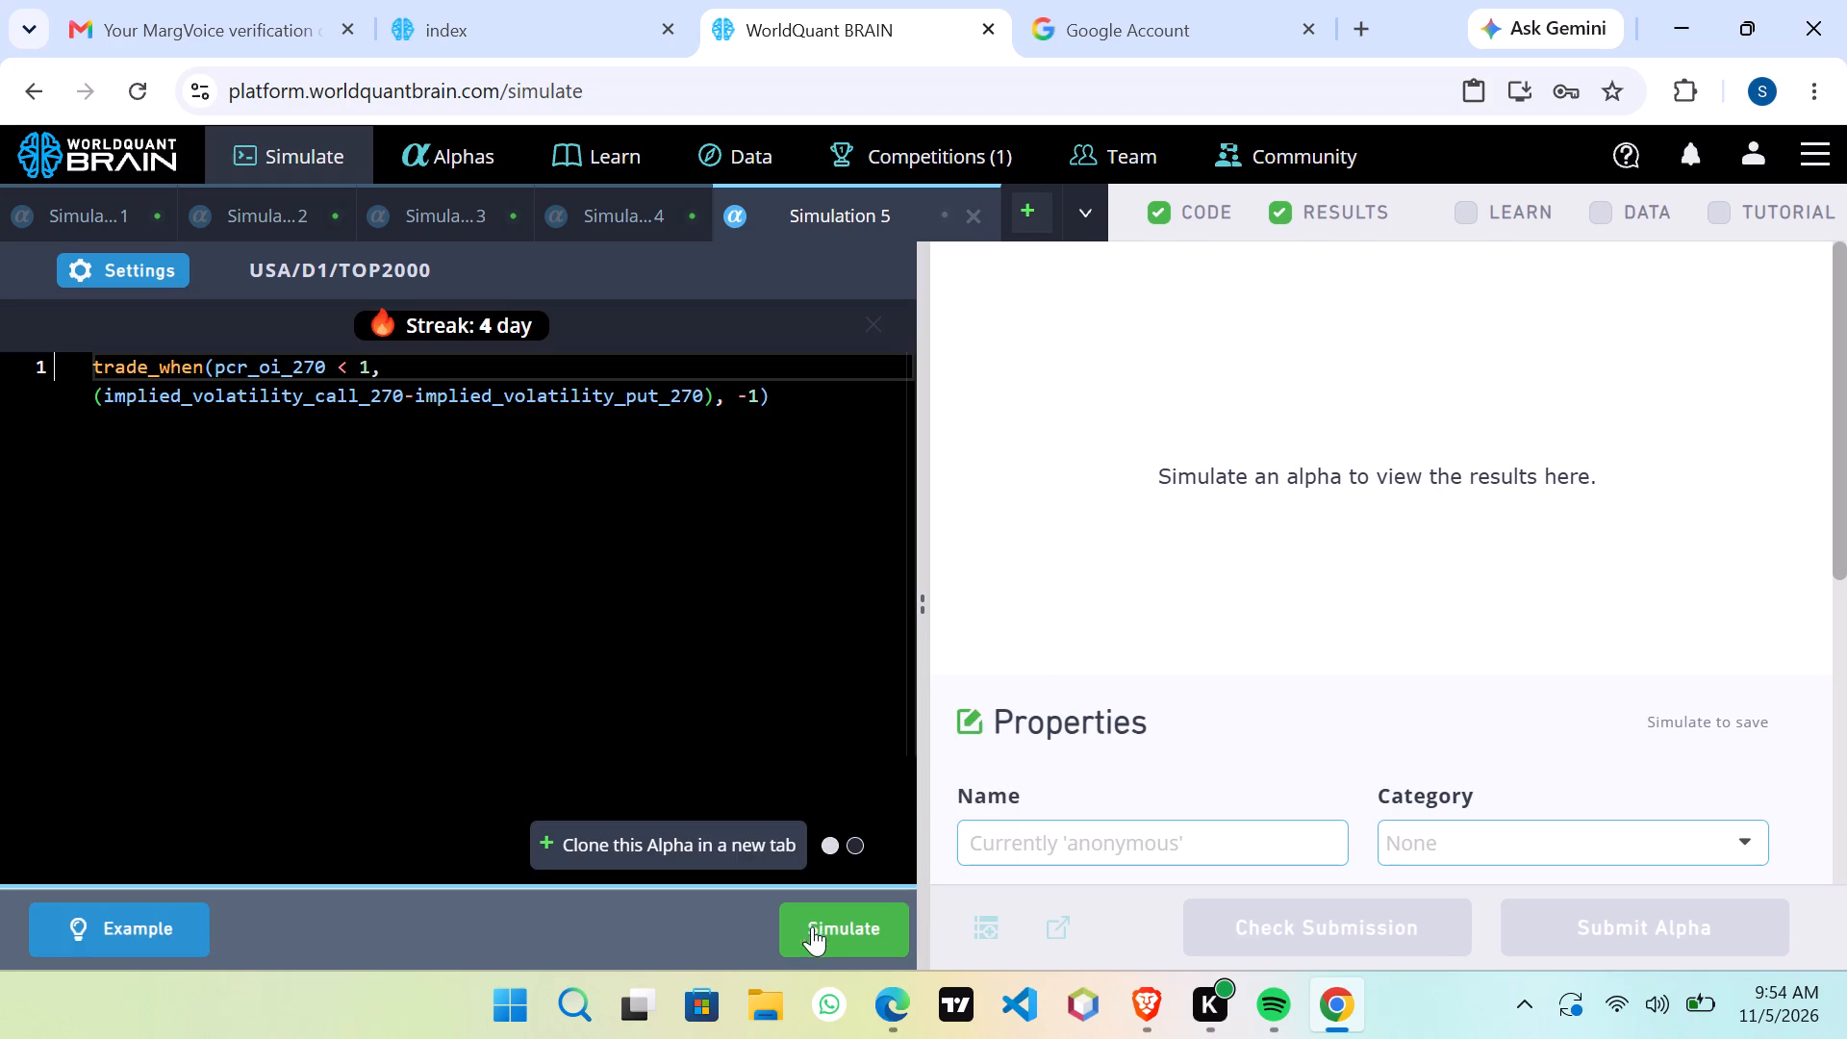
click(830, 914)
Clone the Simulation 5 alpha, set the clone's universe to TOP3000 and simulate it.
click(761, 832)
click(114, 266)
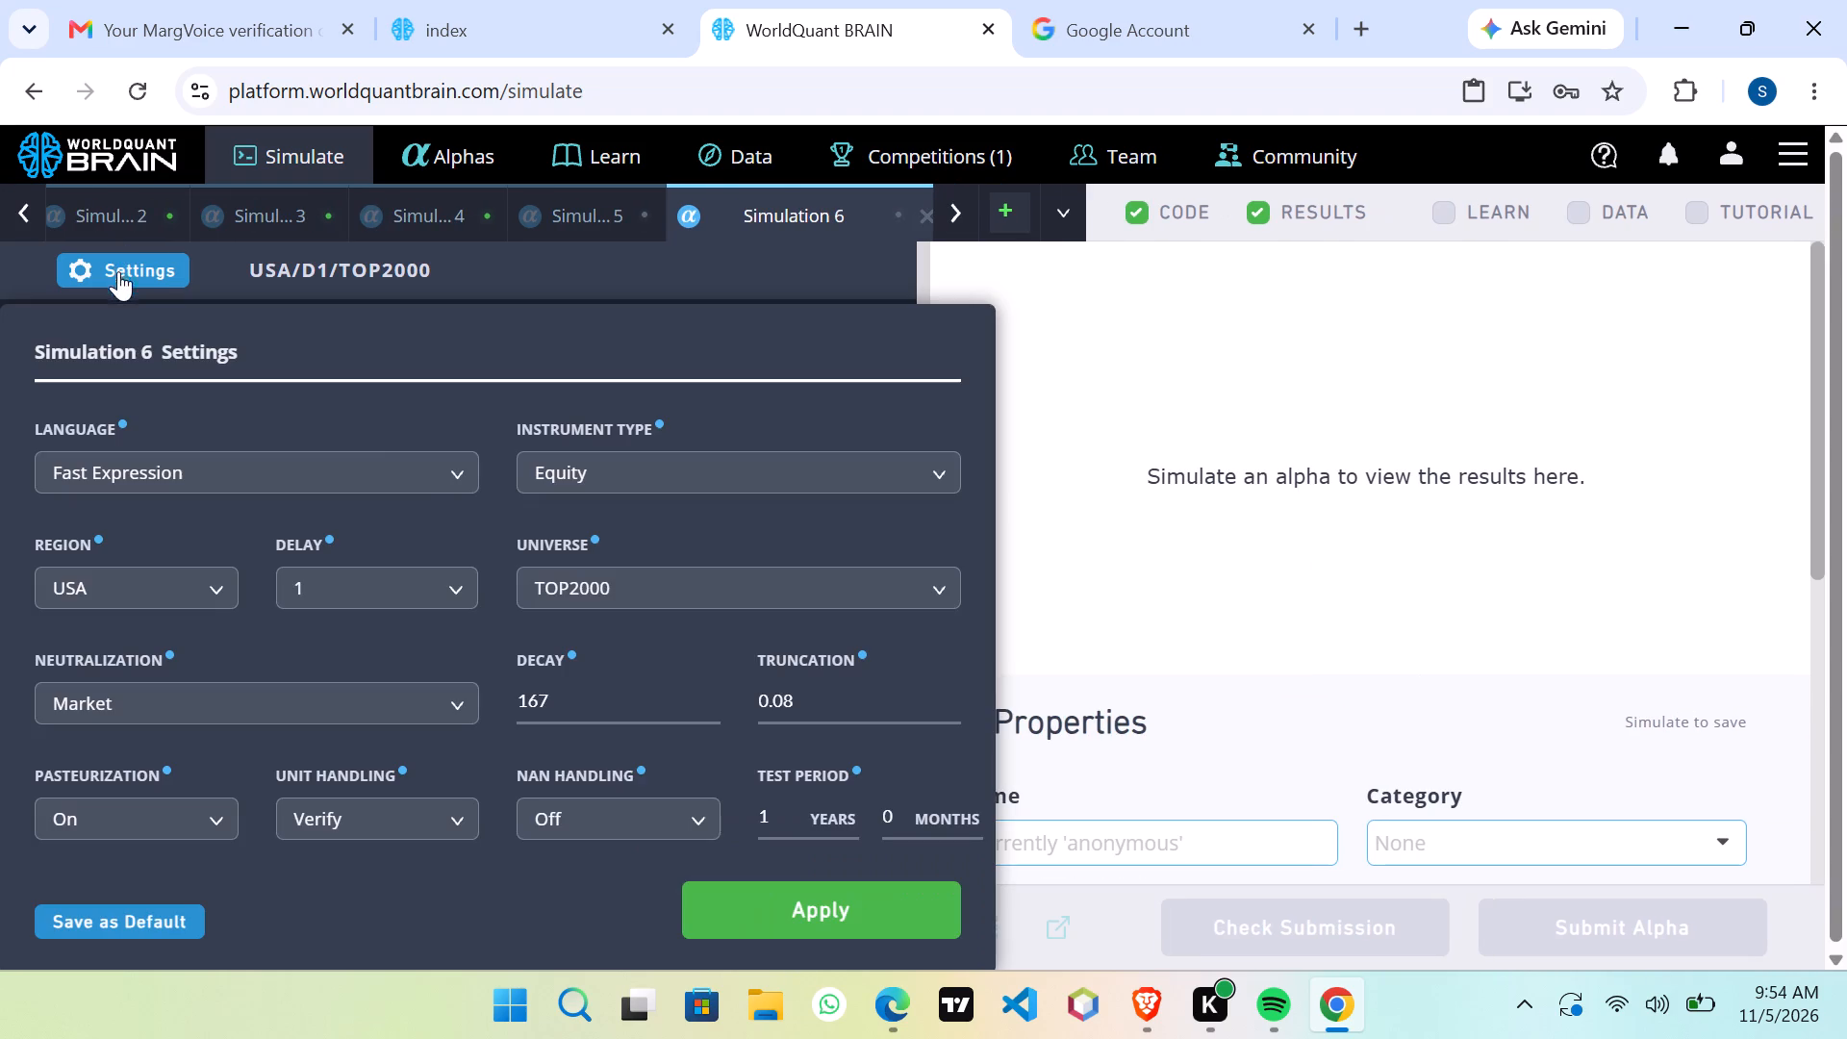
click(592, 580)
click(590, 634)
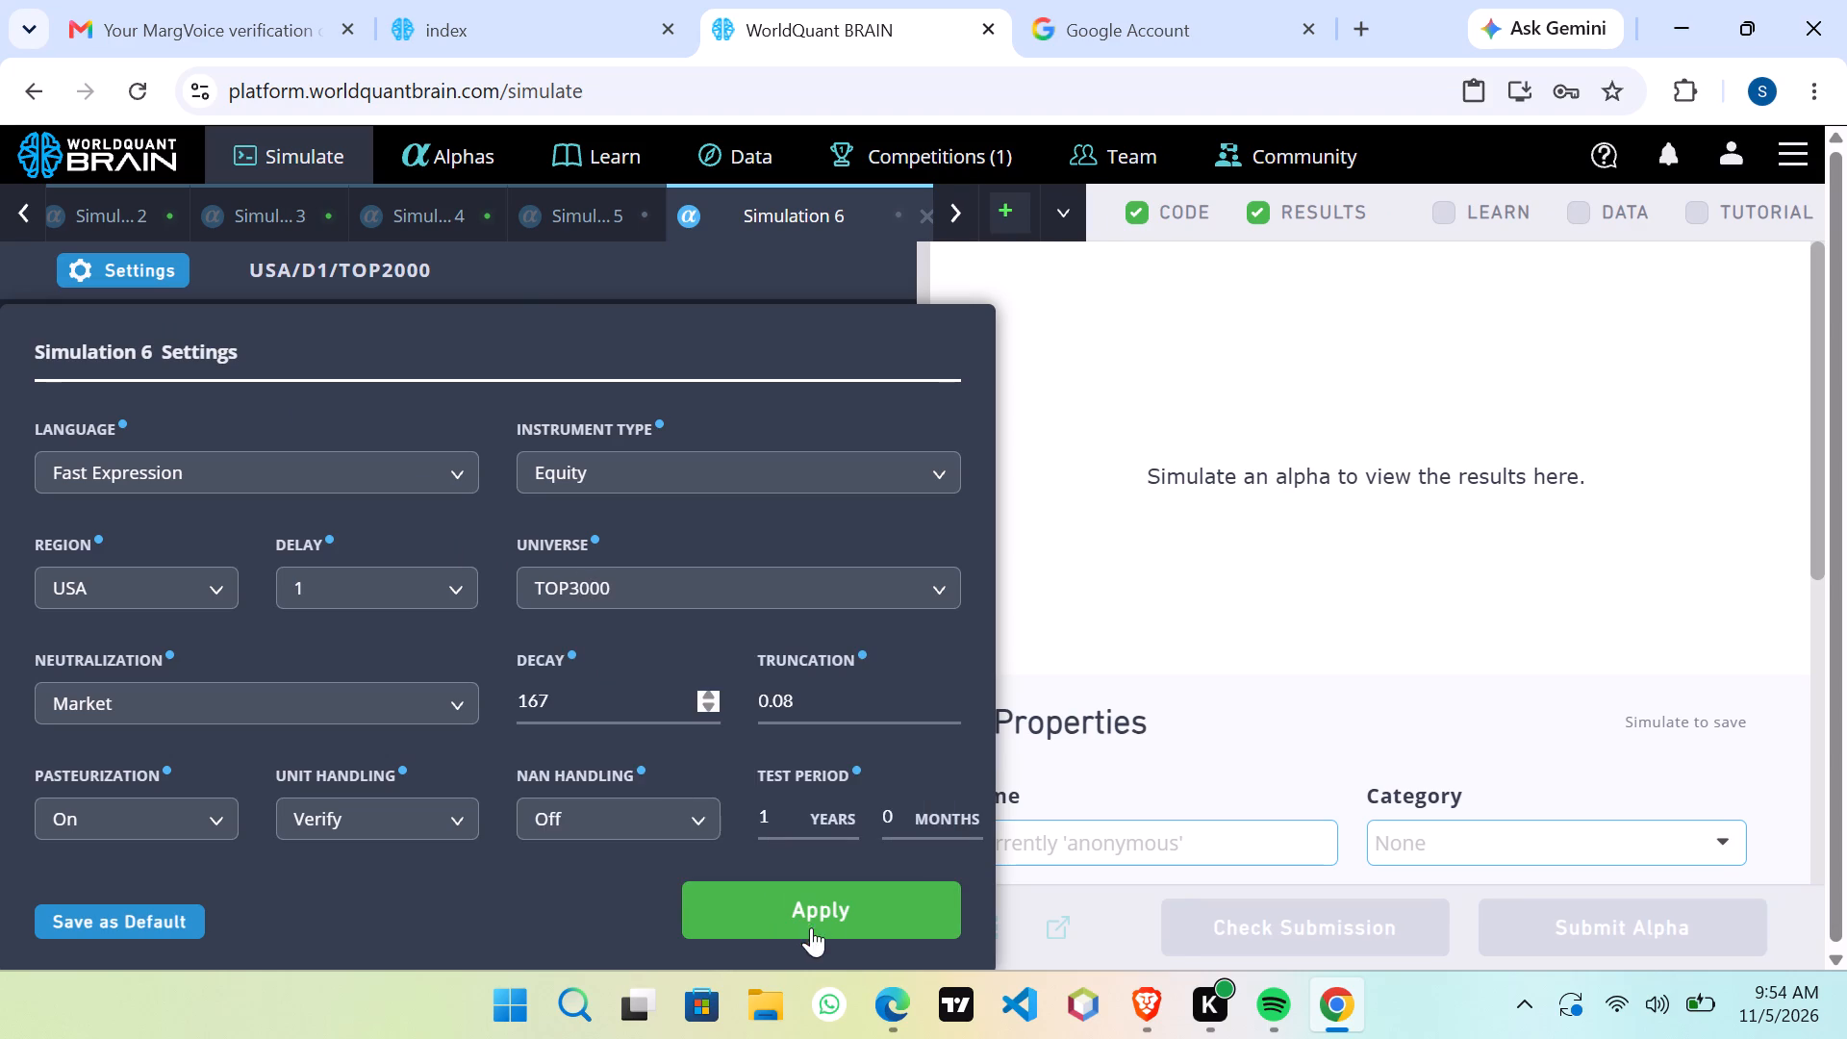
click(822, 907)
click(806, 931)
Clone the Simulation 6 alpha, set the clone's decay to 67 and simulate it.
click(690, 843)
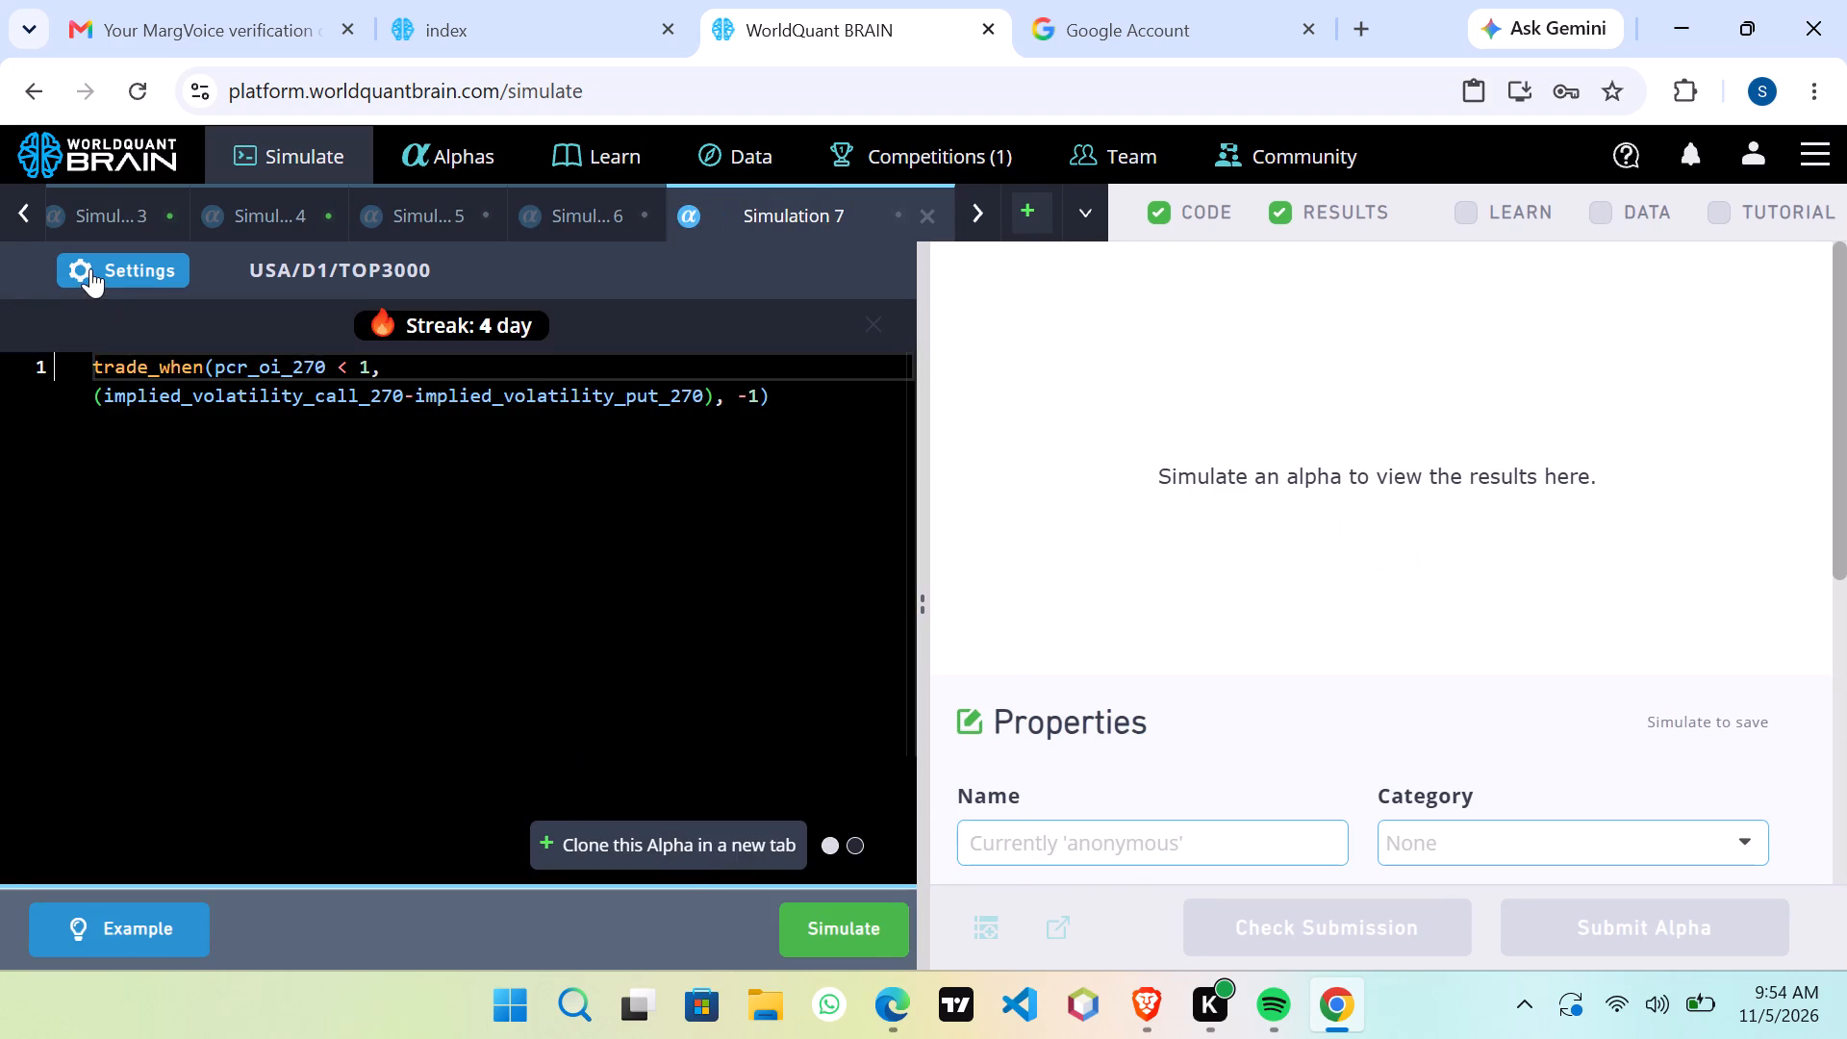
click(90, 268)
click(606, 597)
click(605, 596)
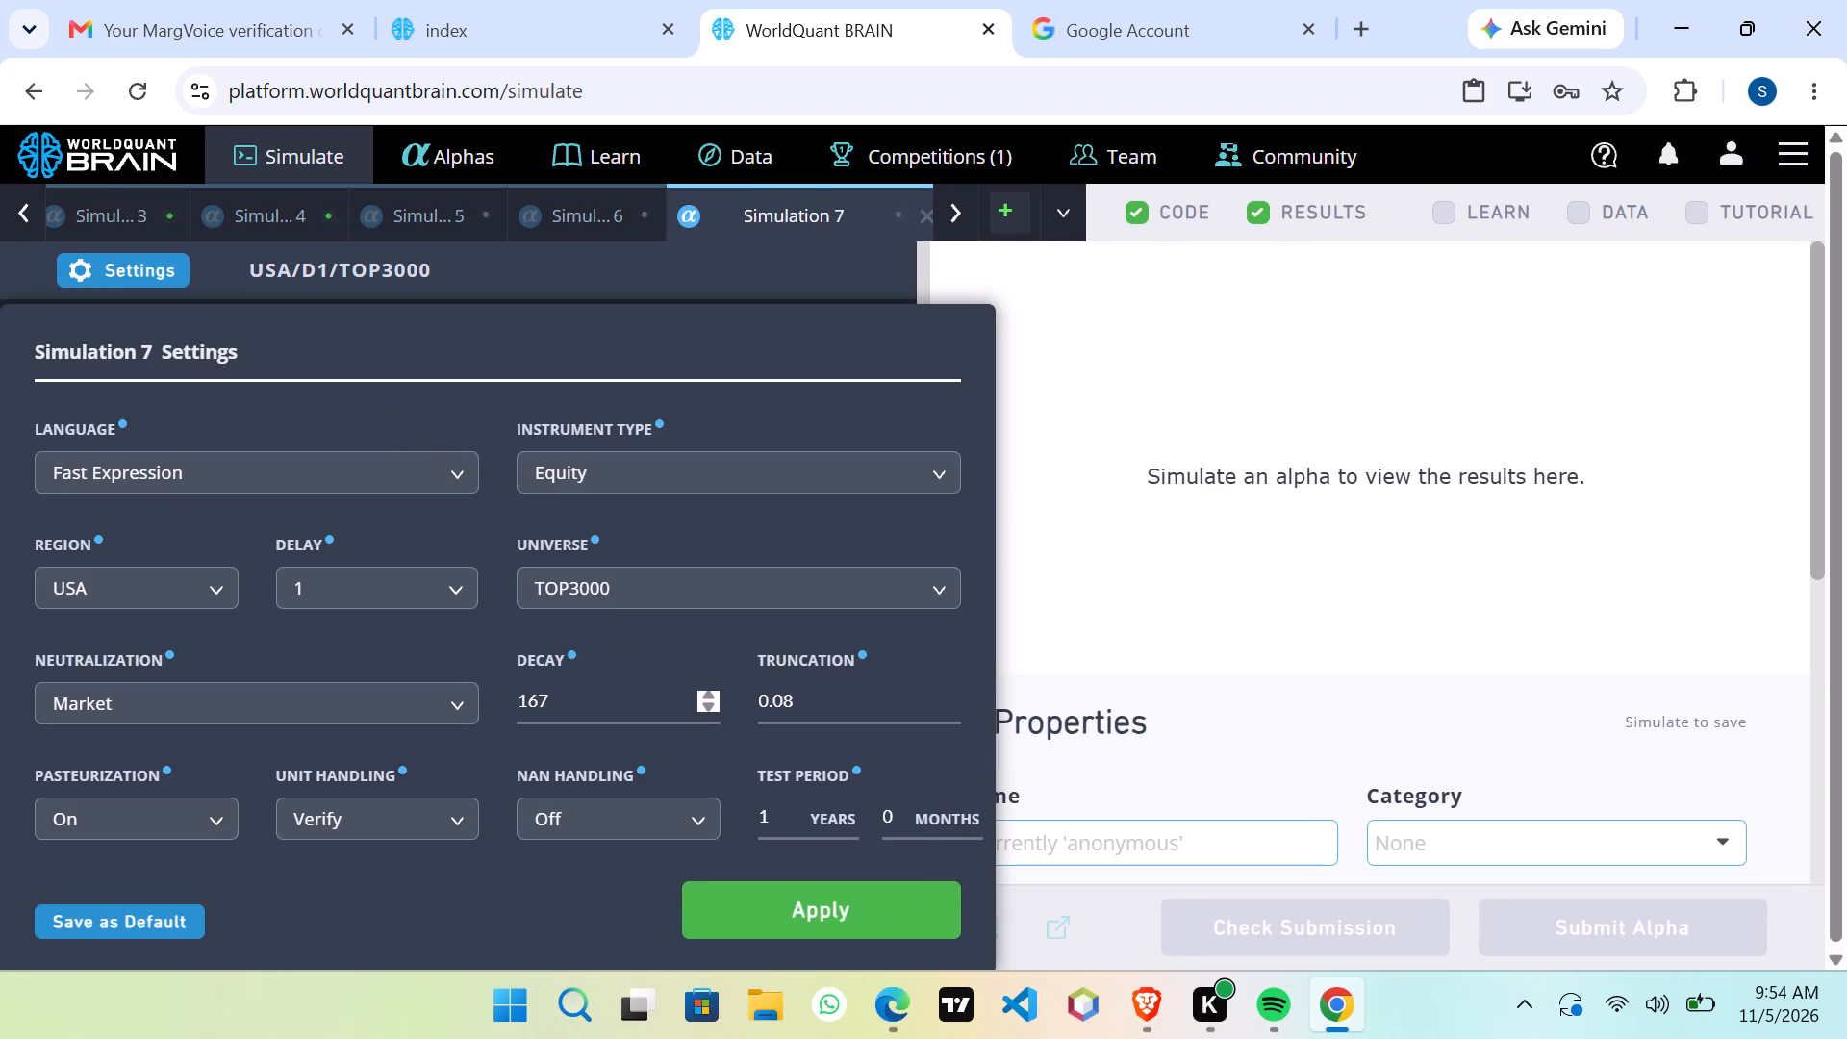
click(528, 697)
key(BackSpace)
click(923, 923)
click(845, 937)
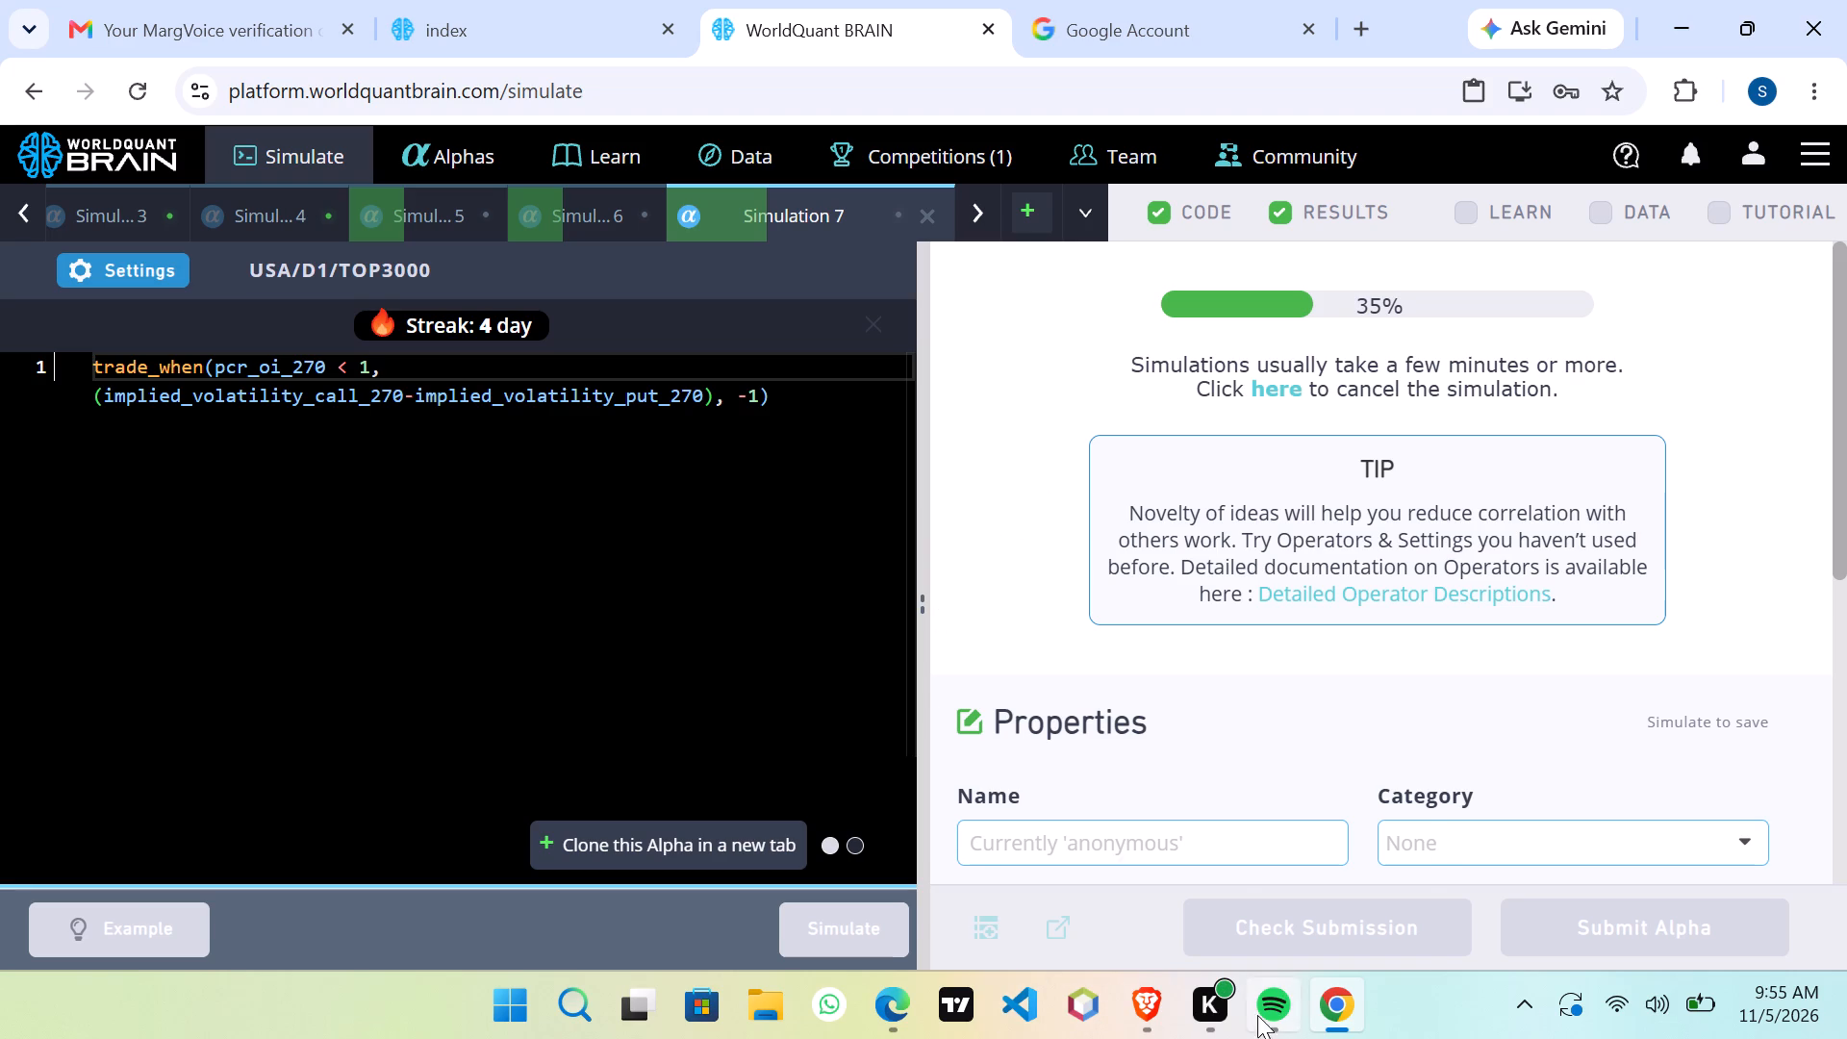
Switch to Brave and show the test period of the SuperAlpha in Super Simulation 6.
click(1138, 1012)
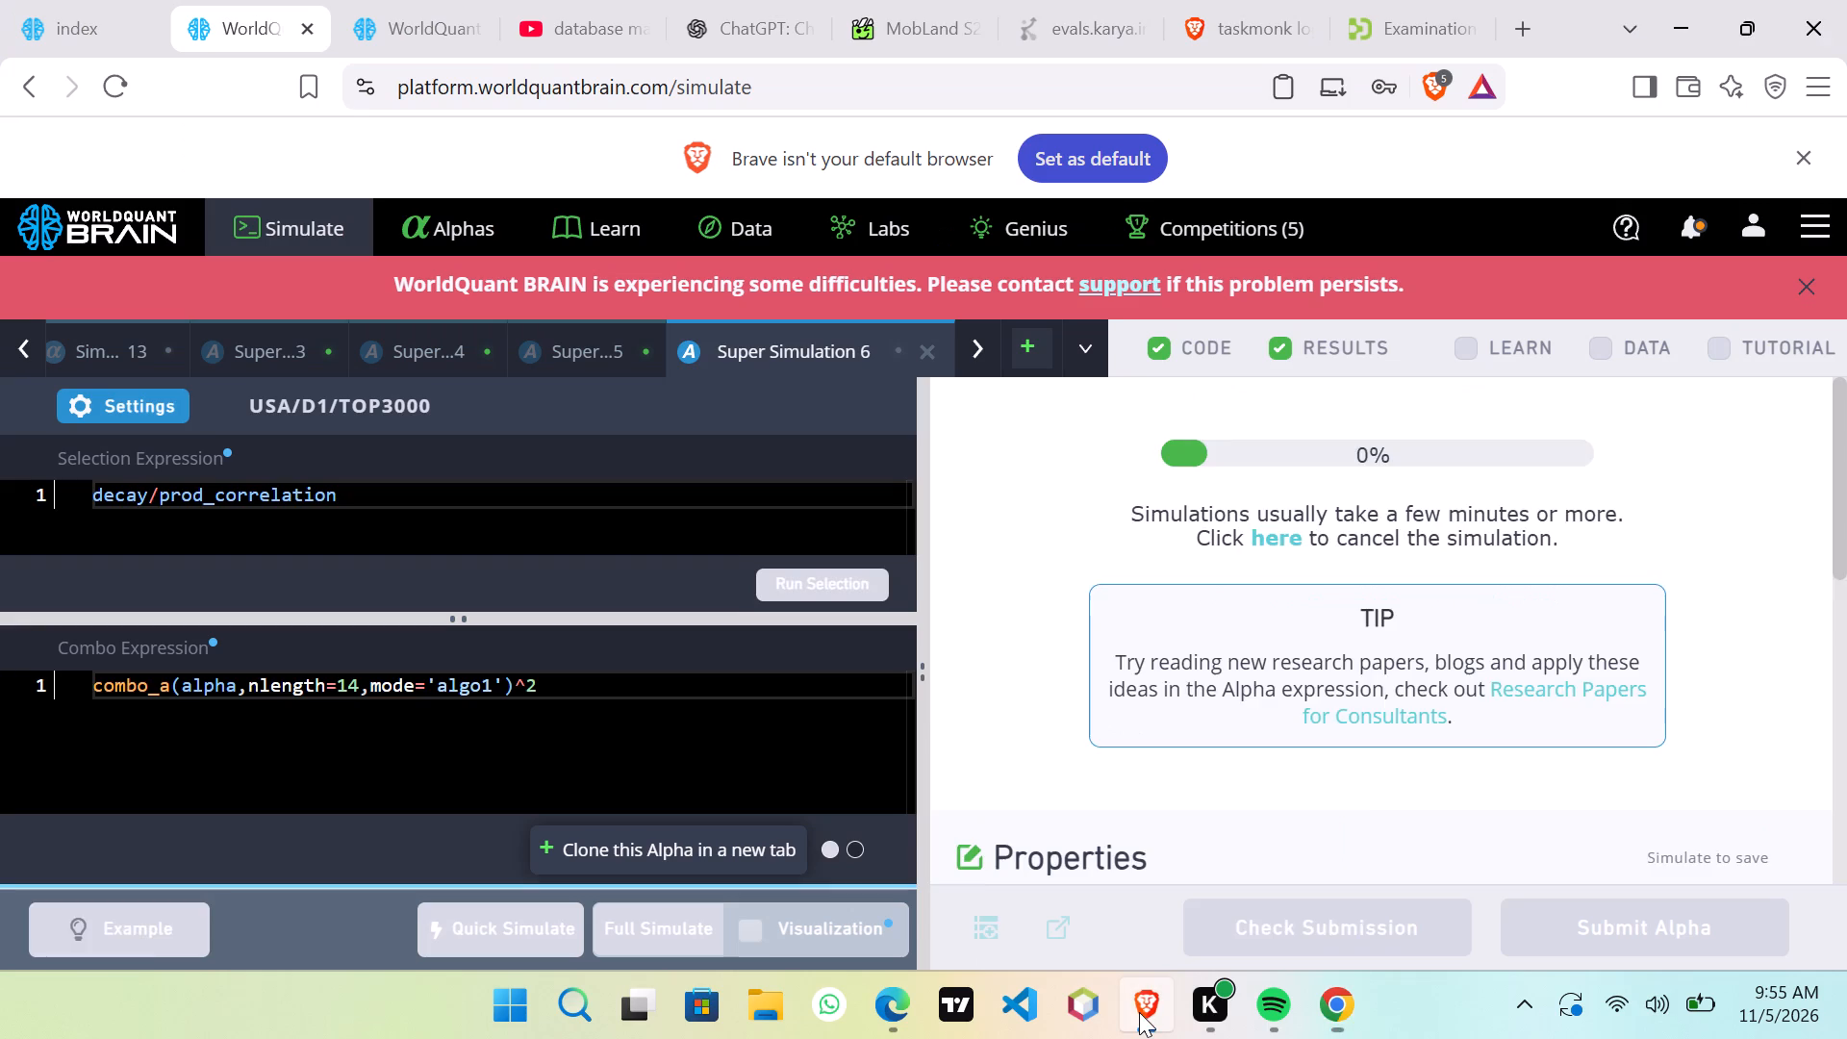
click(1302, 938)
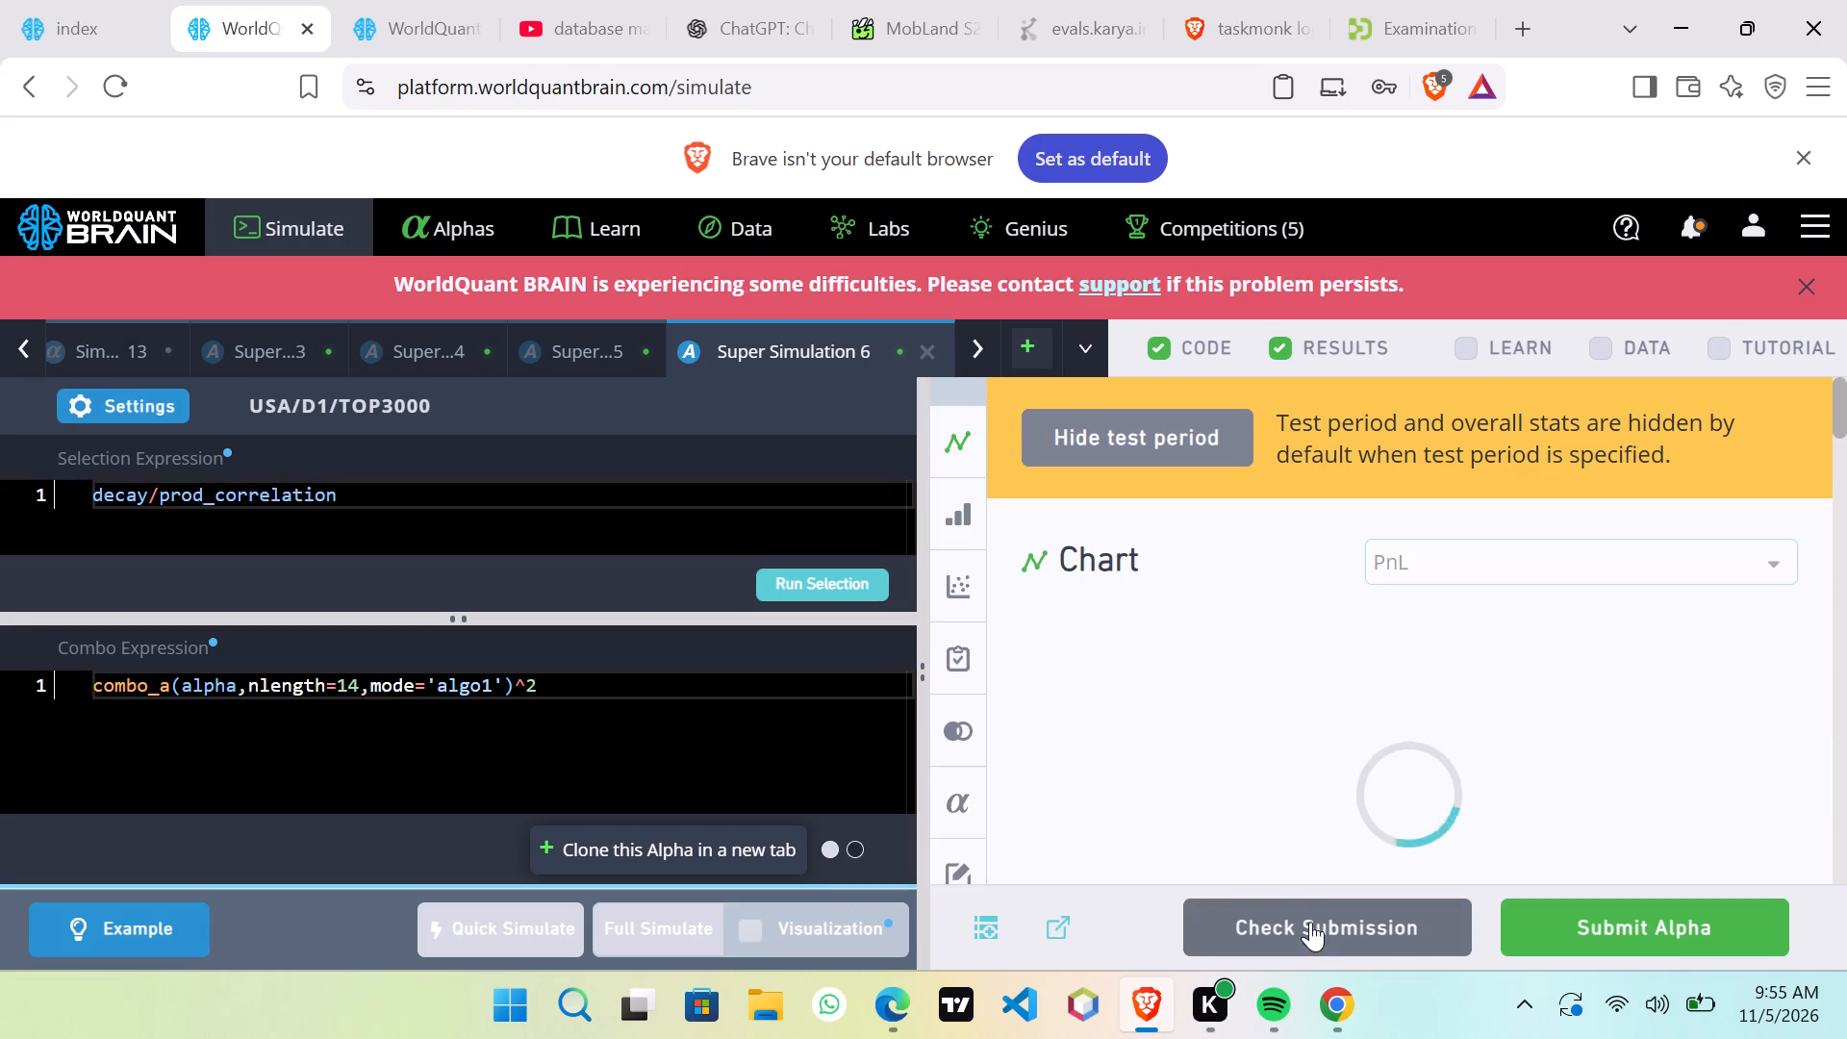
Examine Super Simulation 6's chart, statistics, IS testing warning, component alphas and required description fields.
scroll(1483, 317, down, 1)
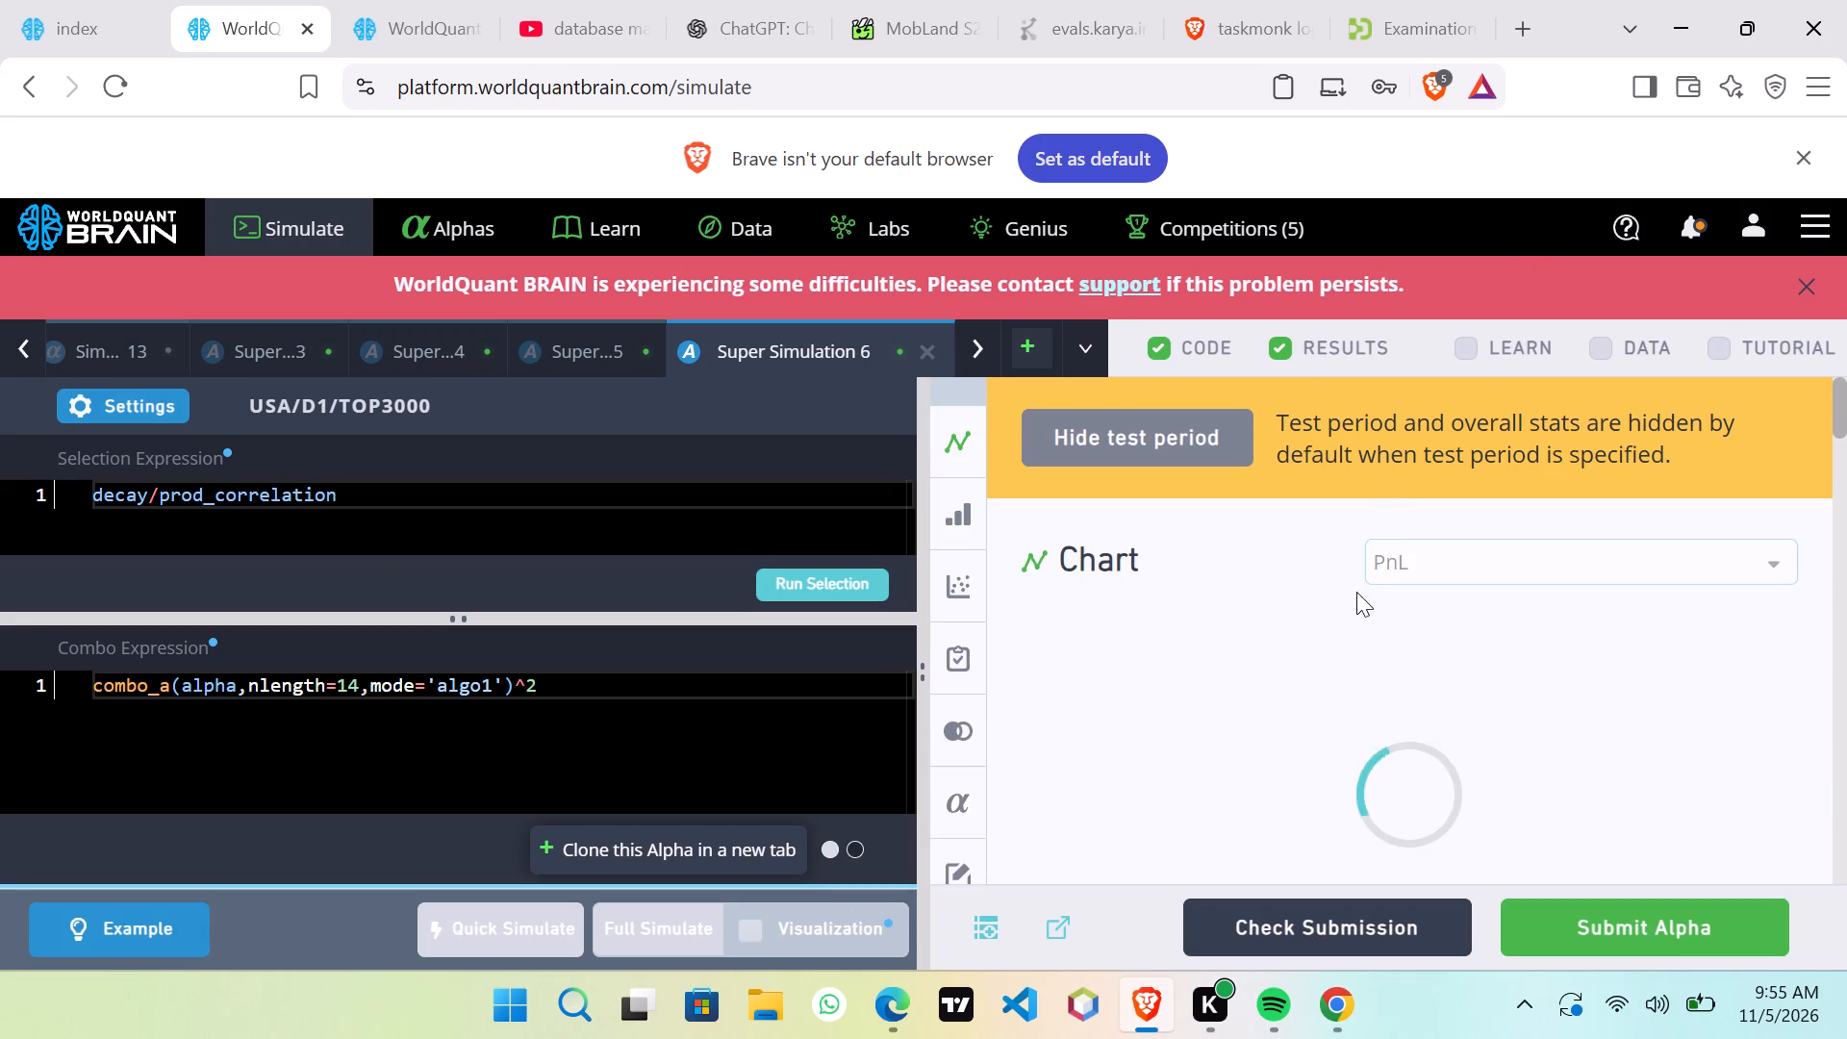
scroll(1405, 702, down, 1)
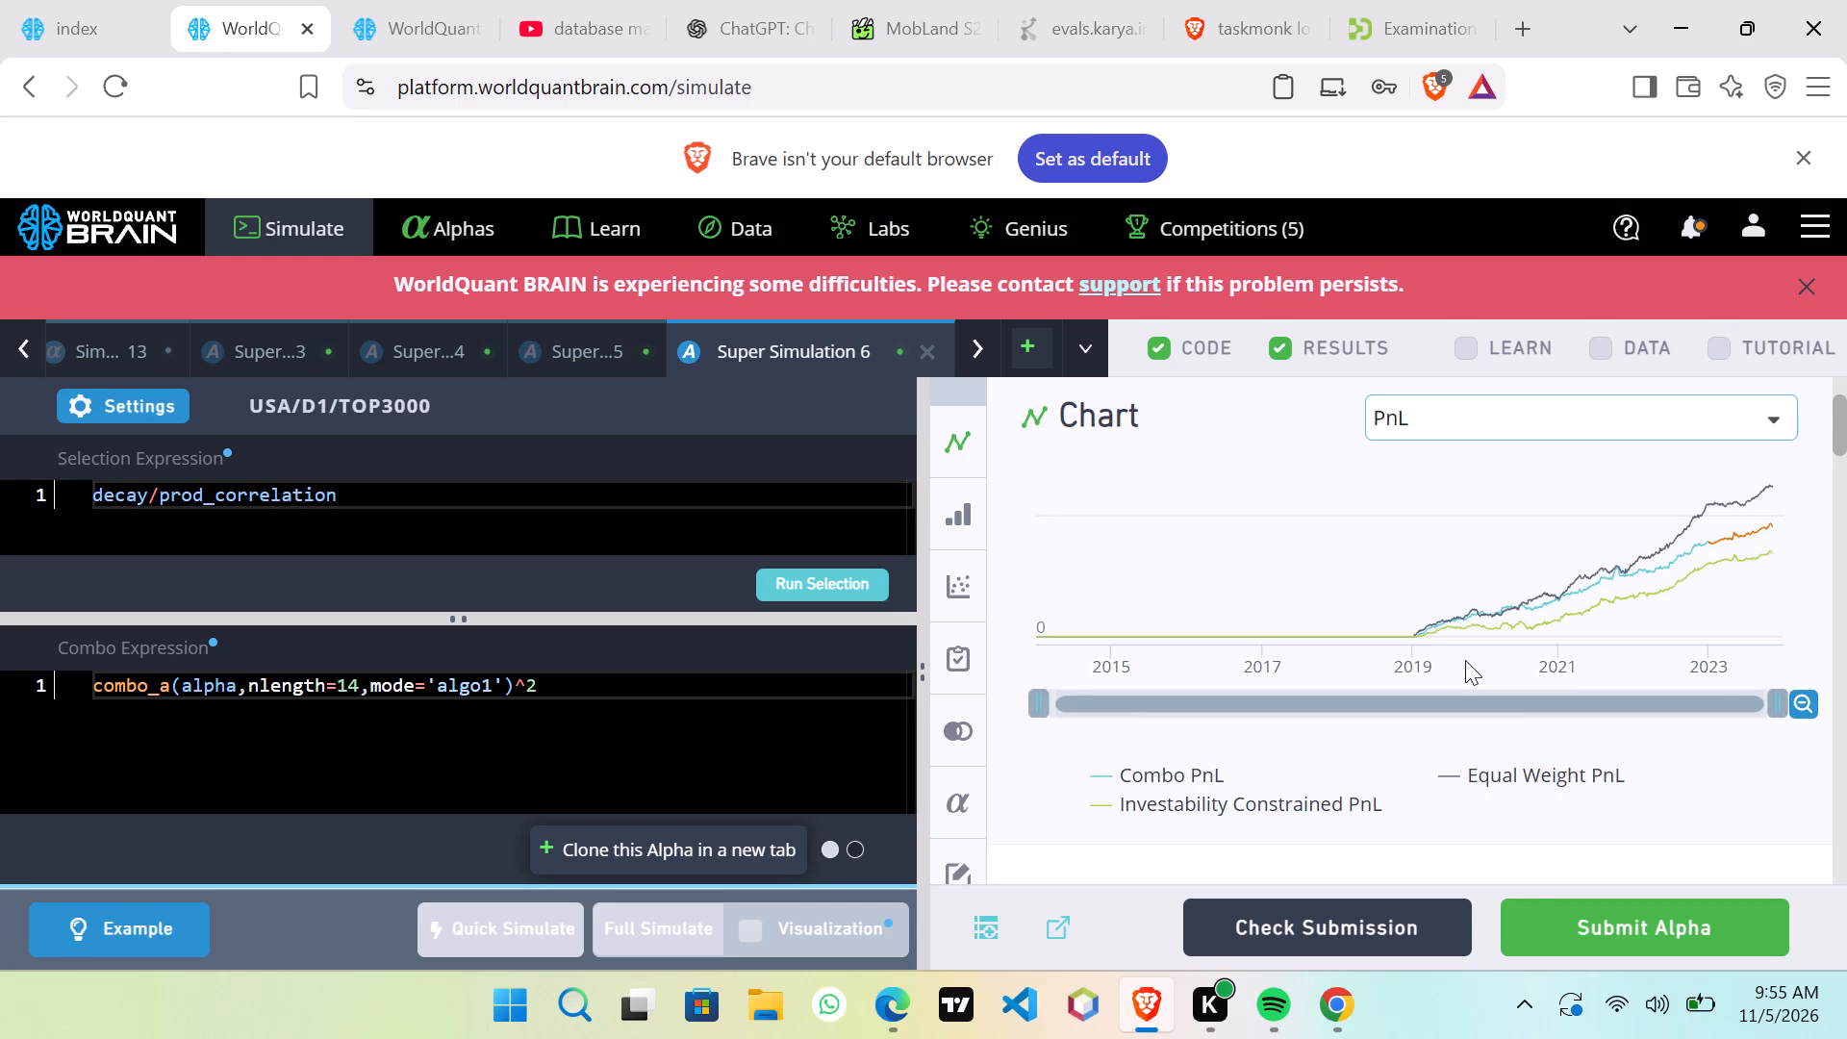
scroll(1465, 660, down, 11)
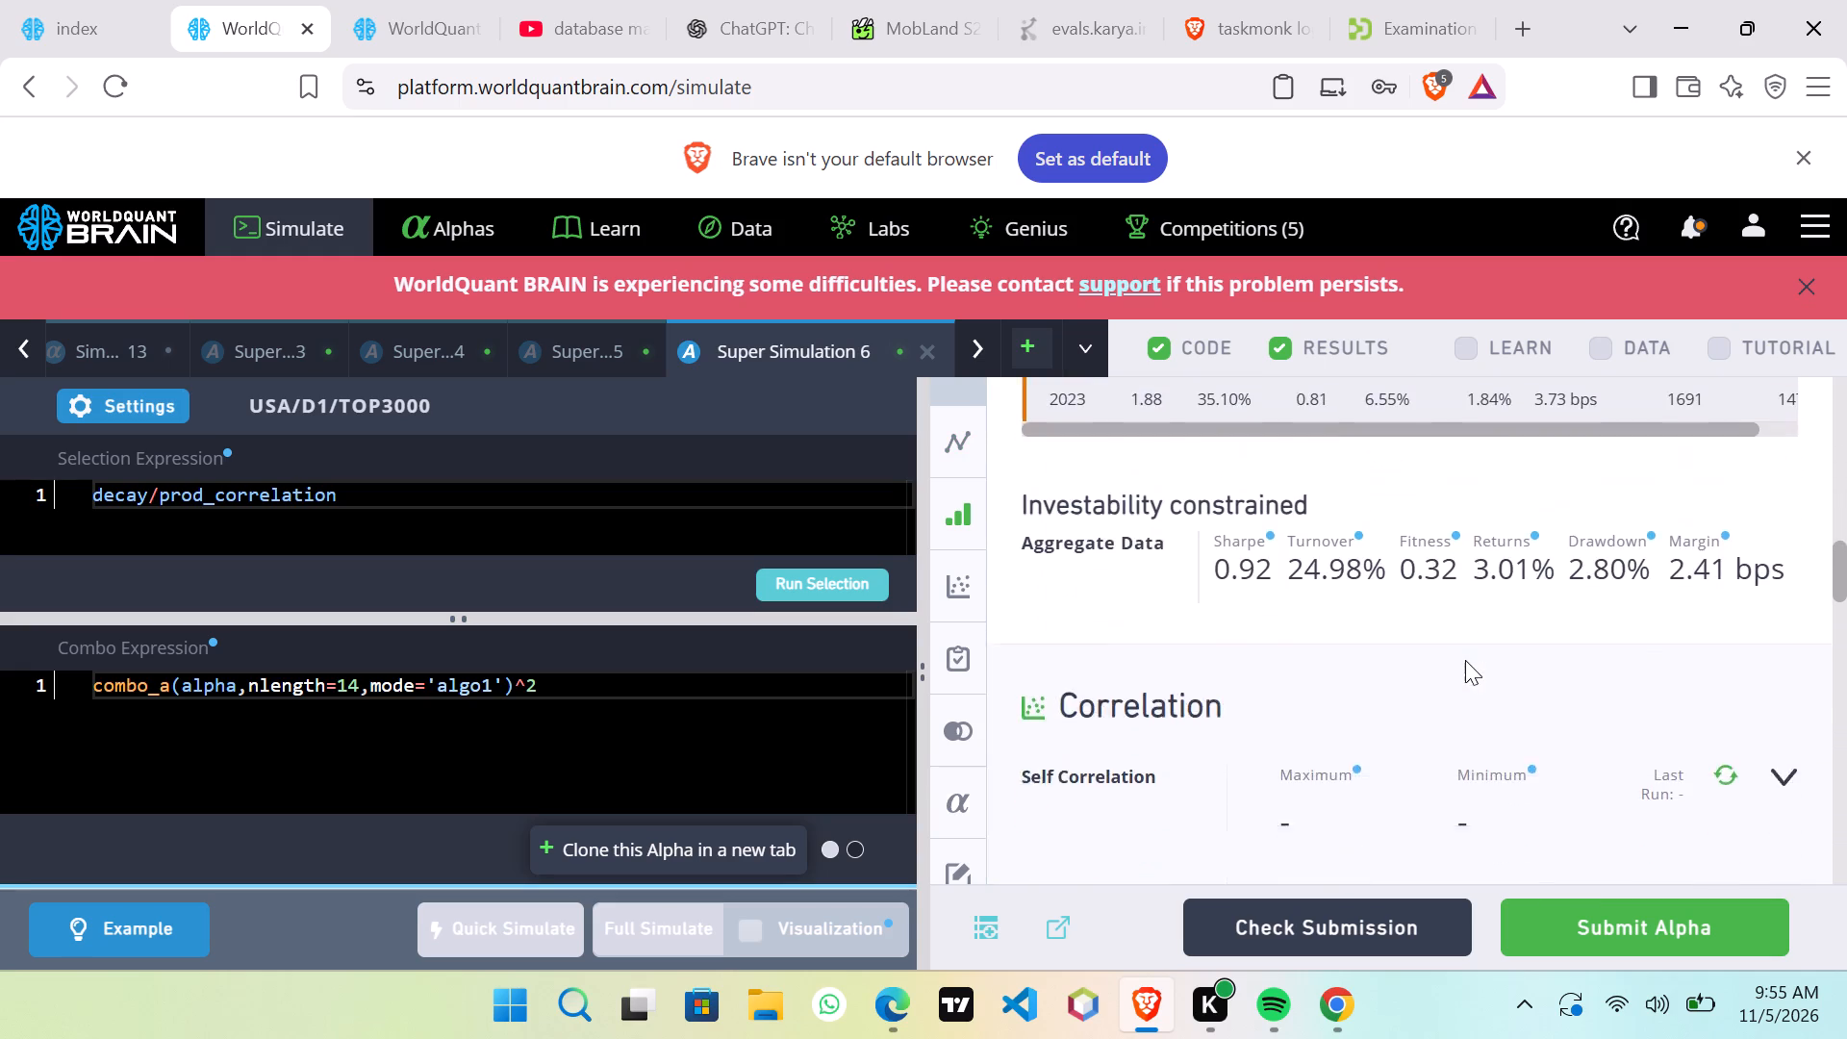
scroll(1465, 660, up, 3)
scroll(1465, 660, down, 4)
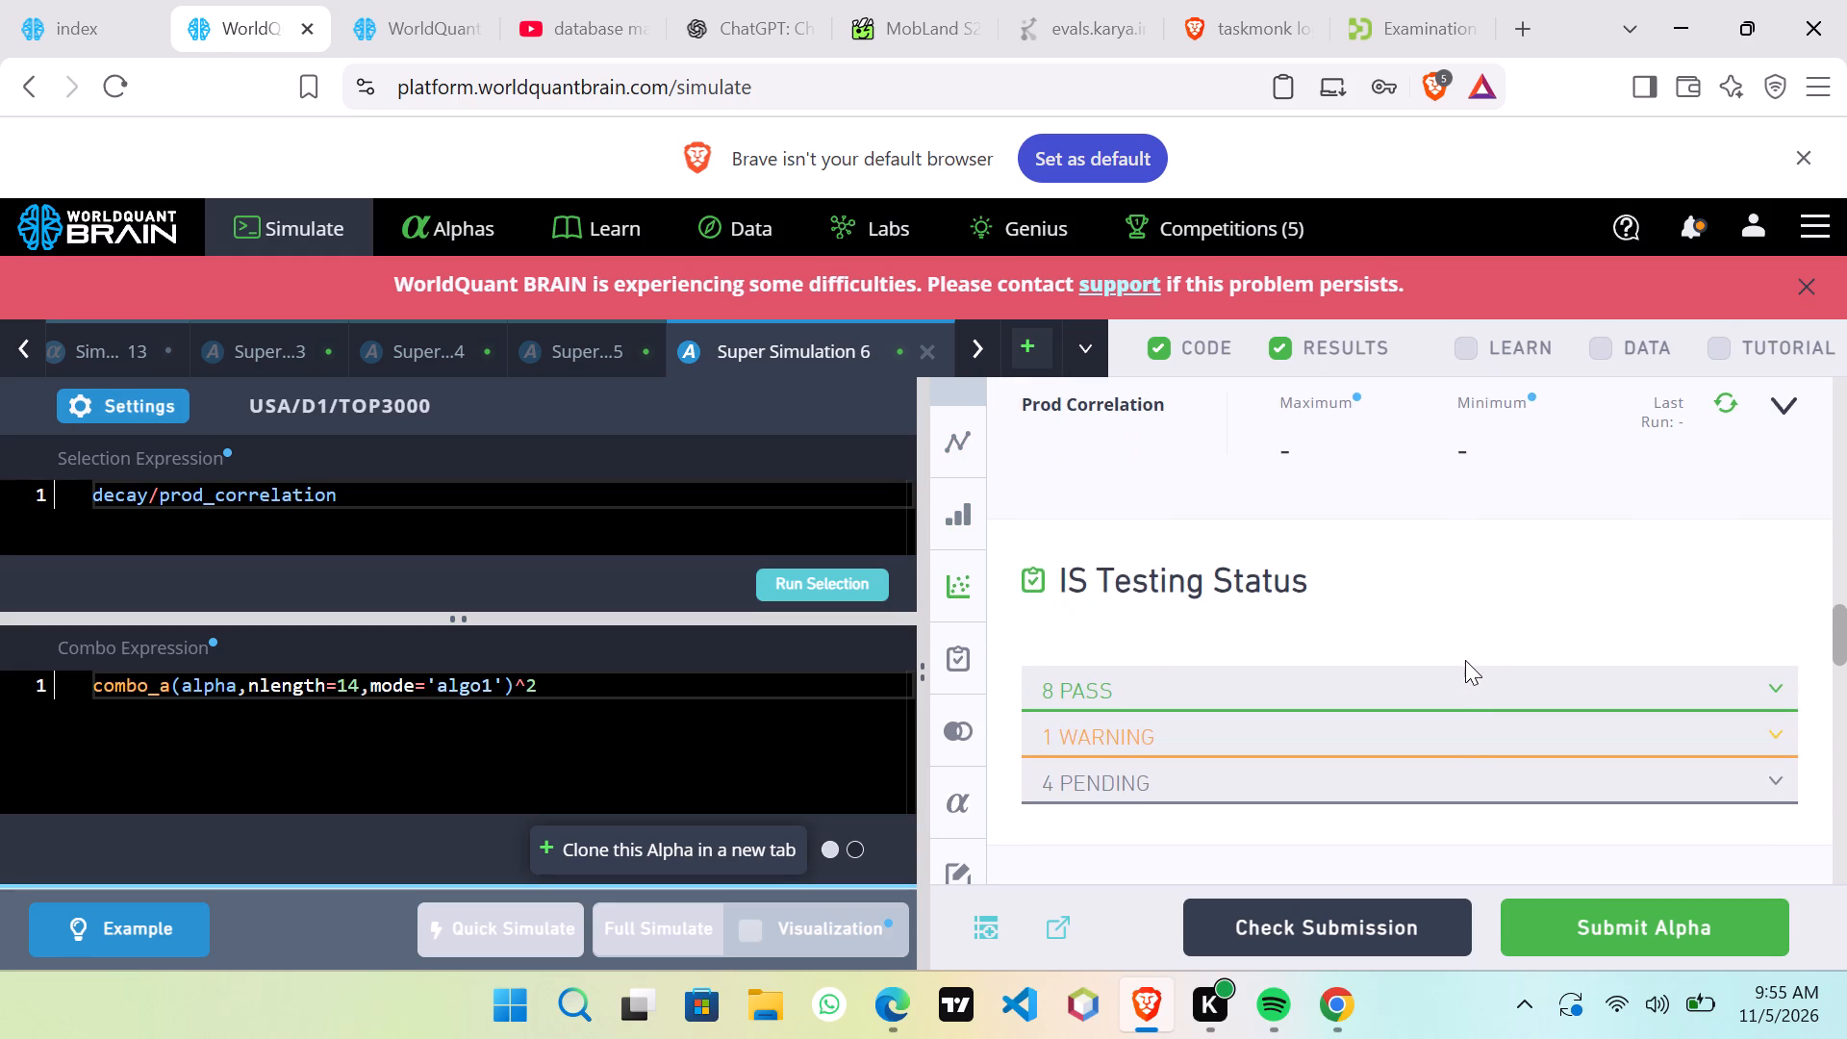
click(1453, 747)
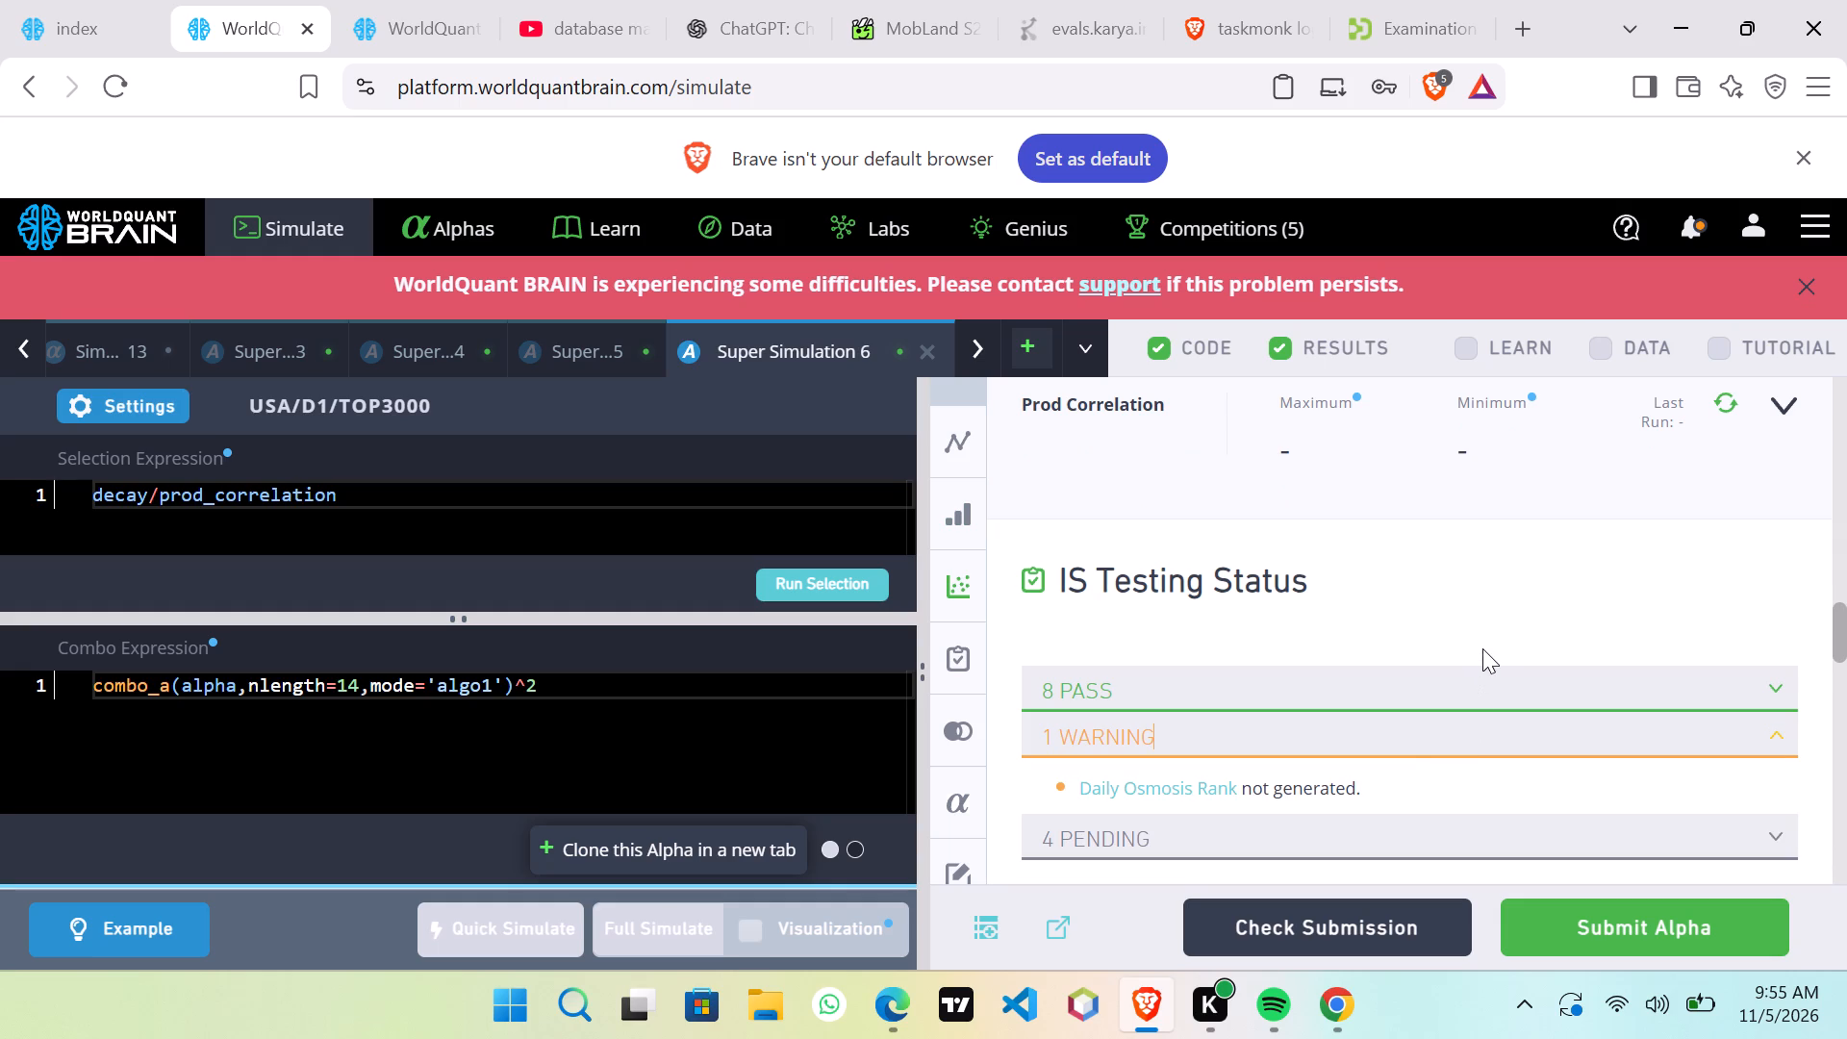
scroll(1482, 648, down, 10)
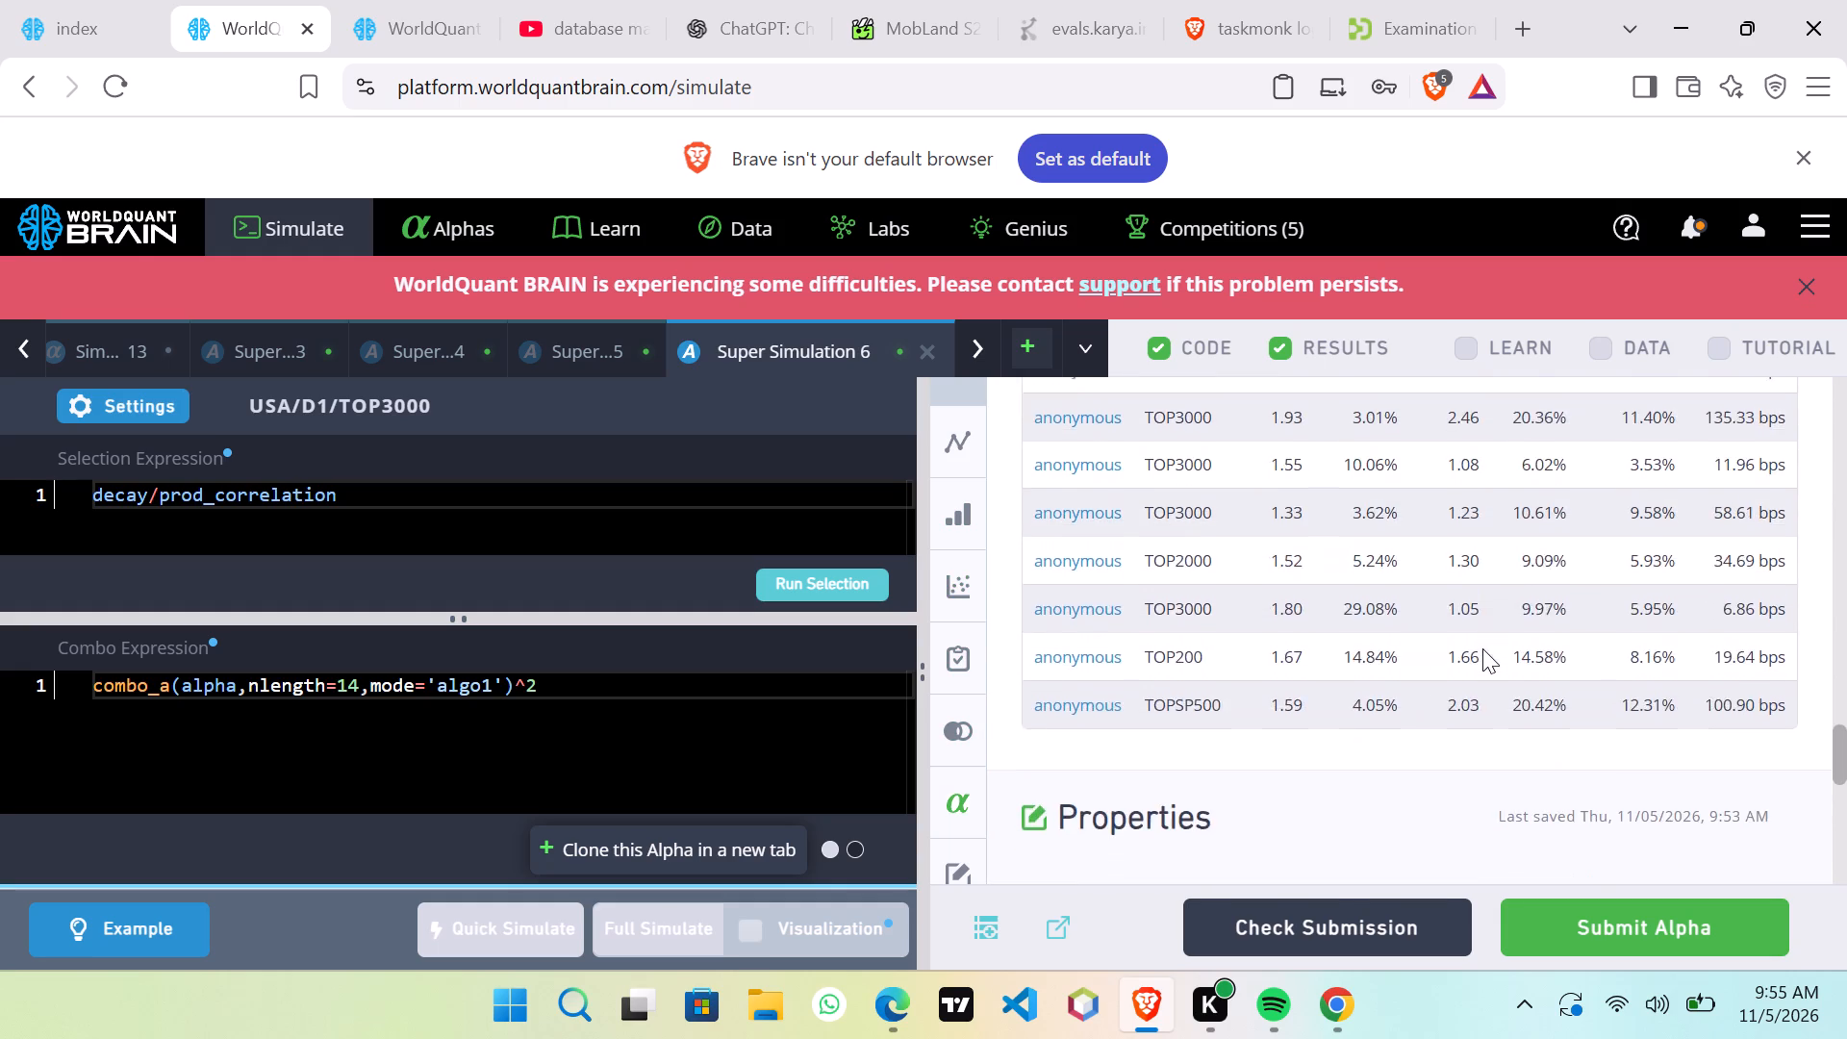
scroll(1482, 648, down, 1)
scroll(1482, 648, up, 1)
scroll(1482, 648, down, 3)
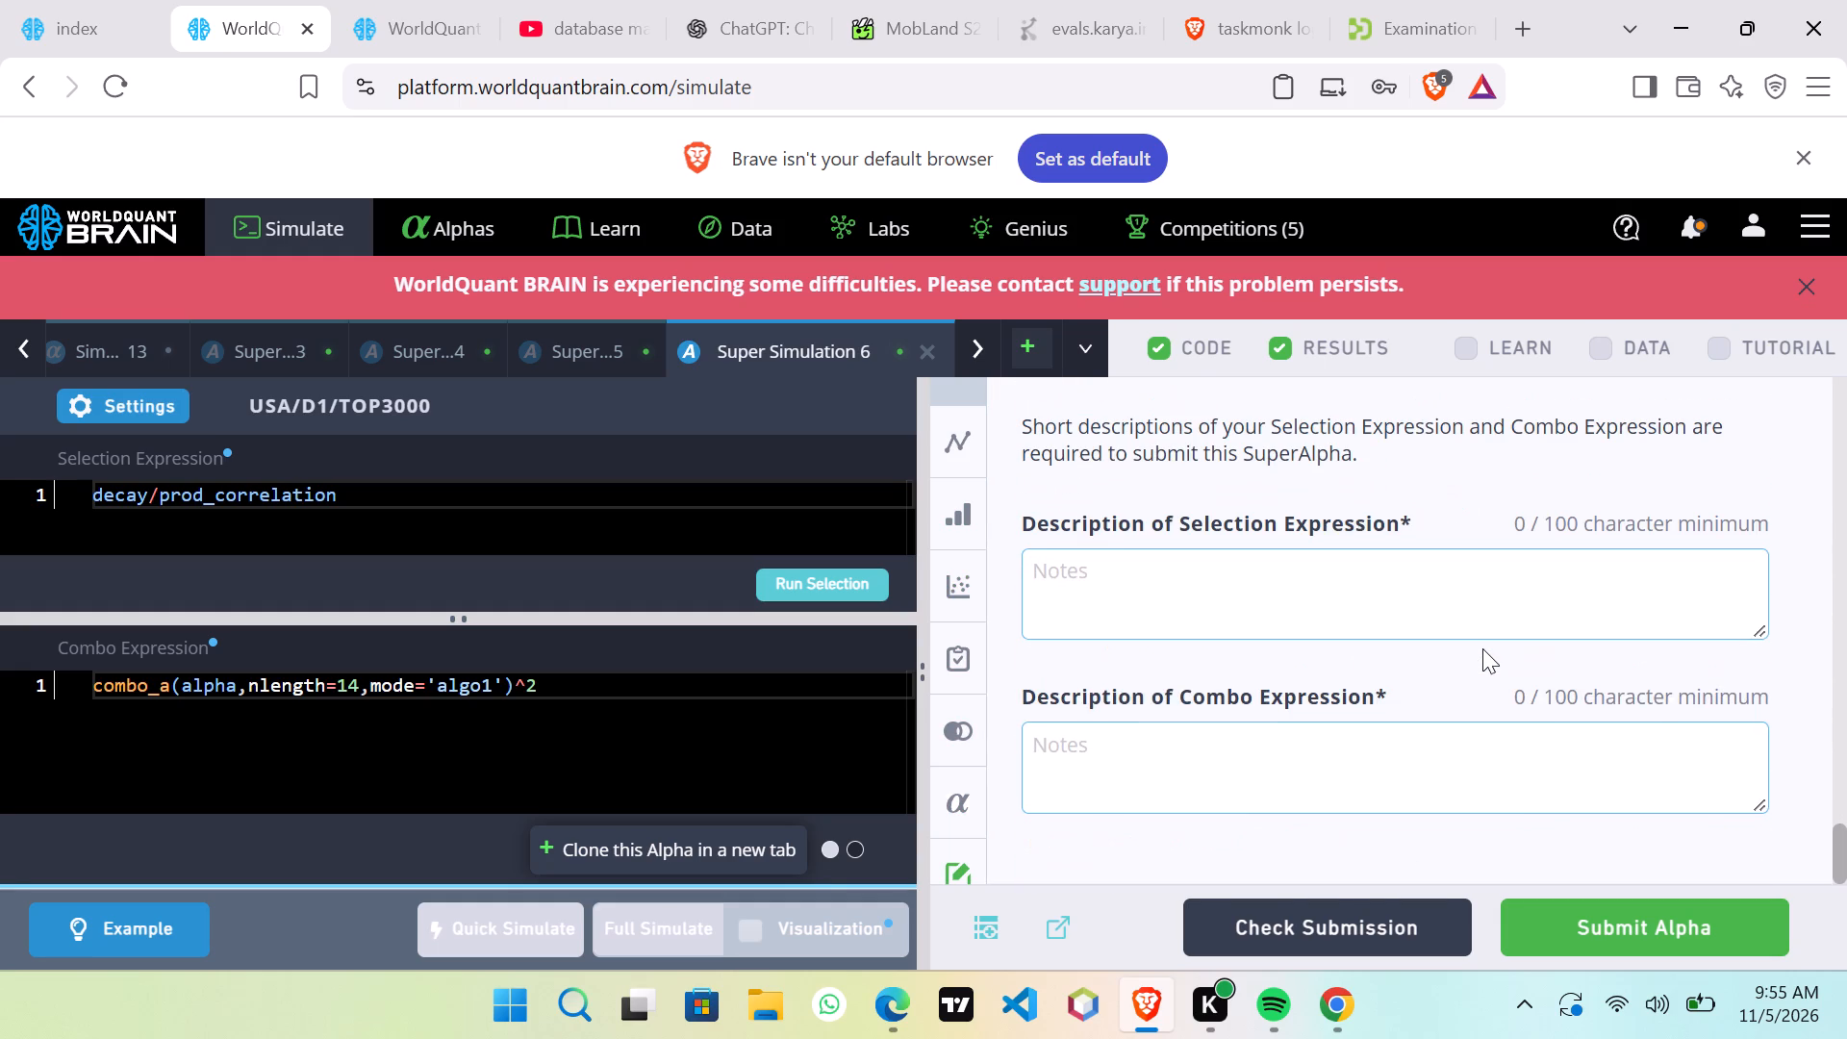
scroll(1482, 649, down, 1)
scroll(1298, 582, up, 5)
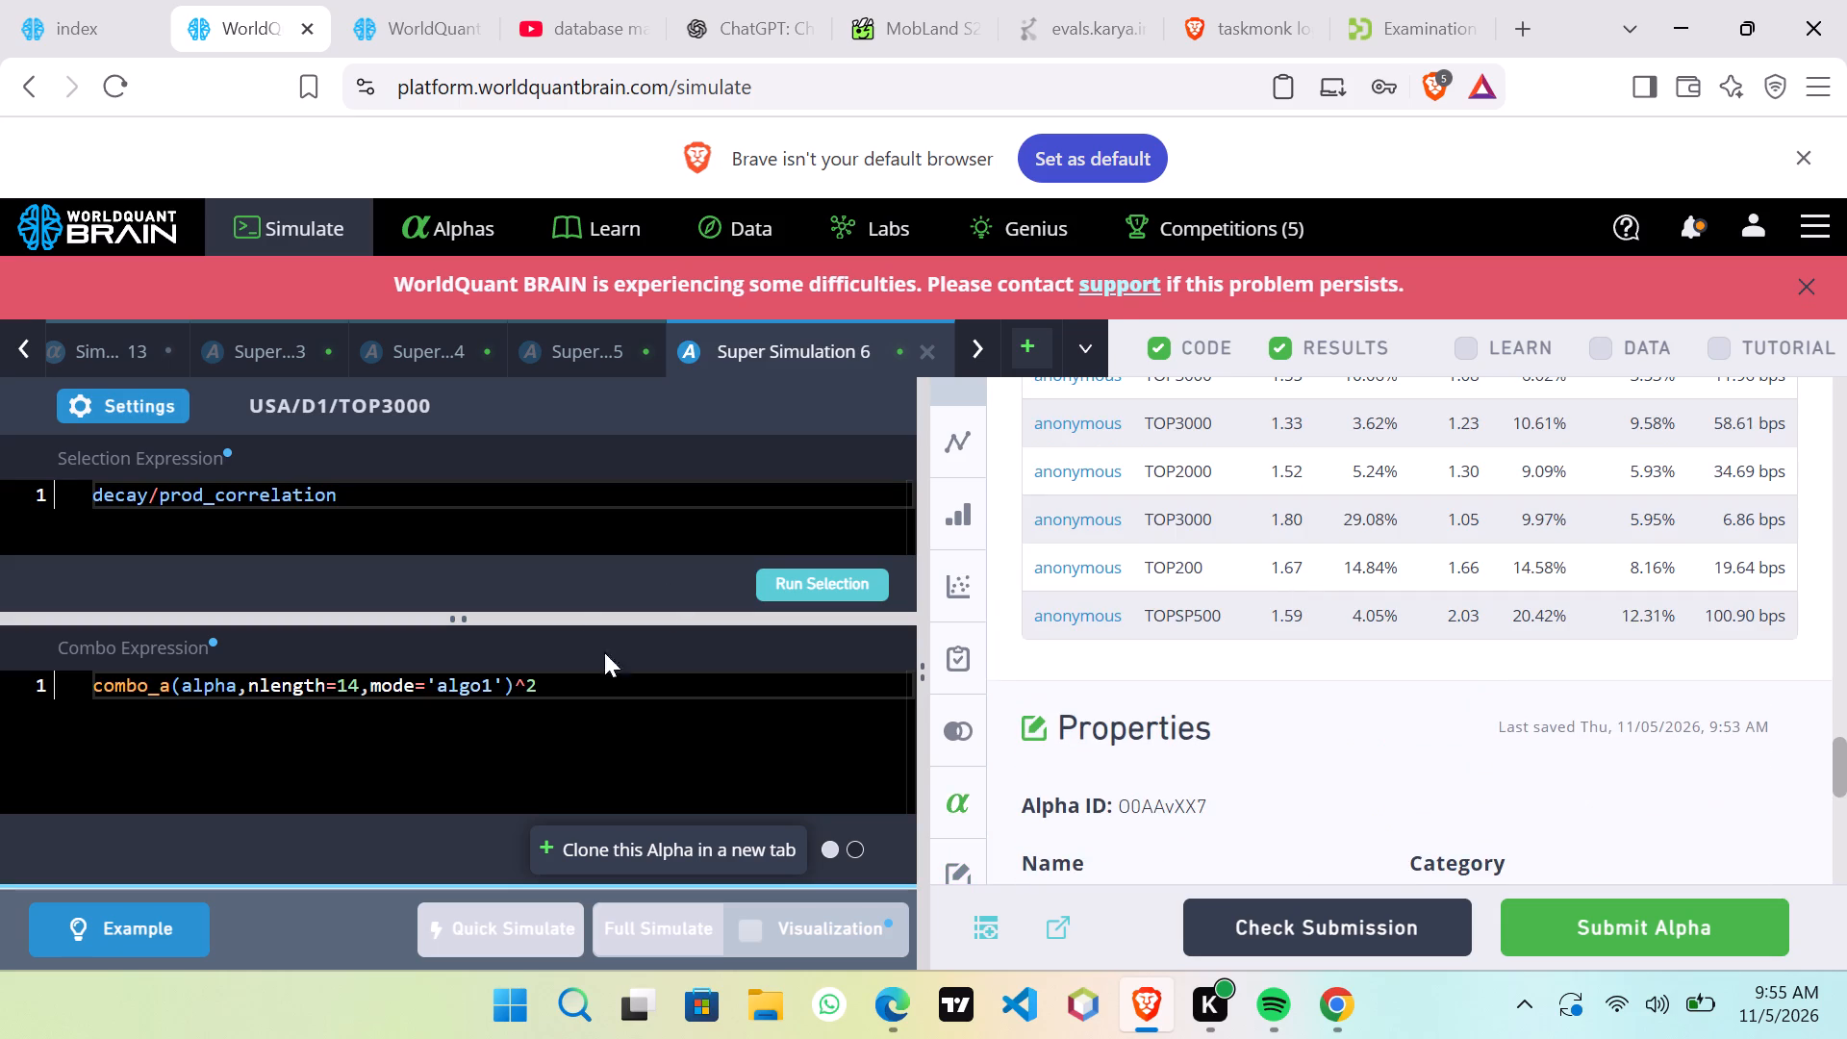
drag(555, 697, 67, 680)
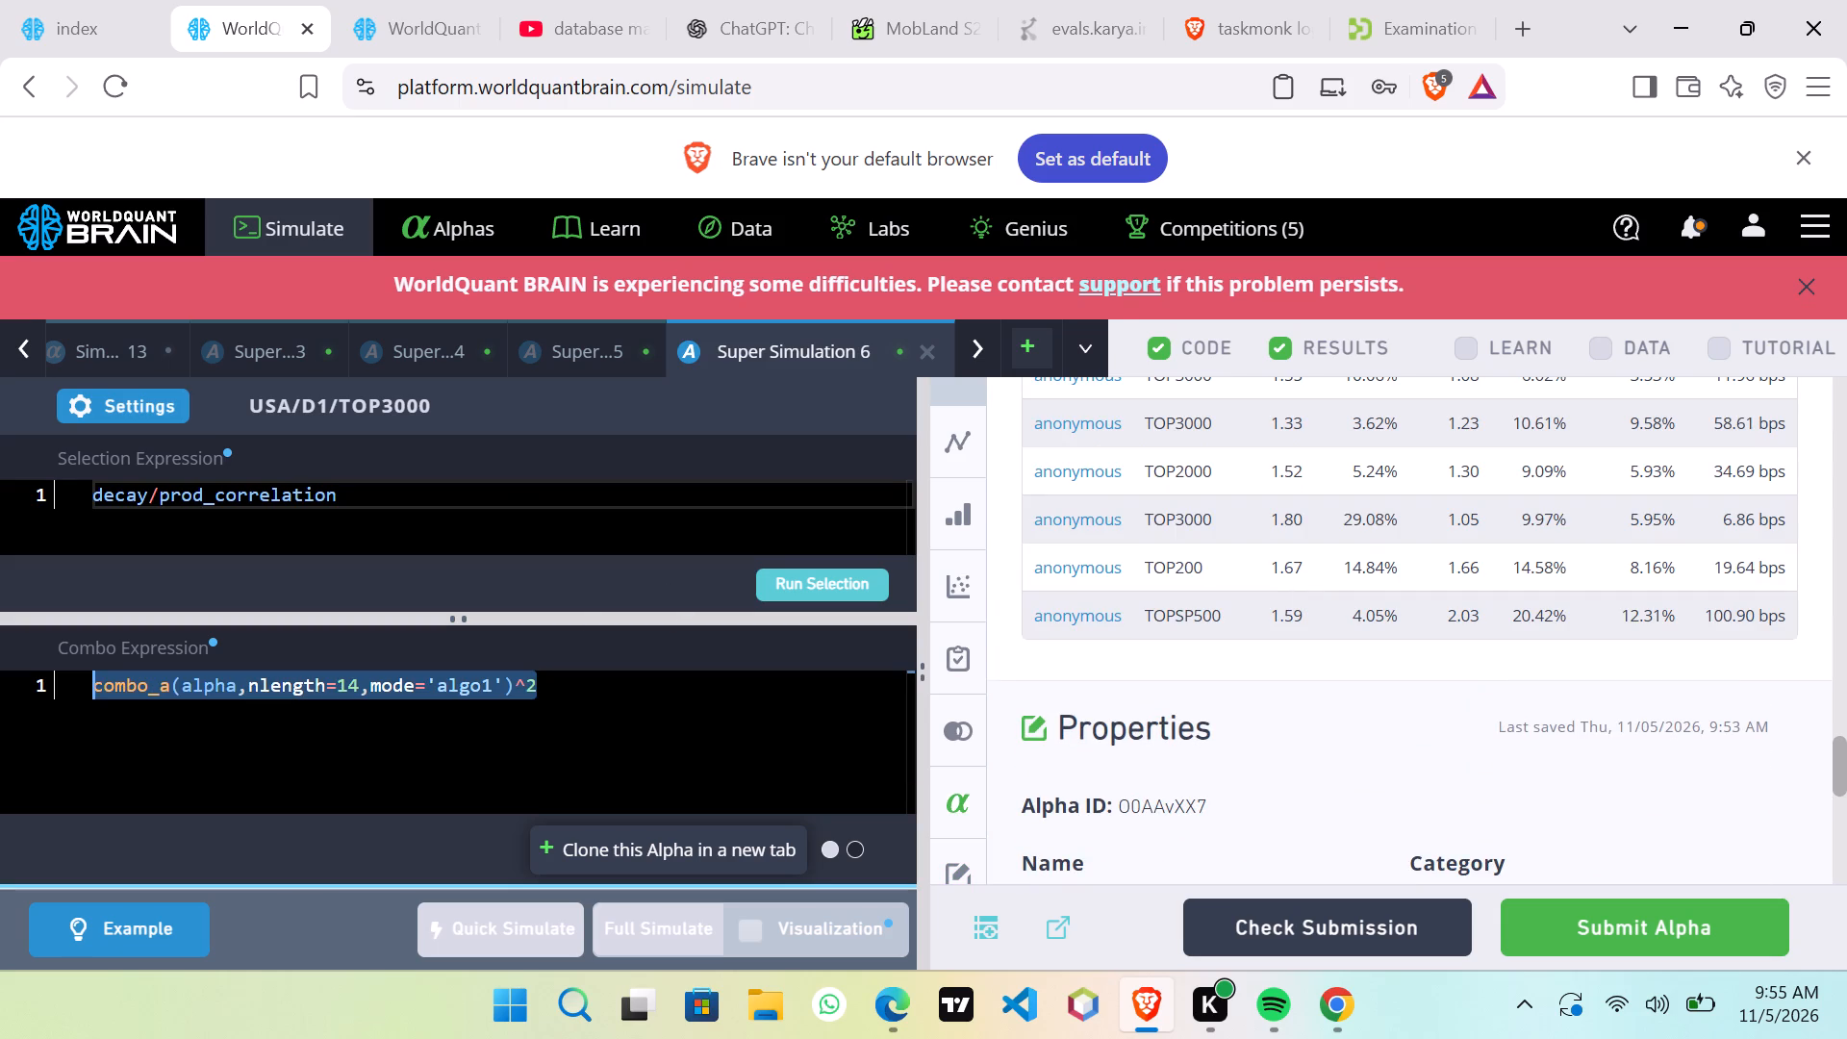
drag(67, 680, 67, 676)
scroll(266, 684, up, 1)
right_click(266, 684)
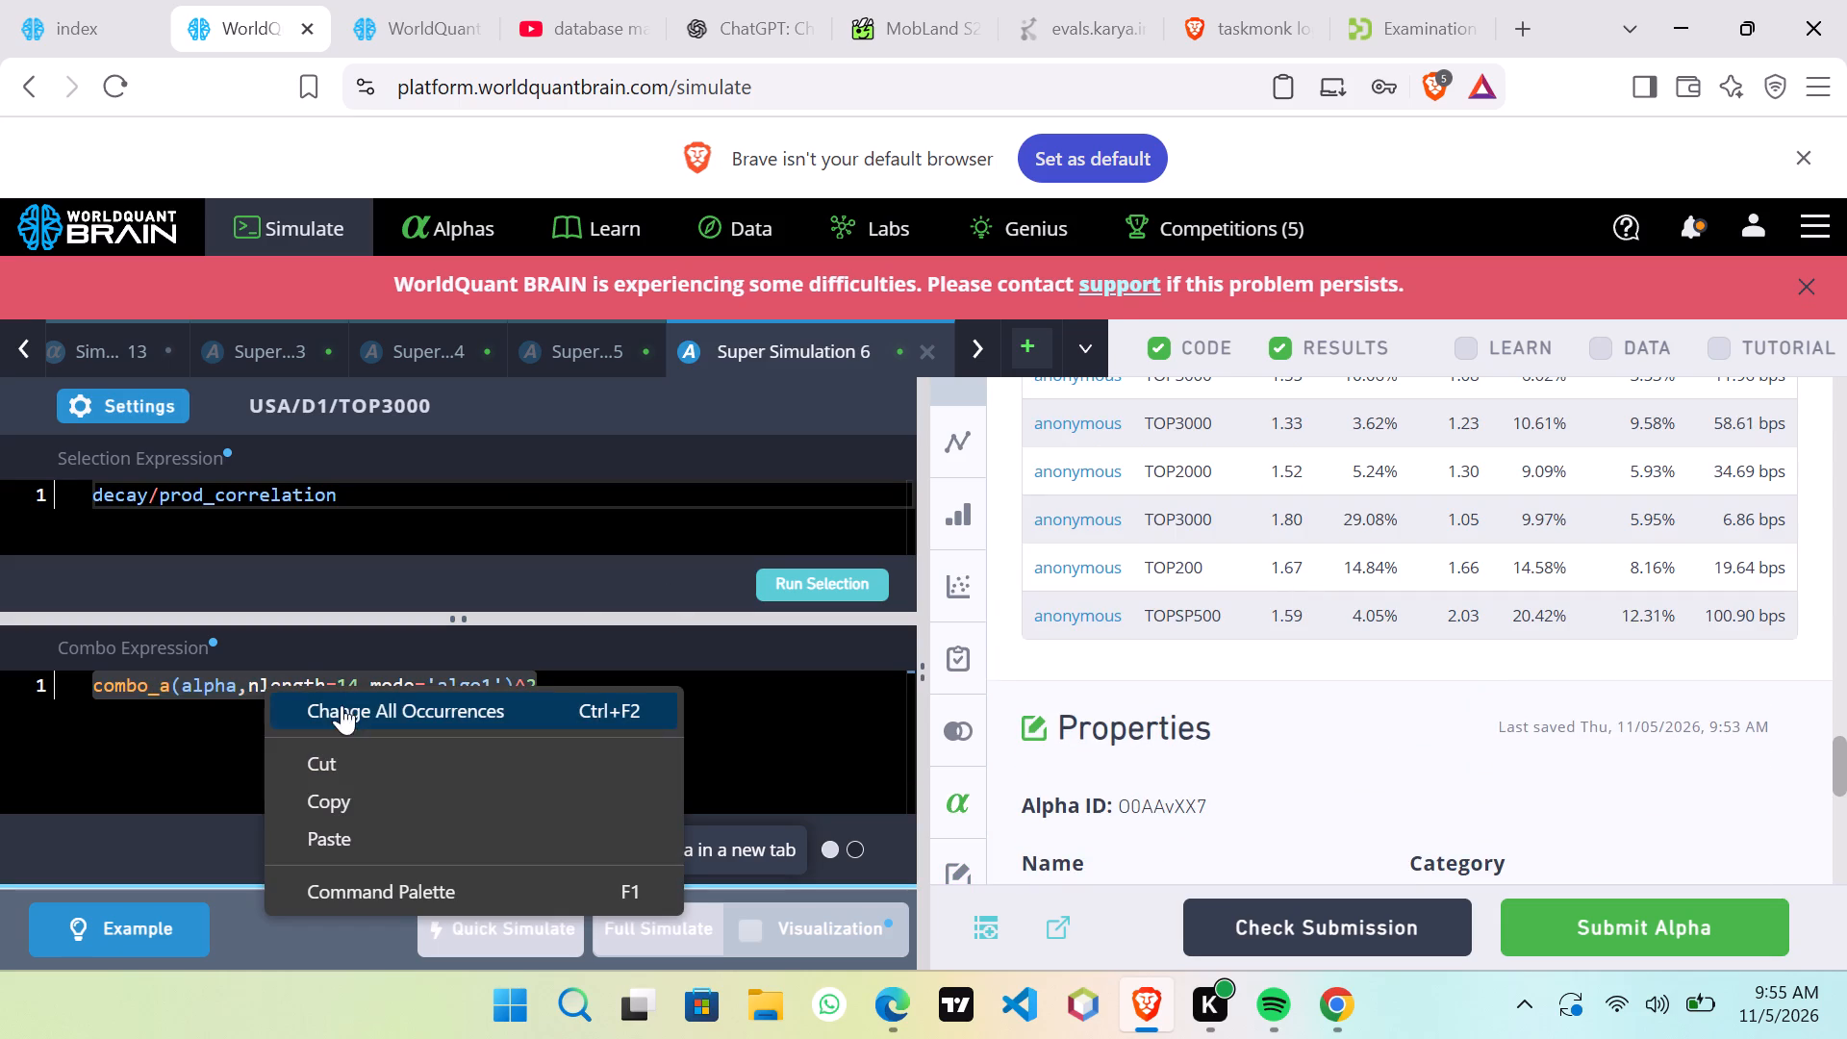
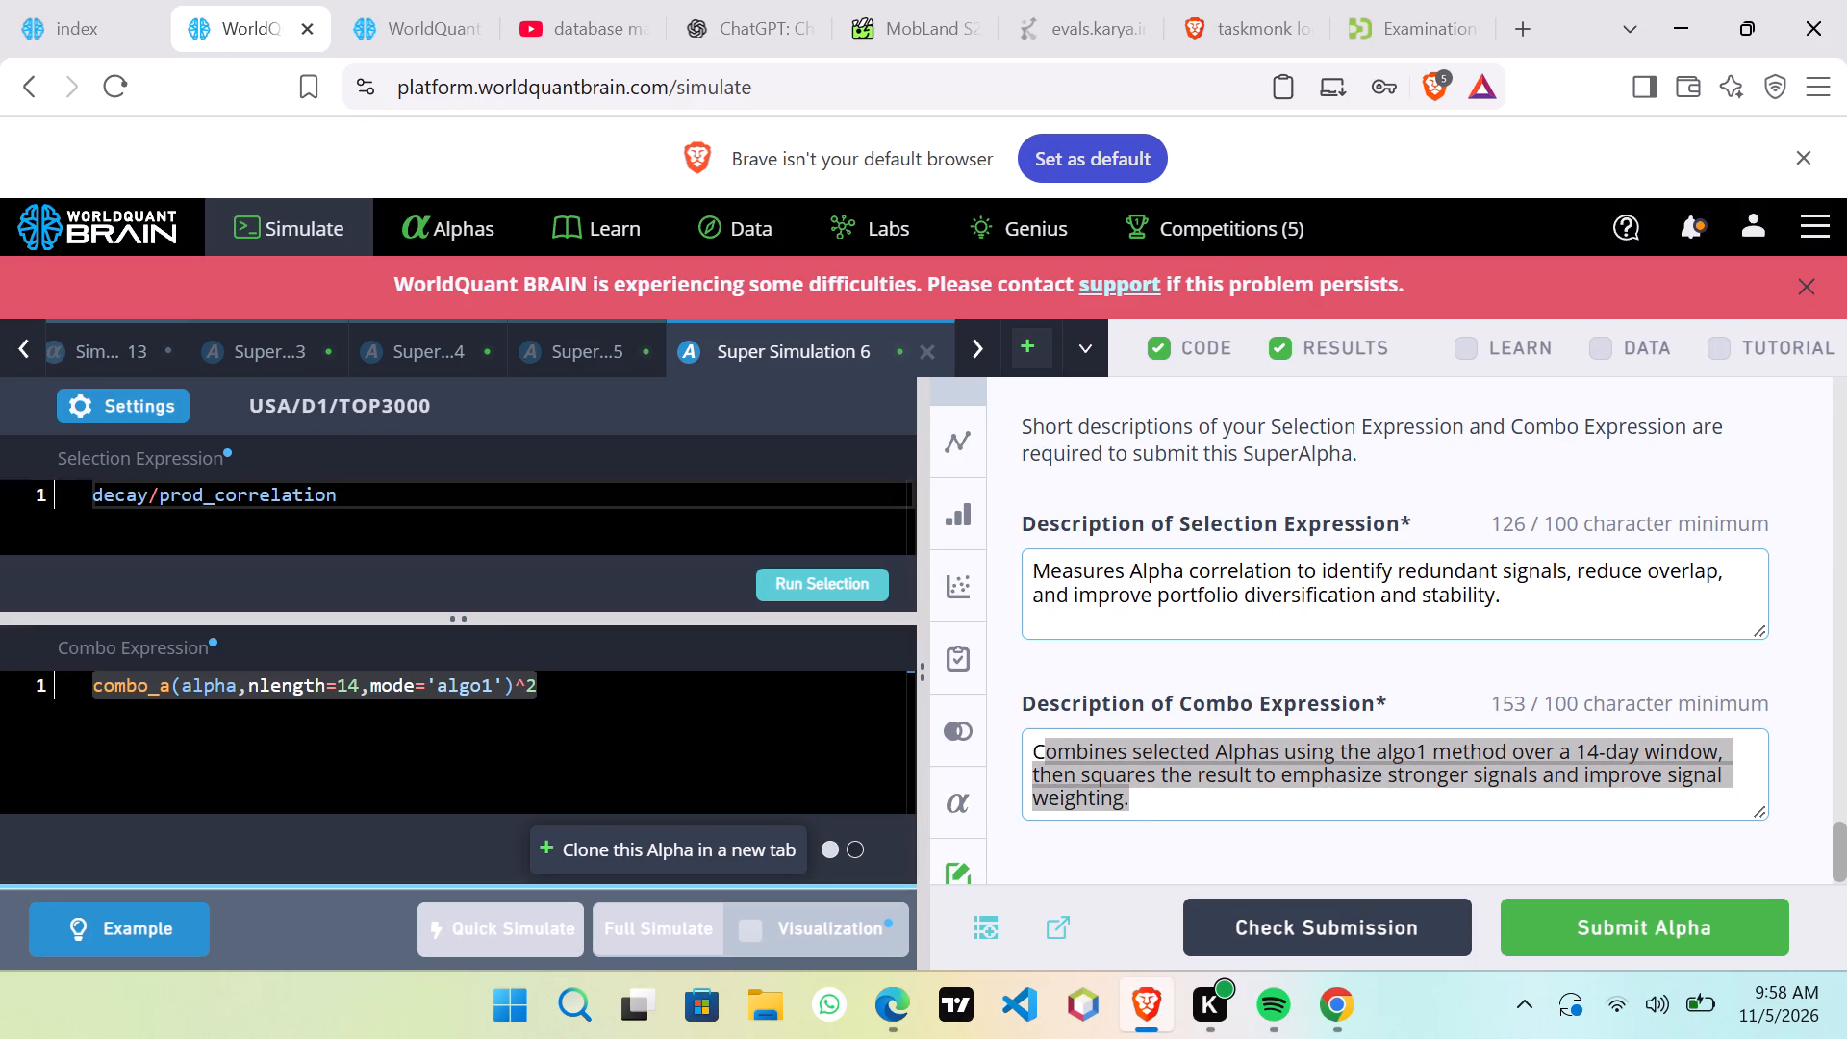
click(1137, 798)
drag(1138, 800, 1065, 758)
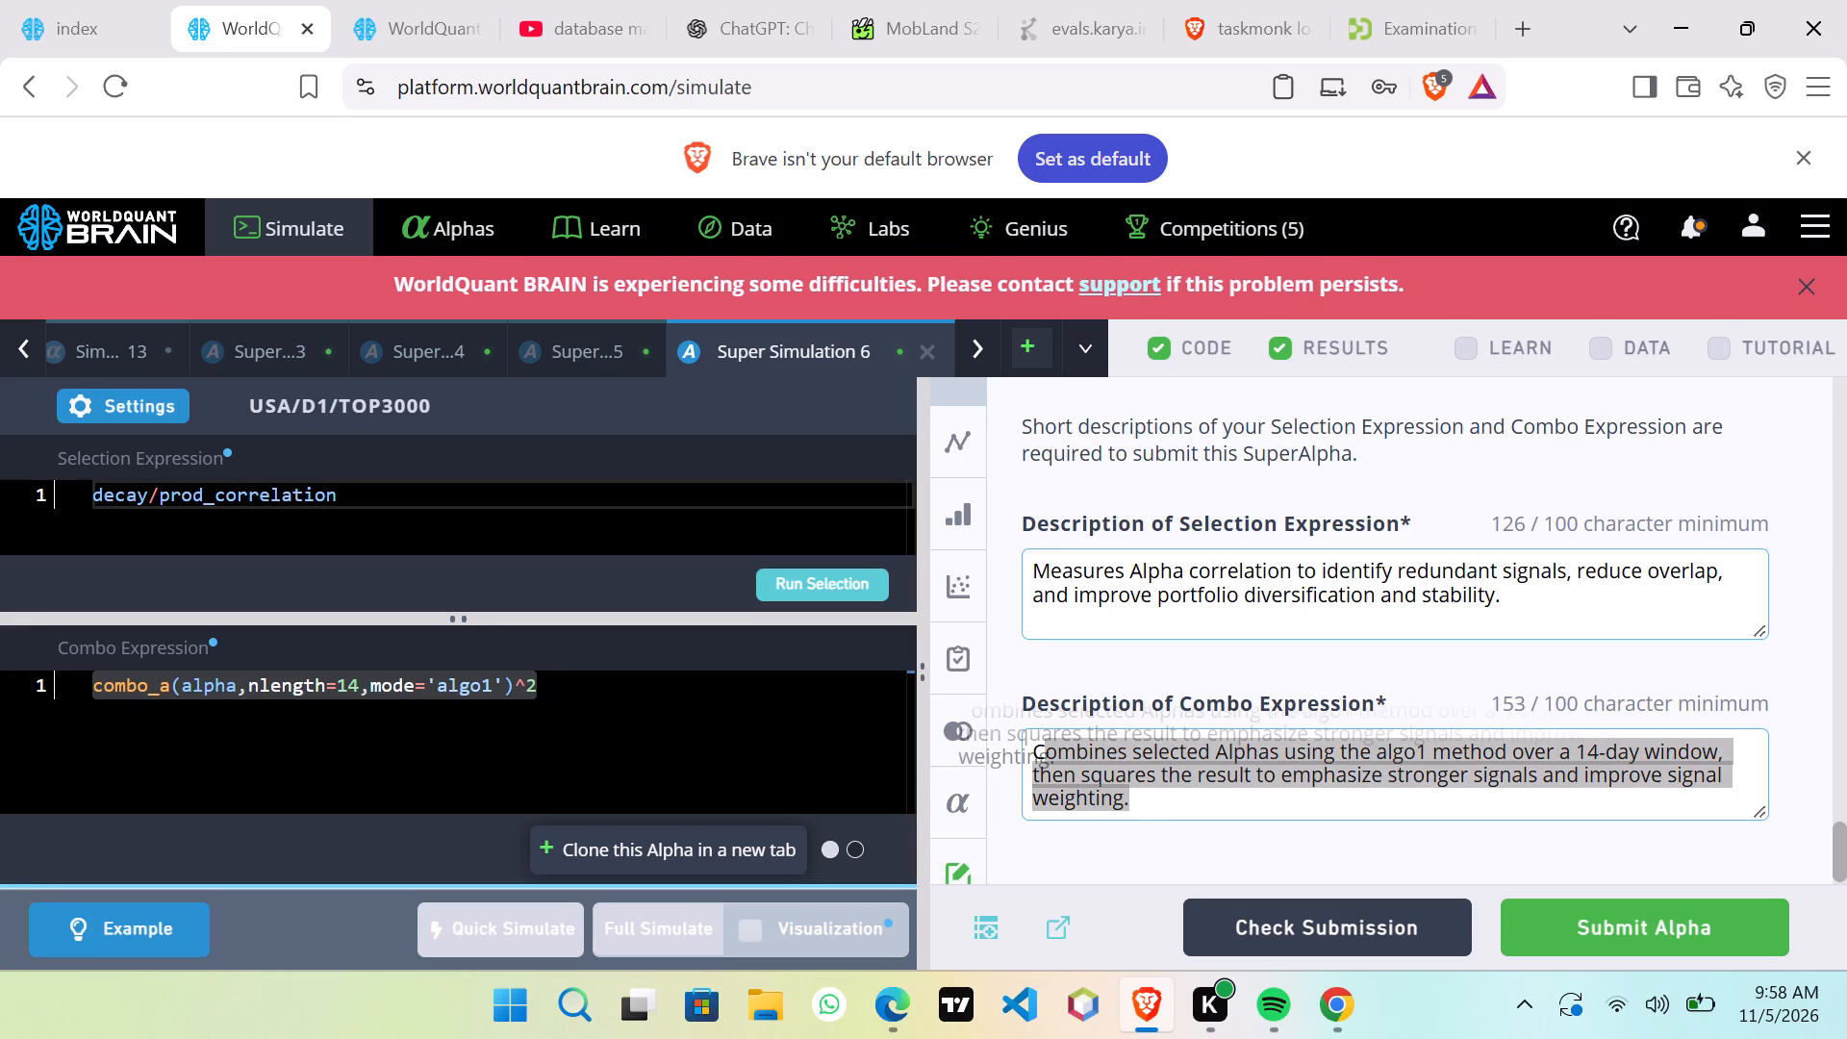
click(1210, 810)
click(1003, 724)
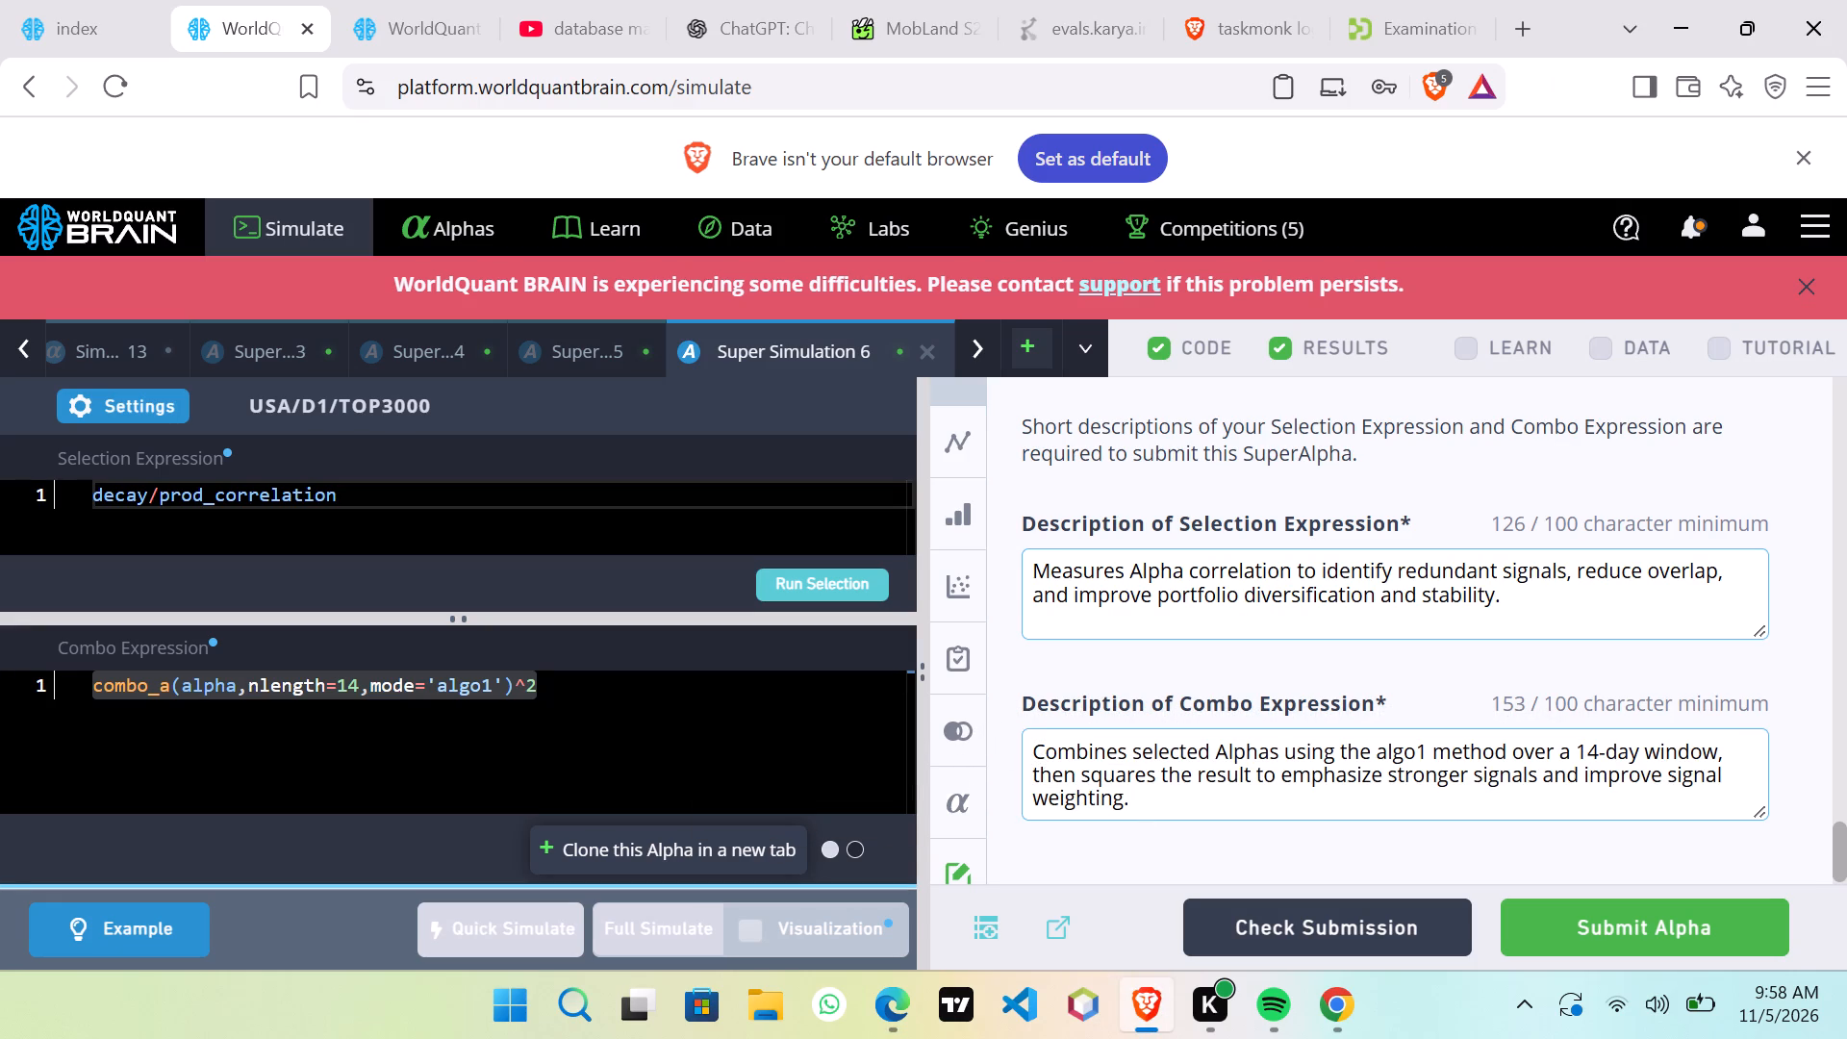
drag(1128, 803, 1021, 750)
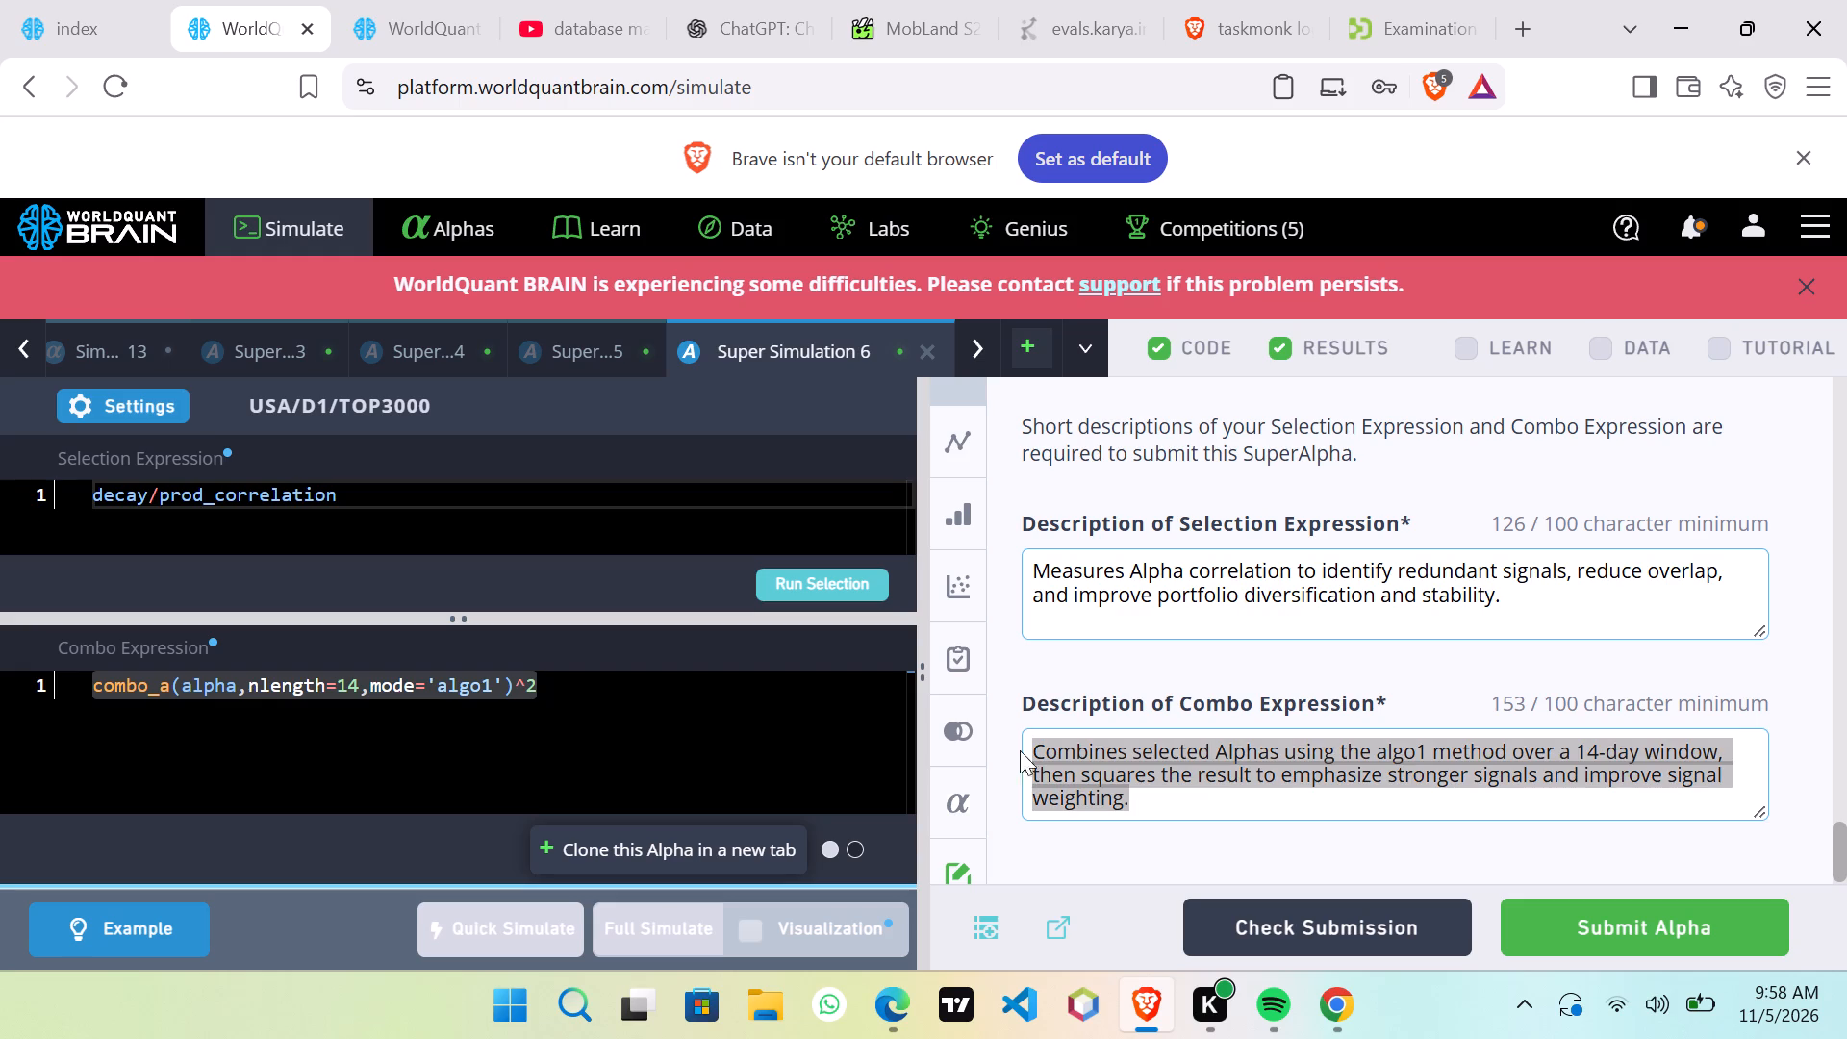
right_click(1051, 760)
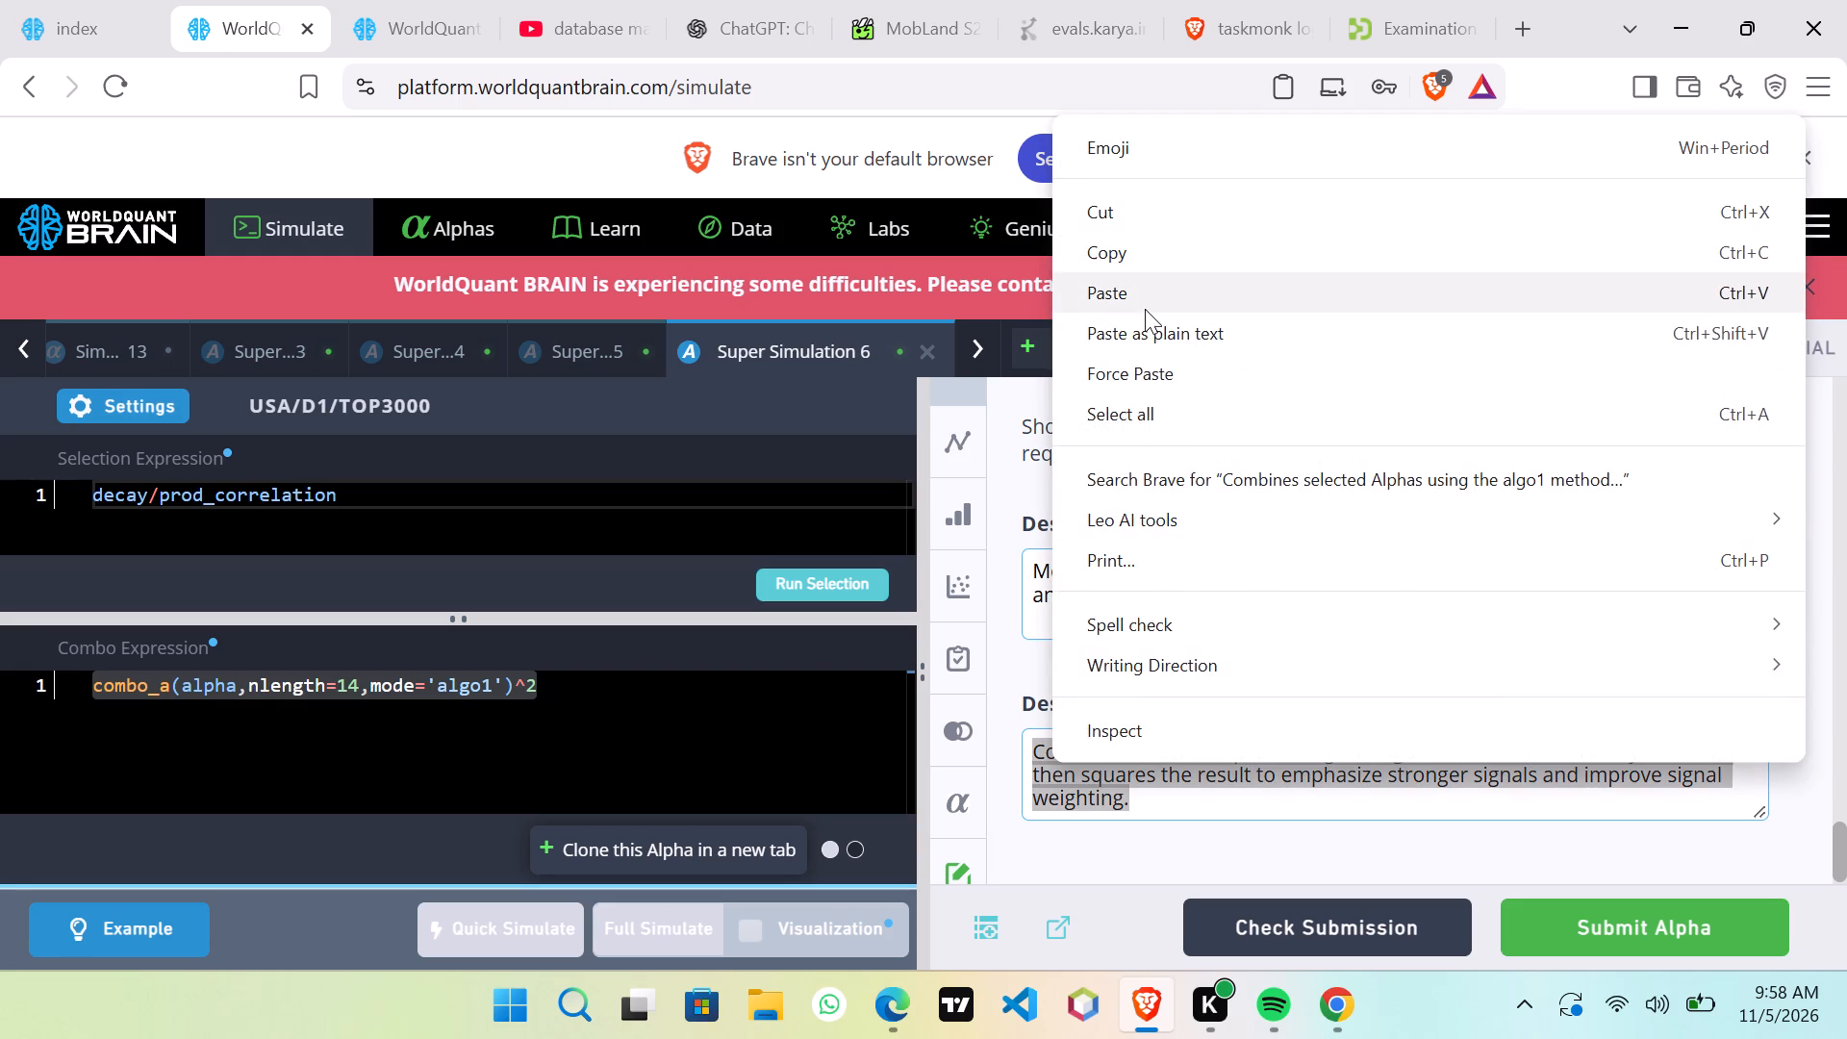
click(1145, 309)
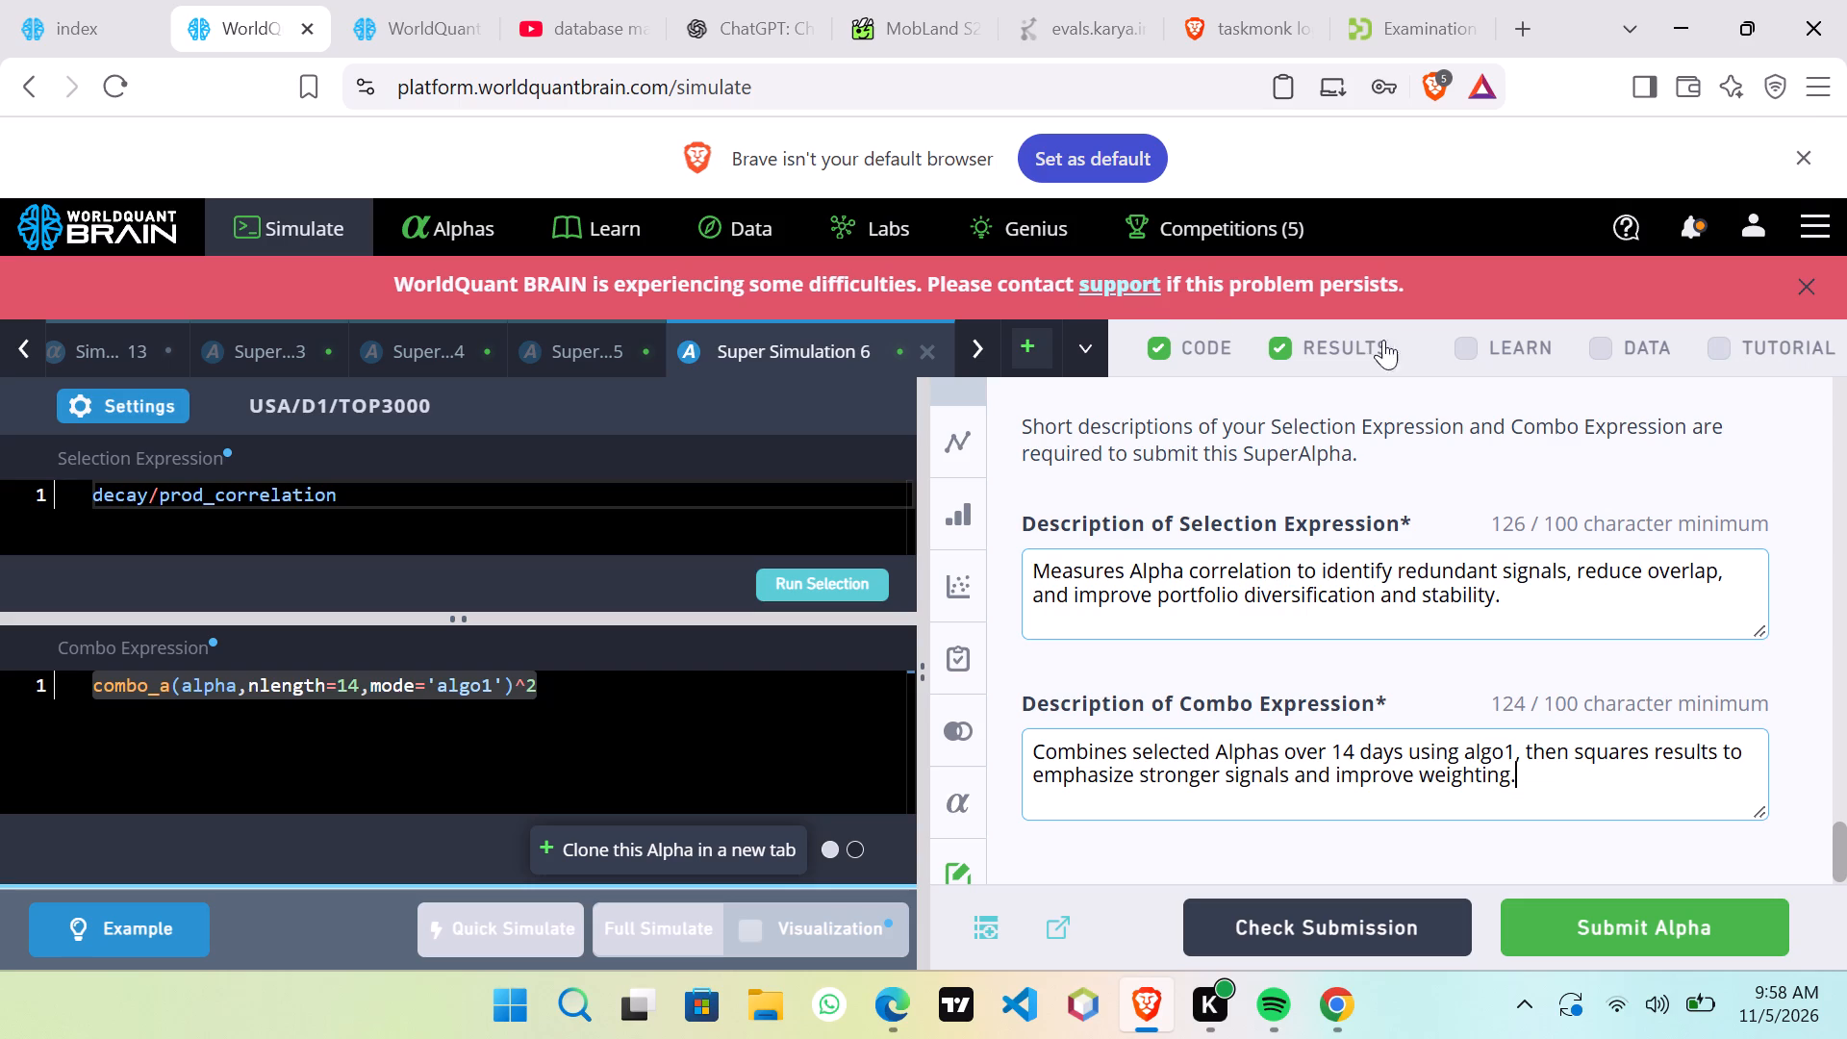
Switch Super Simulation 6's IS Summary to the IS period and review its aggregate and yearly performance figures.
scroll(1401, 689, down, 4)
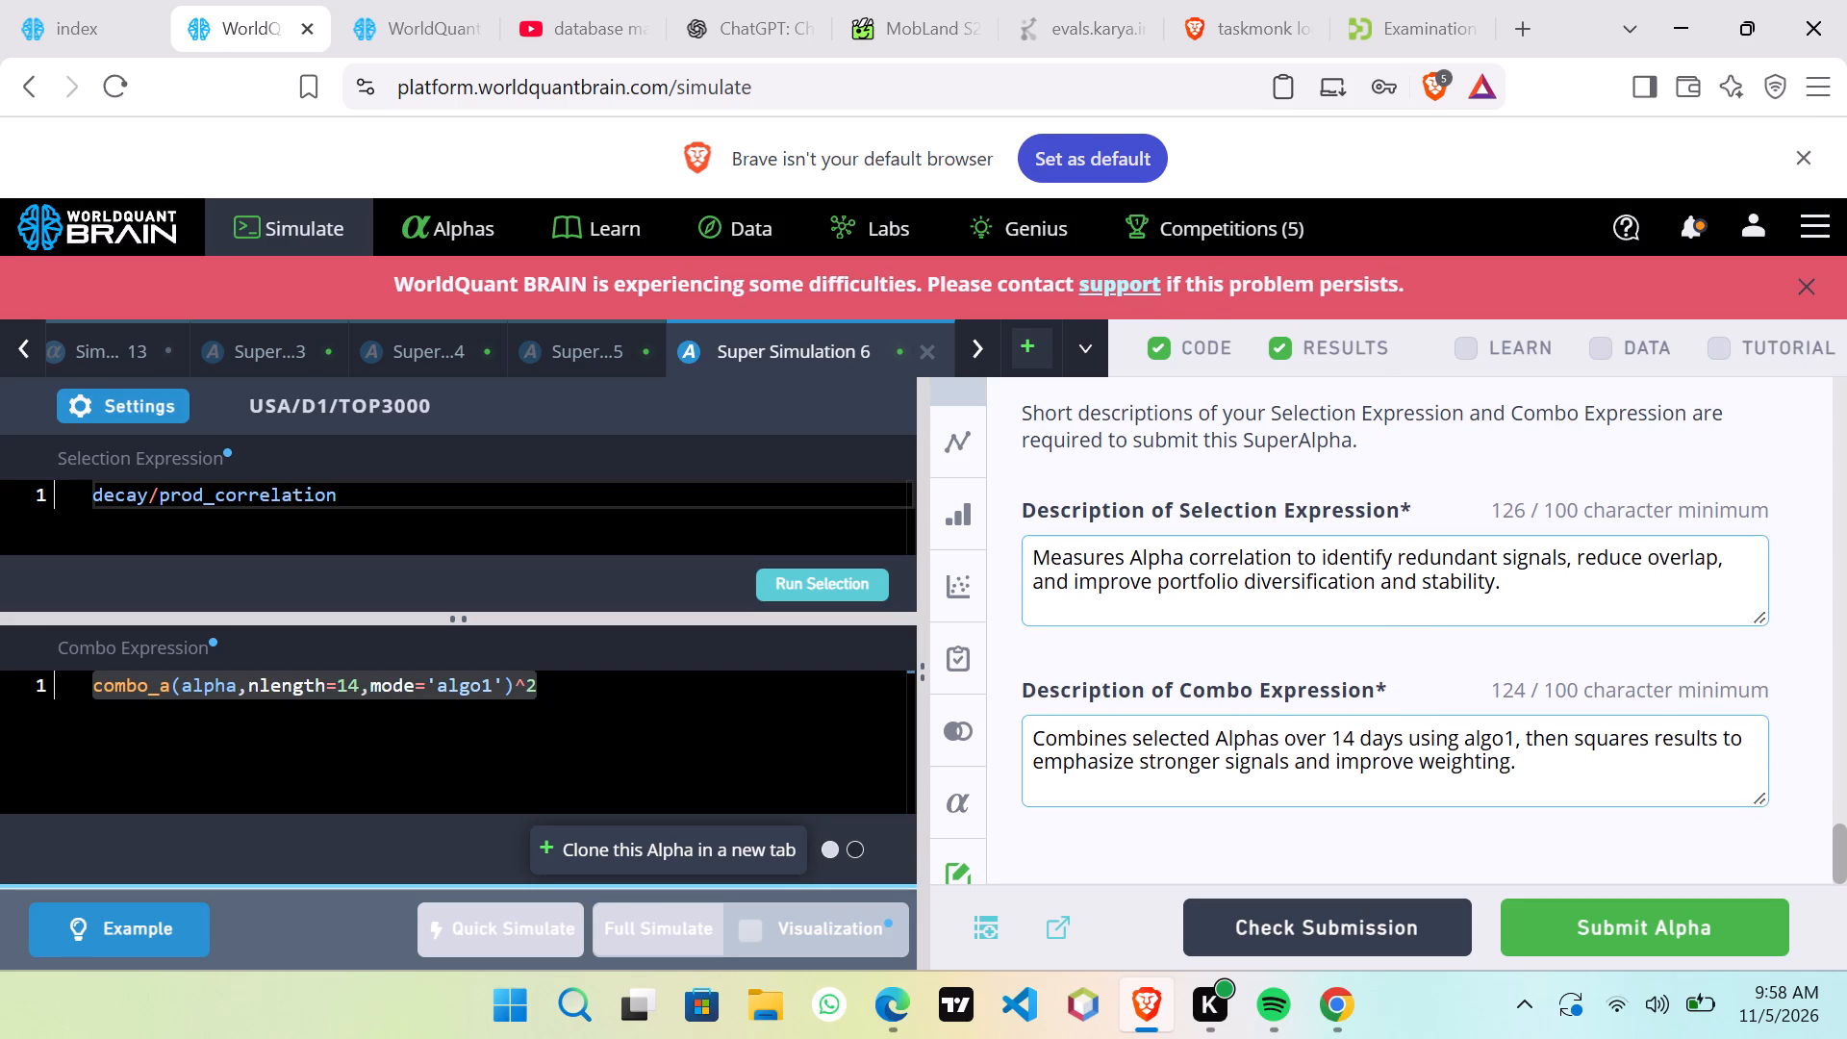
scroll(1076, 651, up, 2)
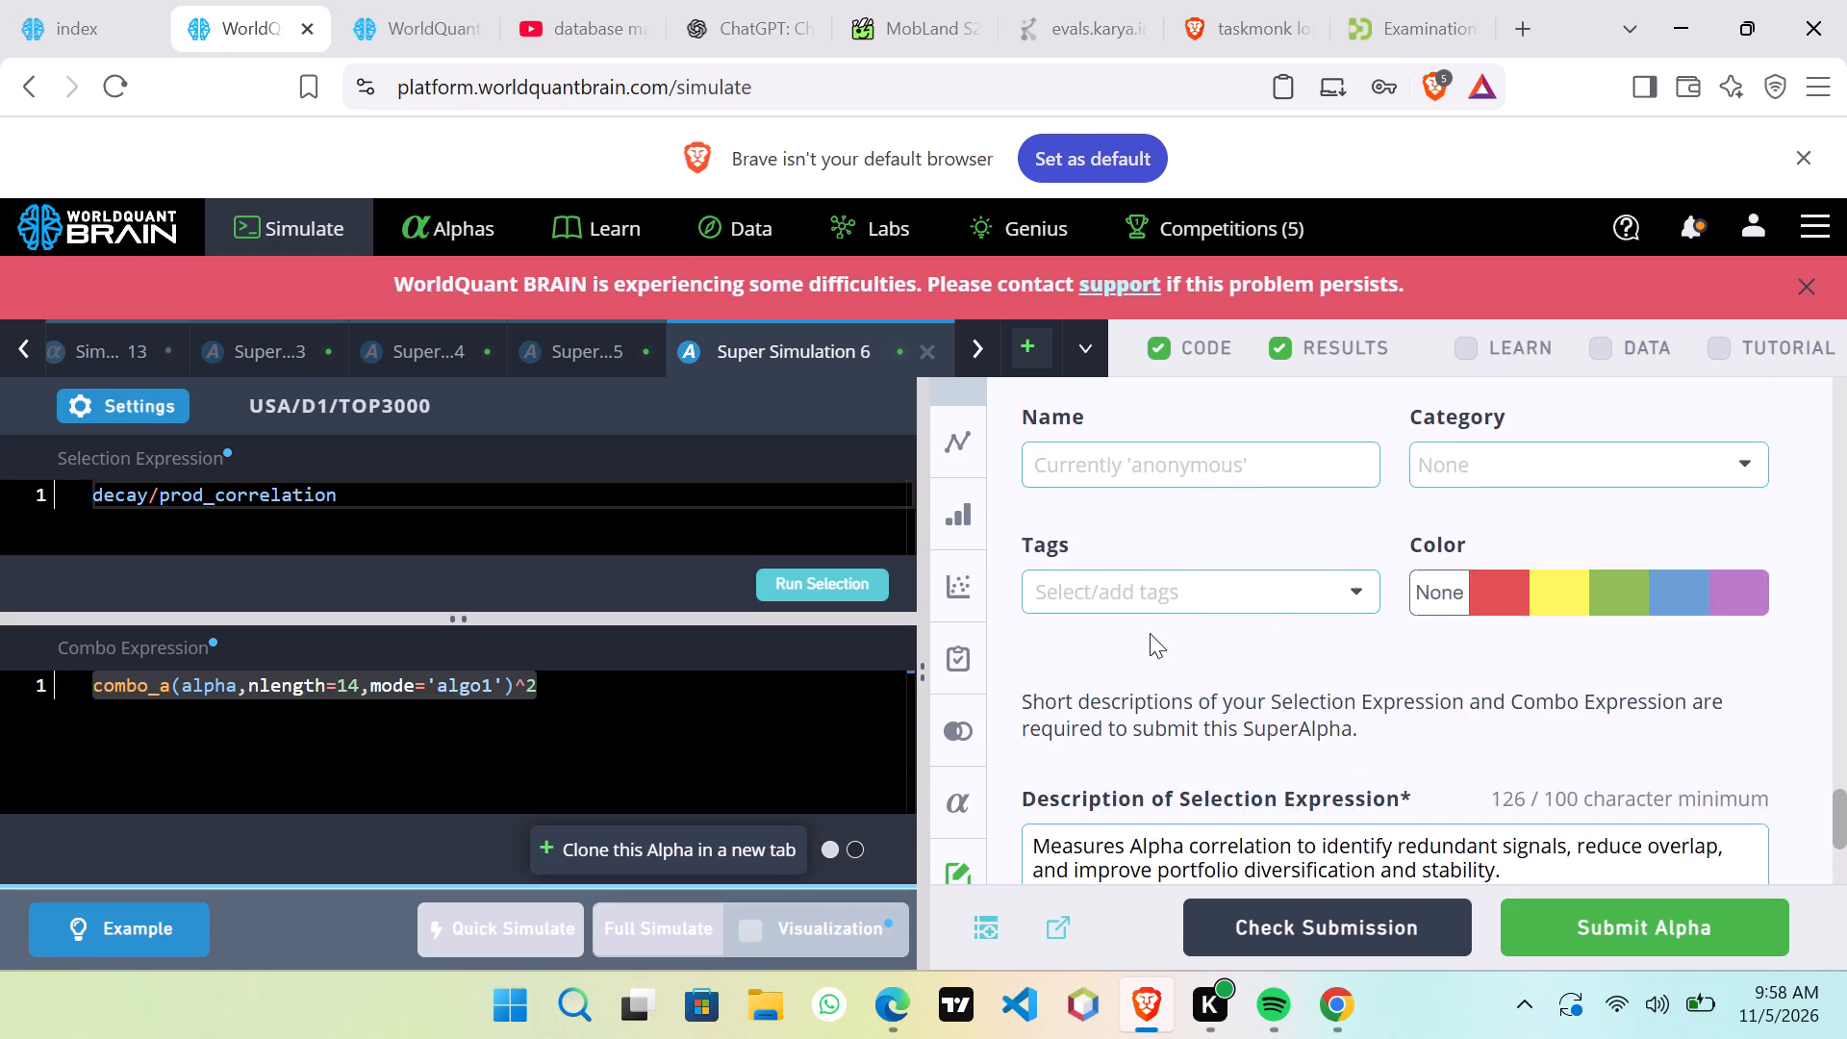
scroll(1151, 634, up, 4)
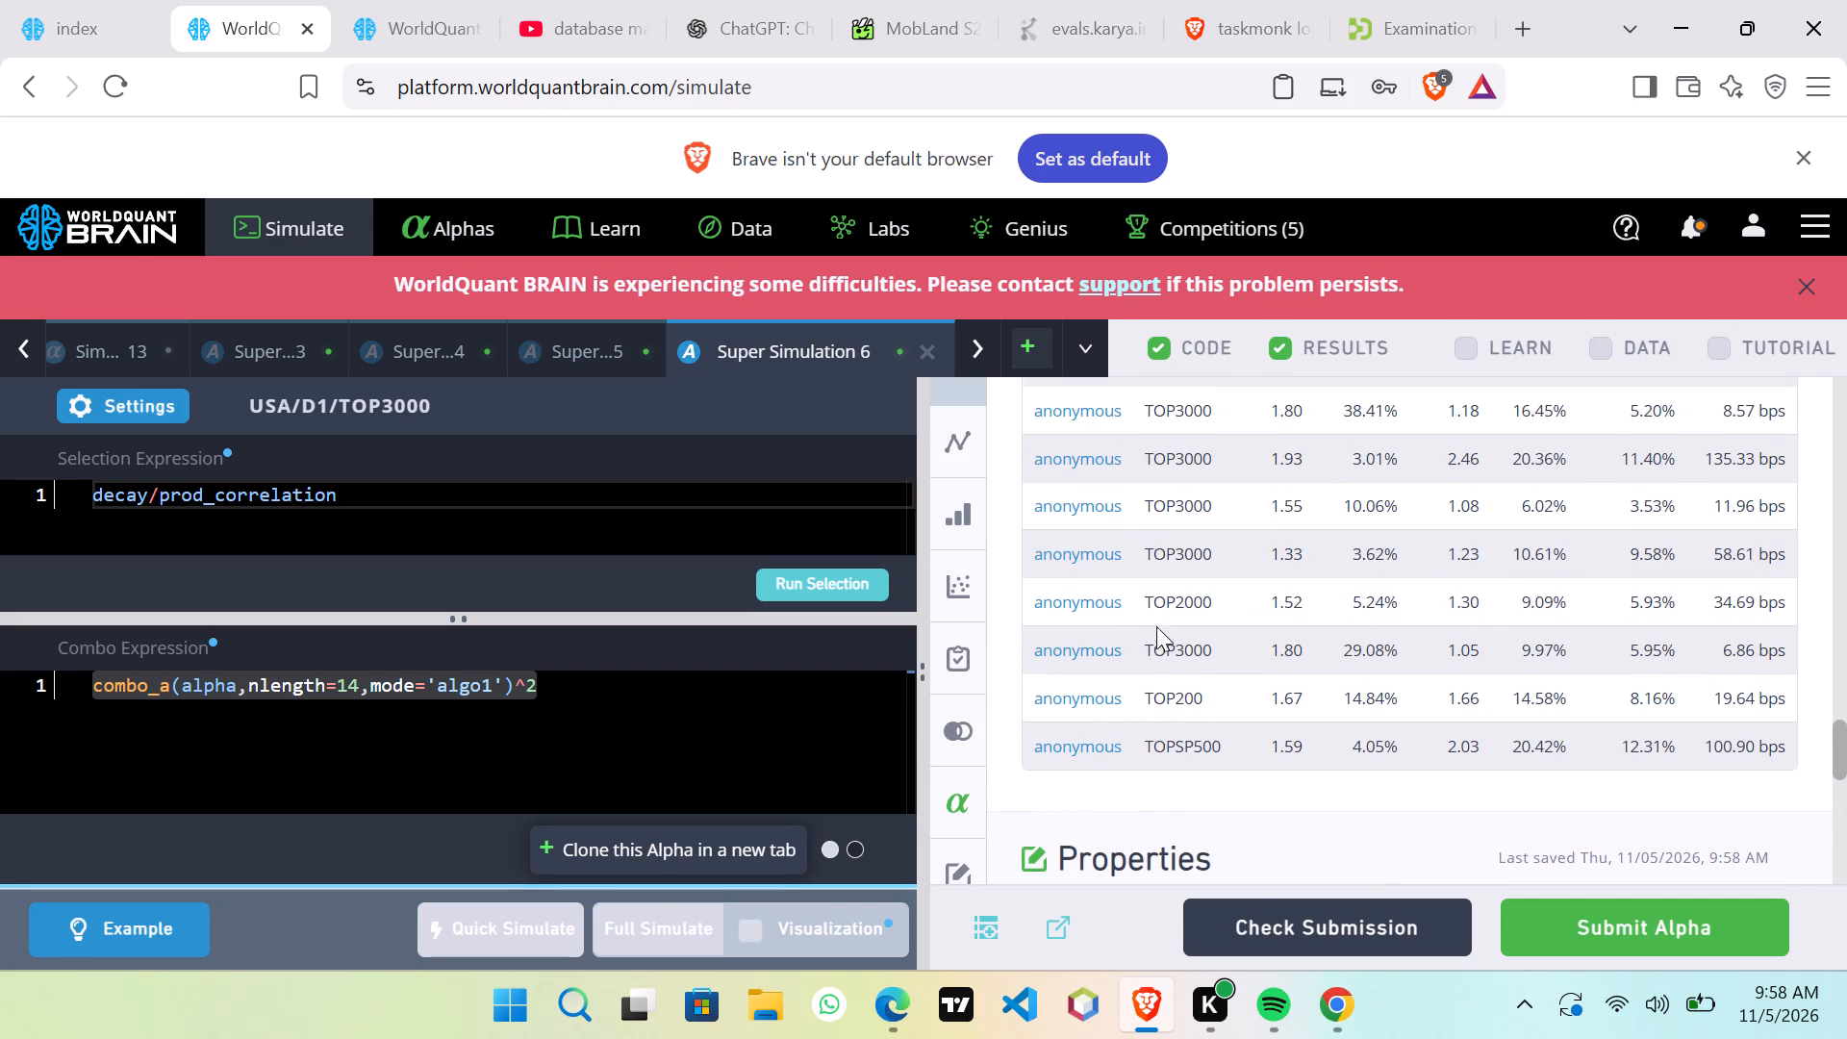
scroll(1219, 570, up, 10)
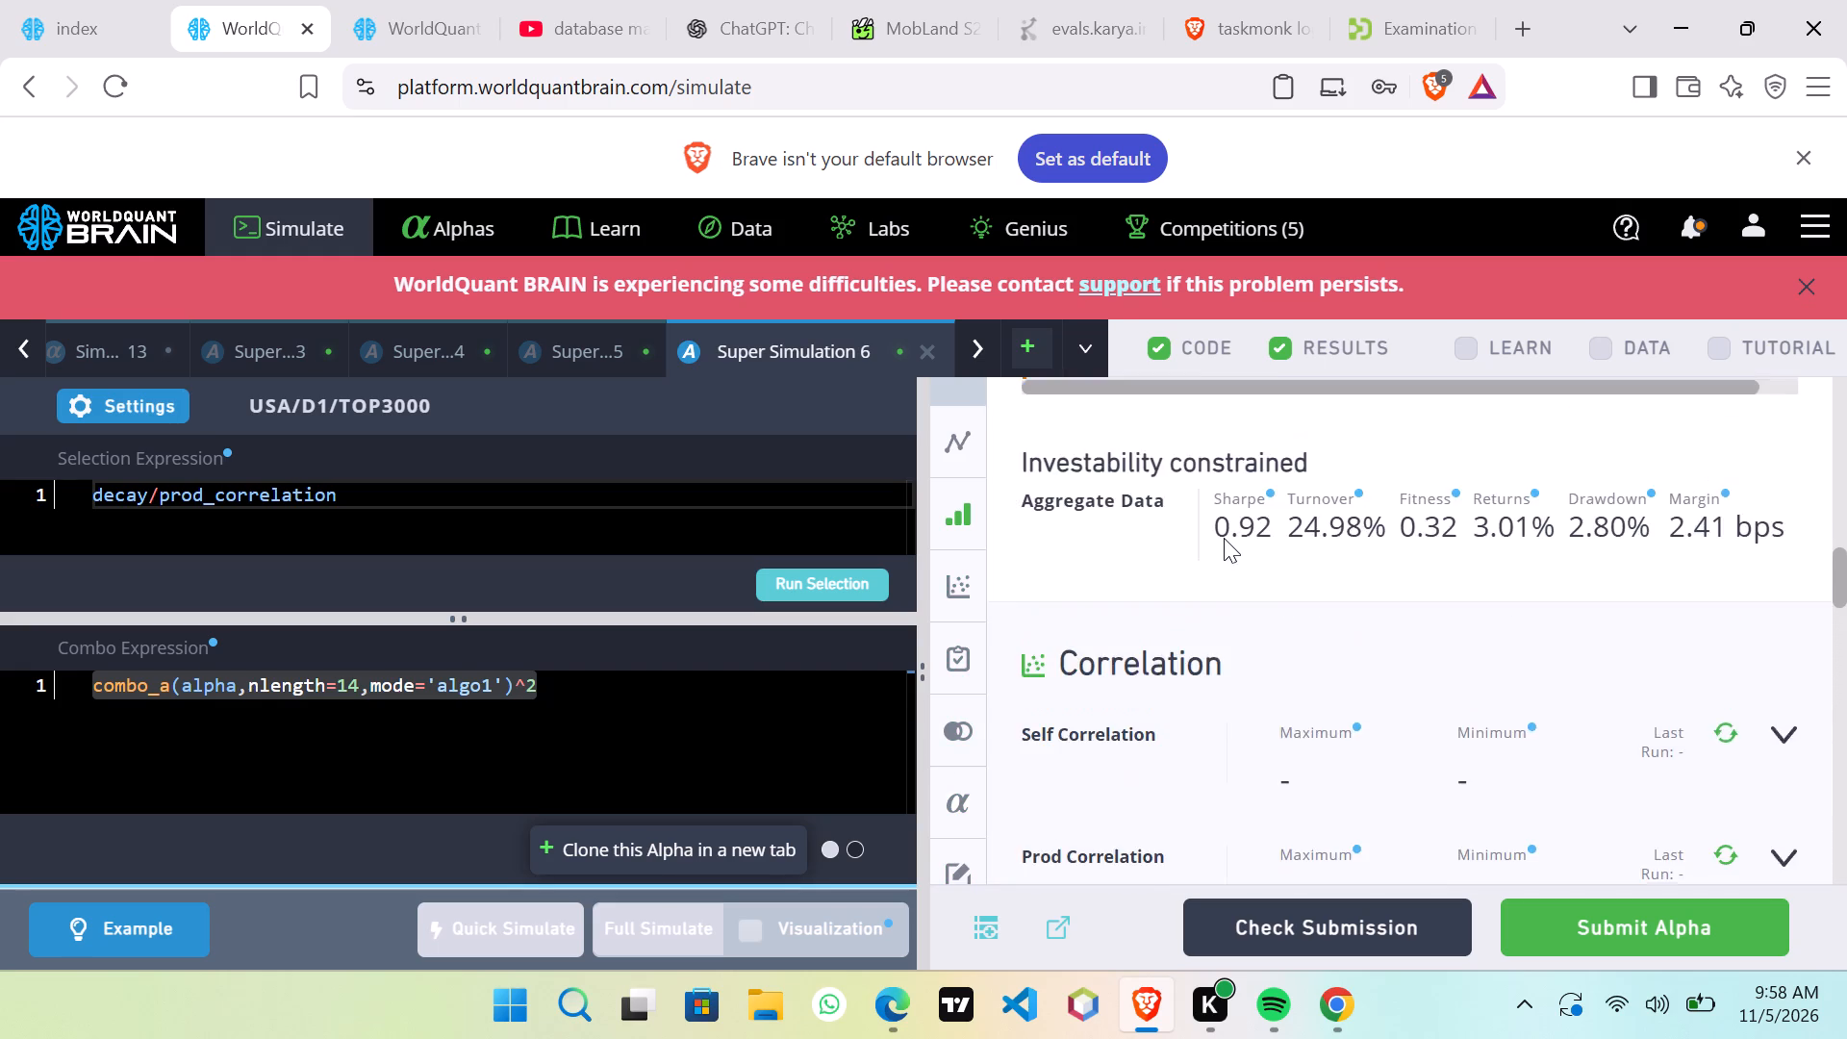
scroll(1224, 538, up, 2)
scroll(1427, 684, up, 4)
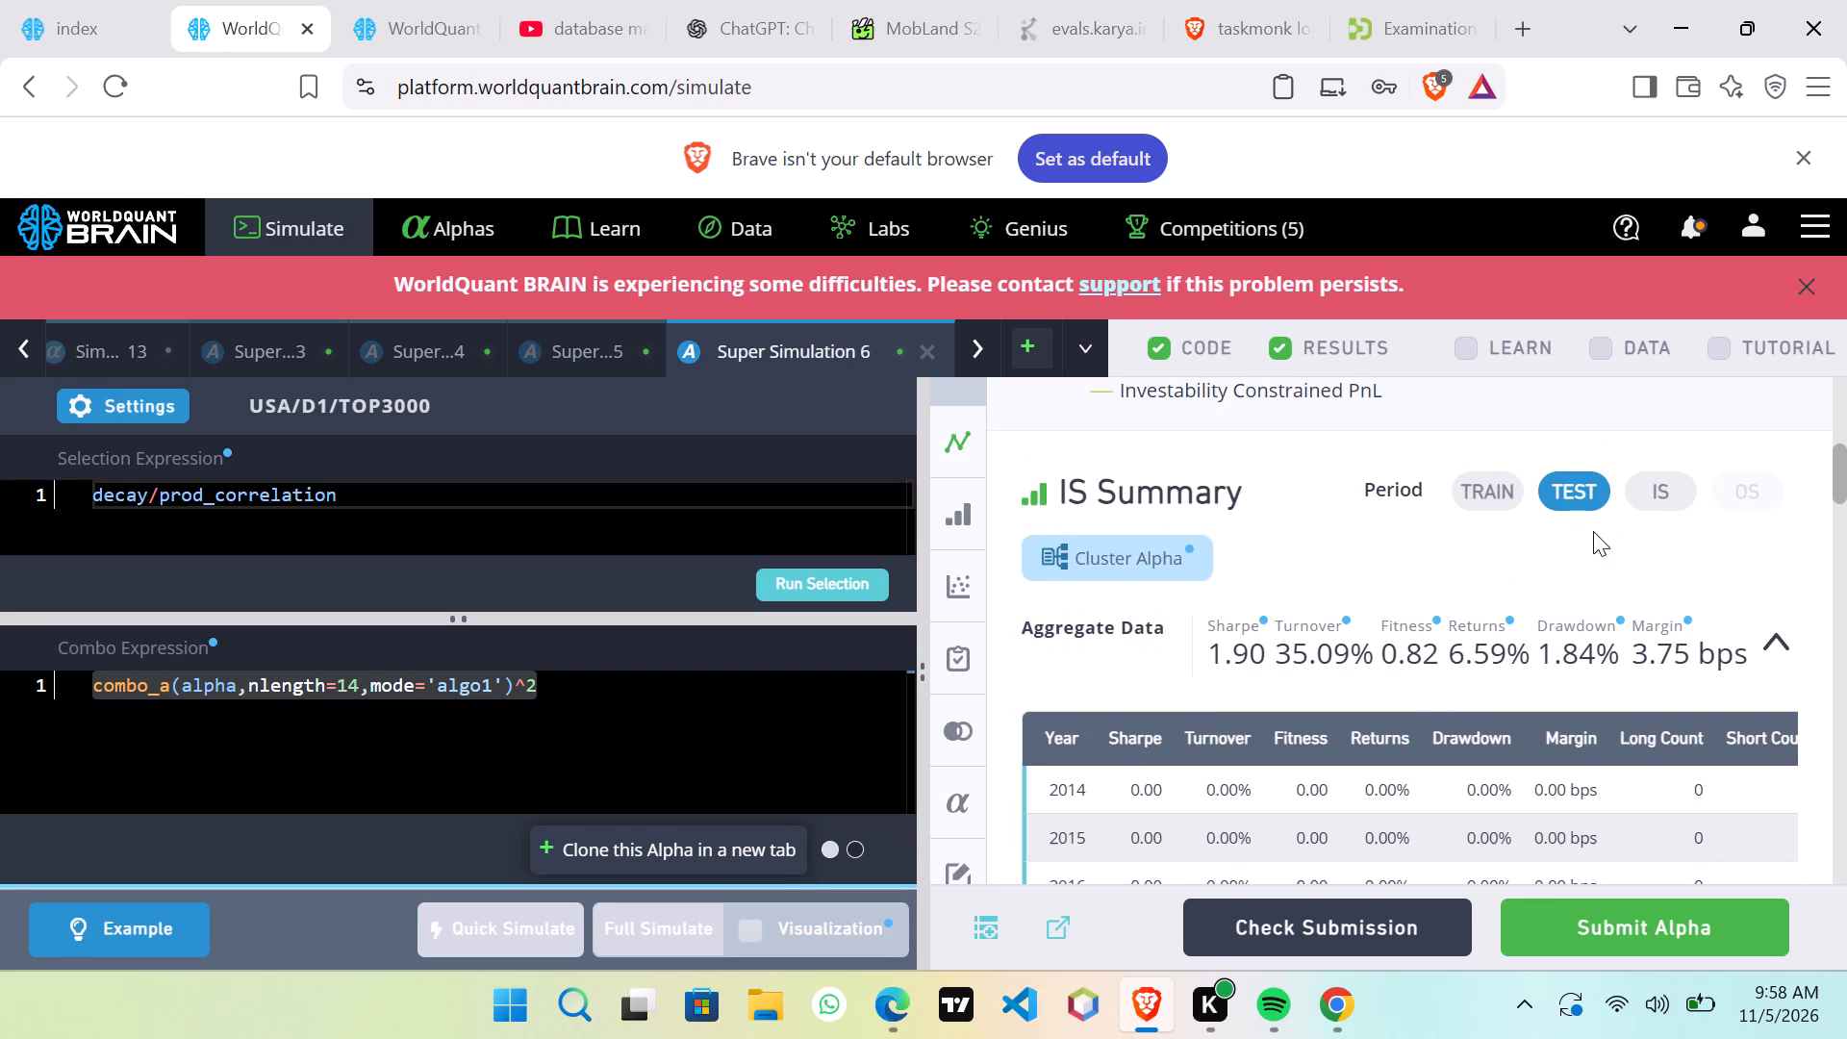
click(1664, 486)
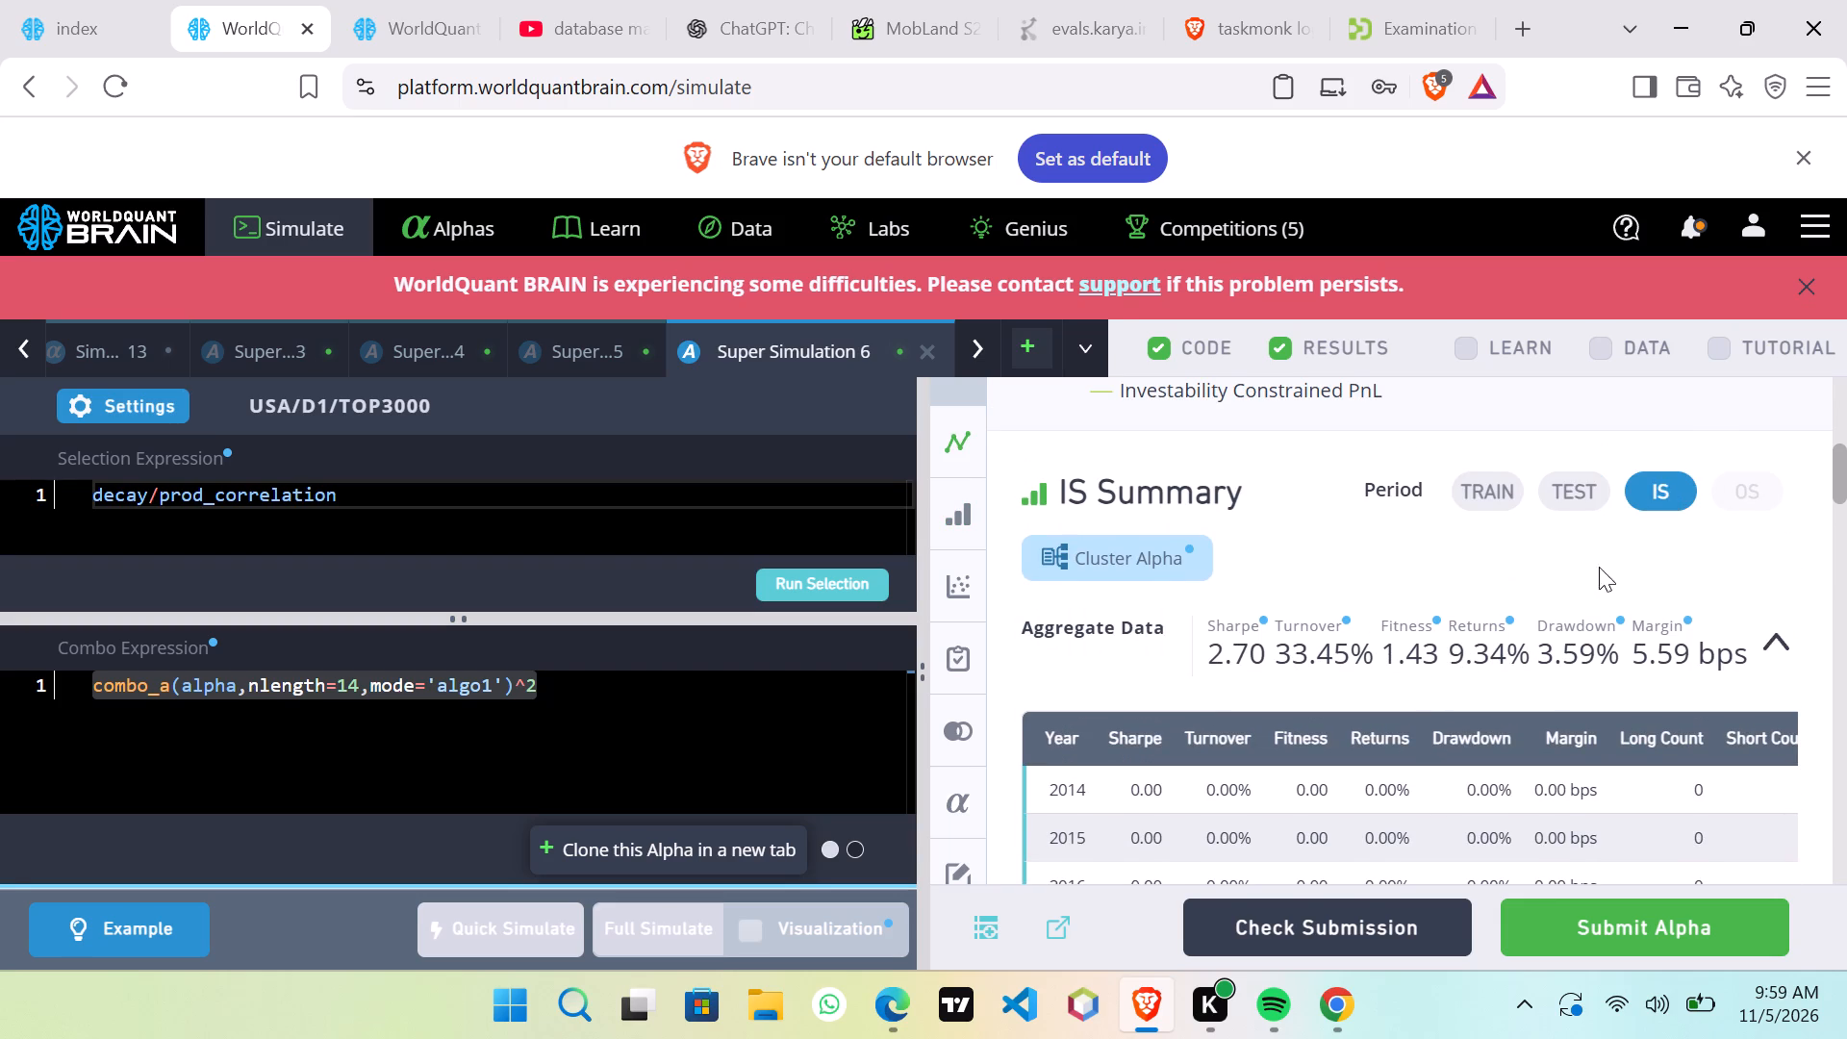
scroll(1586, 605, down, 2)
scroll(1586, 608, up, 2)
scroll(1586, 608, down, 5)
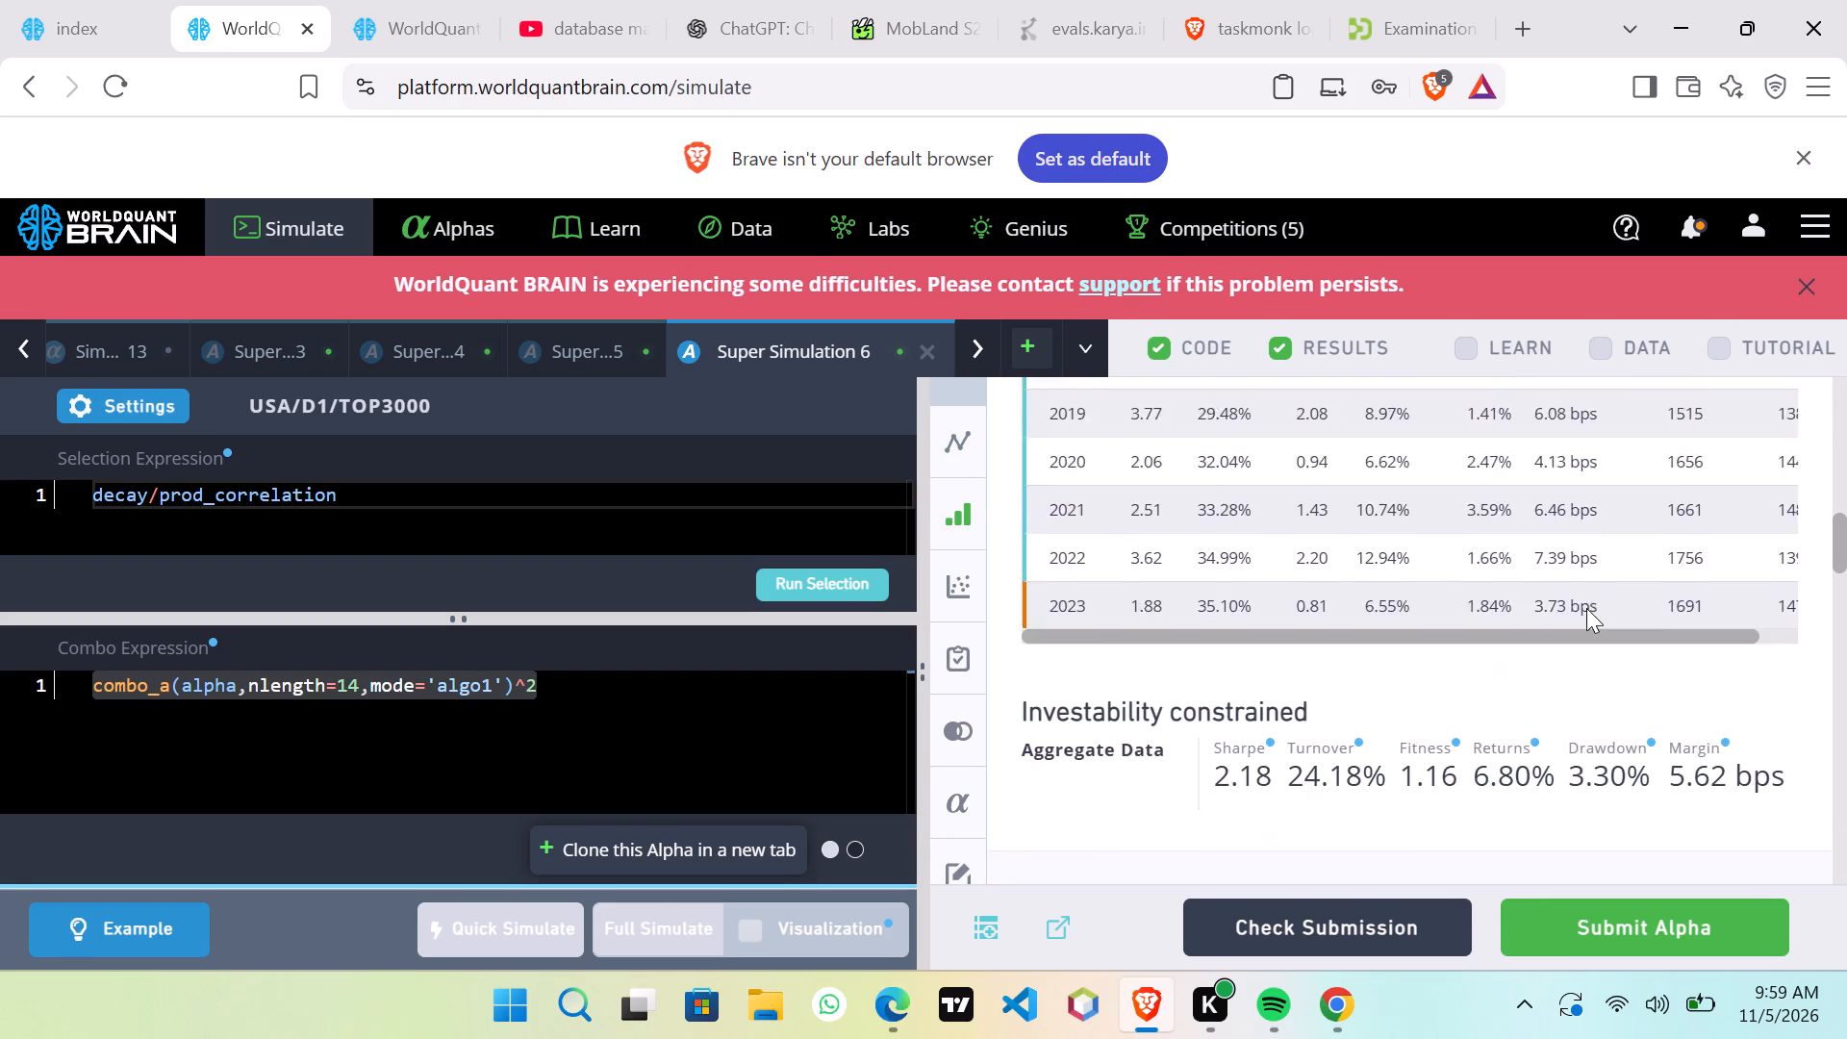
Run the Prod Correlation check for Super Simulation 6.
scroll(1586, 608, down, 4)
click(1724, 419)
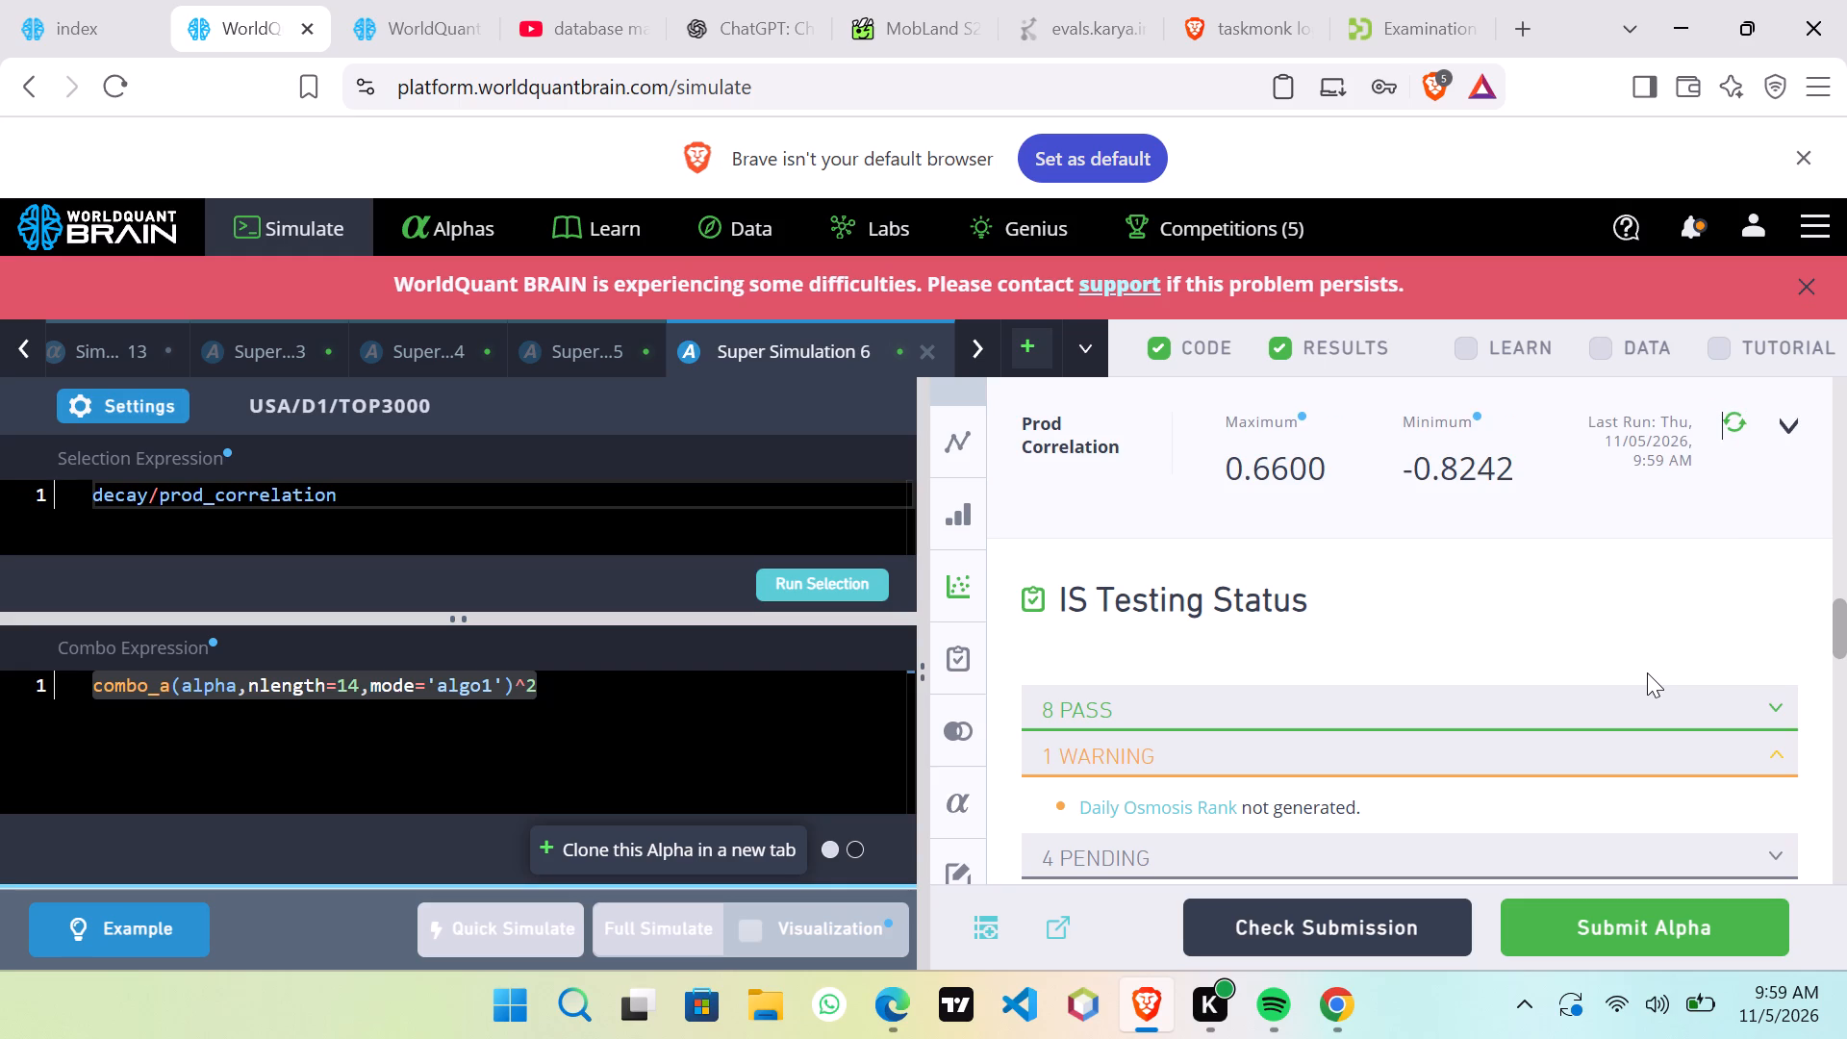
Review Super Simulation 6's yearly IS figures, Prod Correlation, IS Testing Status, Selected Alphas and Properties descriptions.
scroll(1360, 700, up, 6)
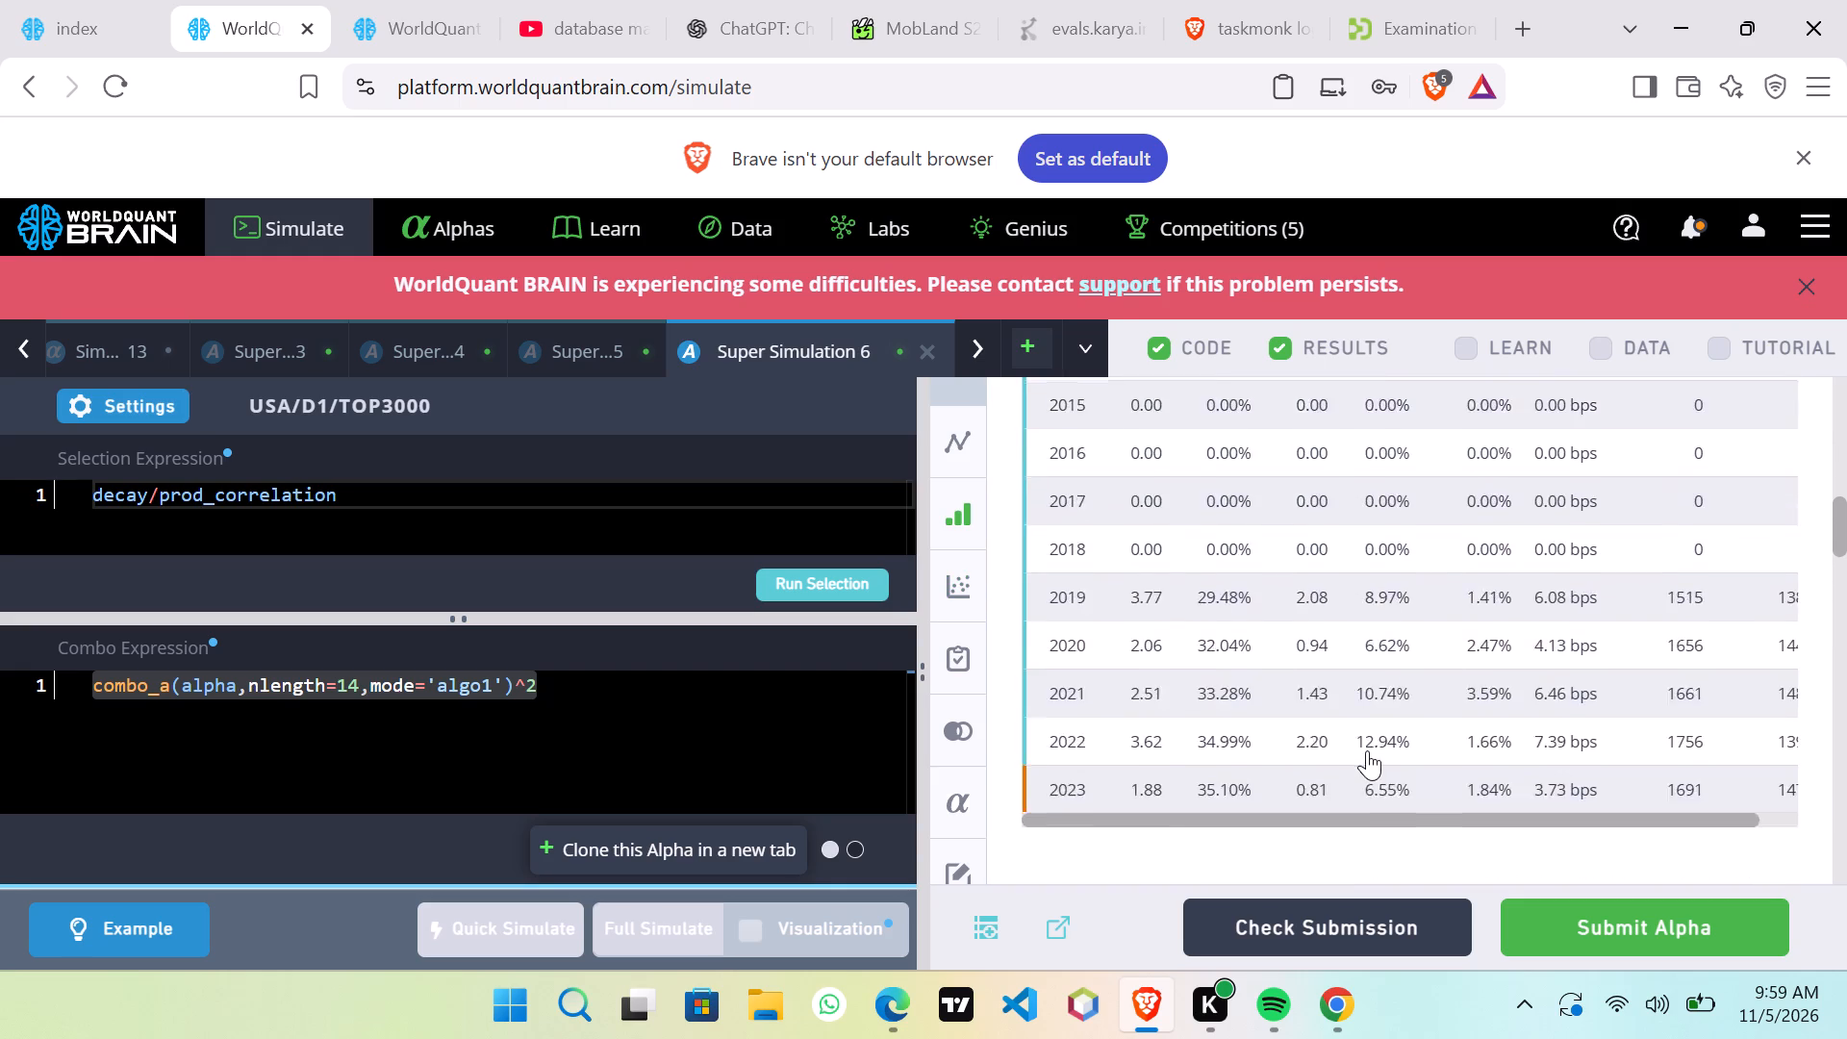
scroll(1367, 750, up, 10)
scroll(1356, 707, down, 5)
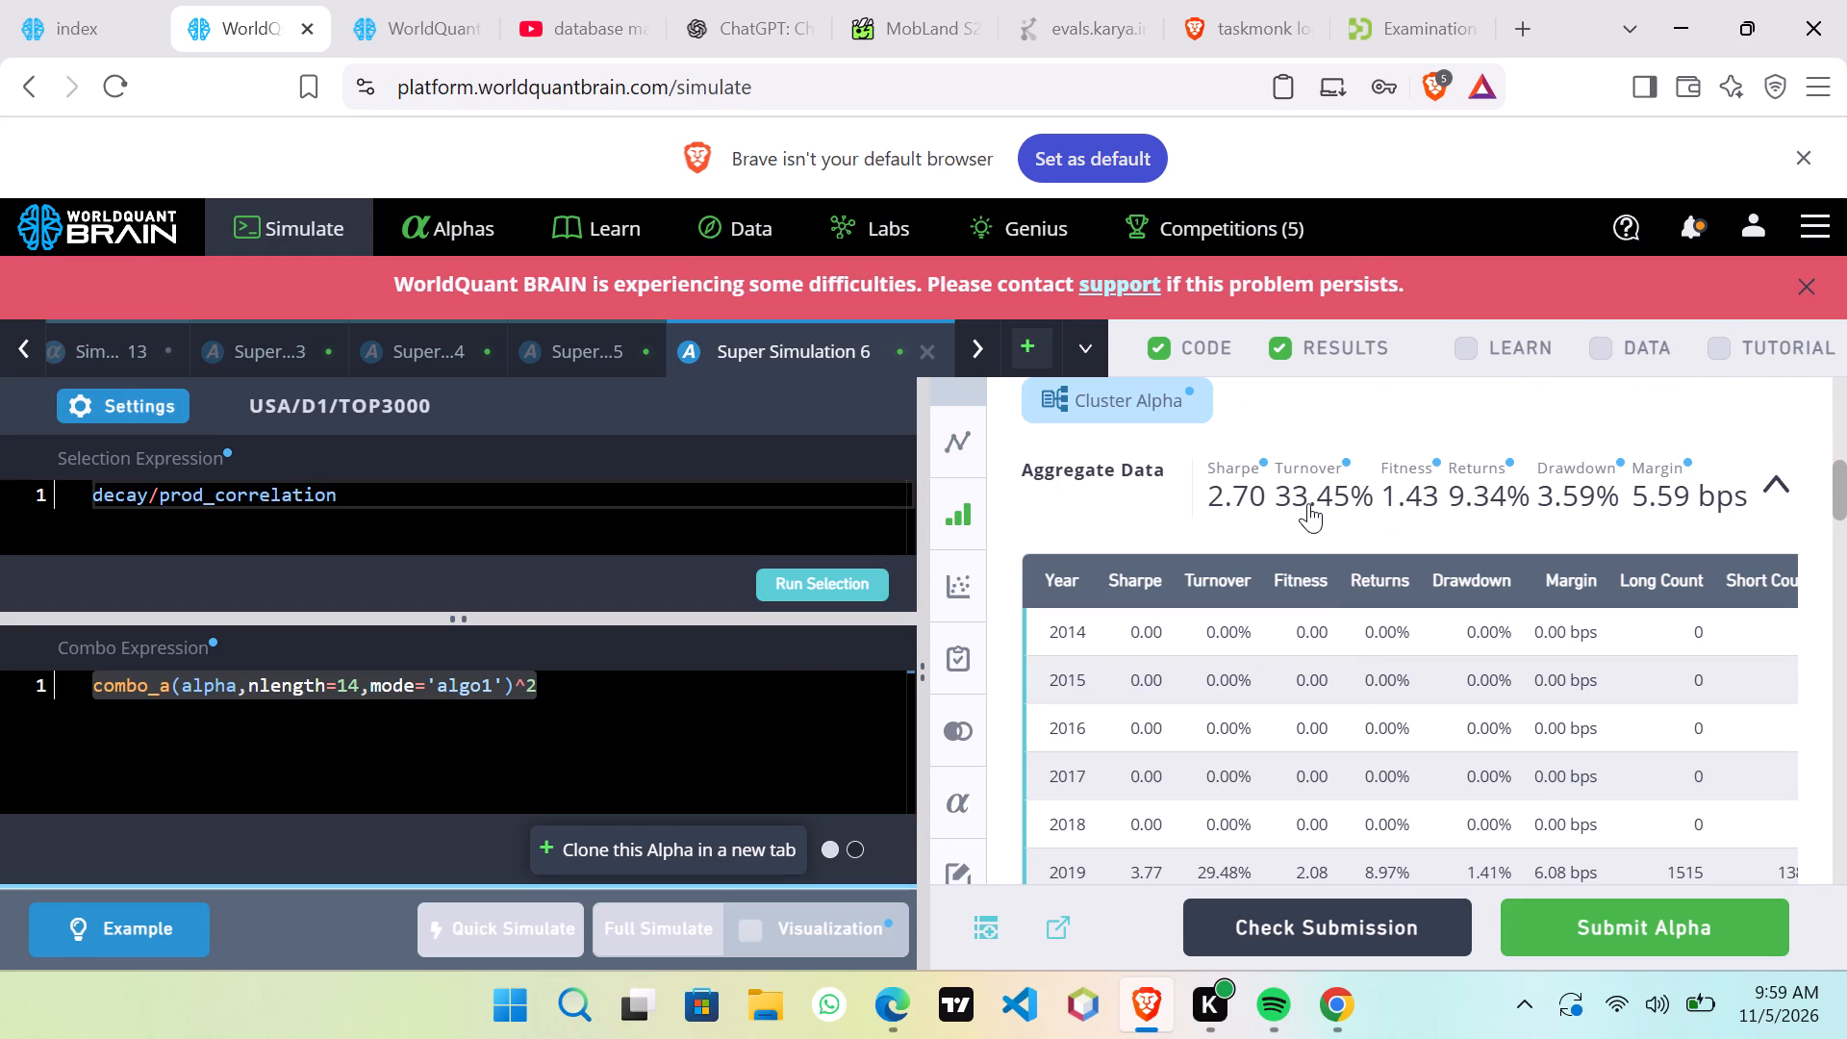
scroll(1308, 503, down, 9)
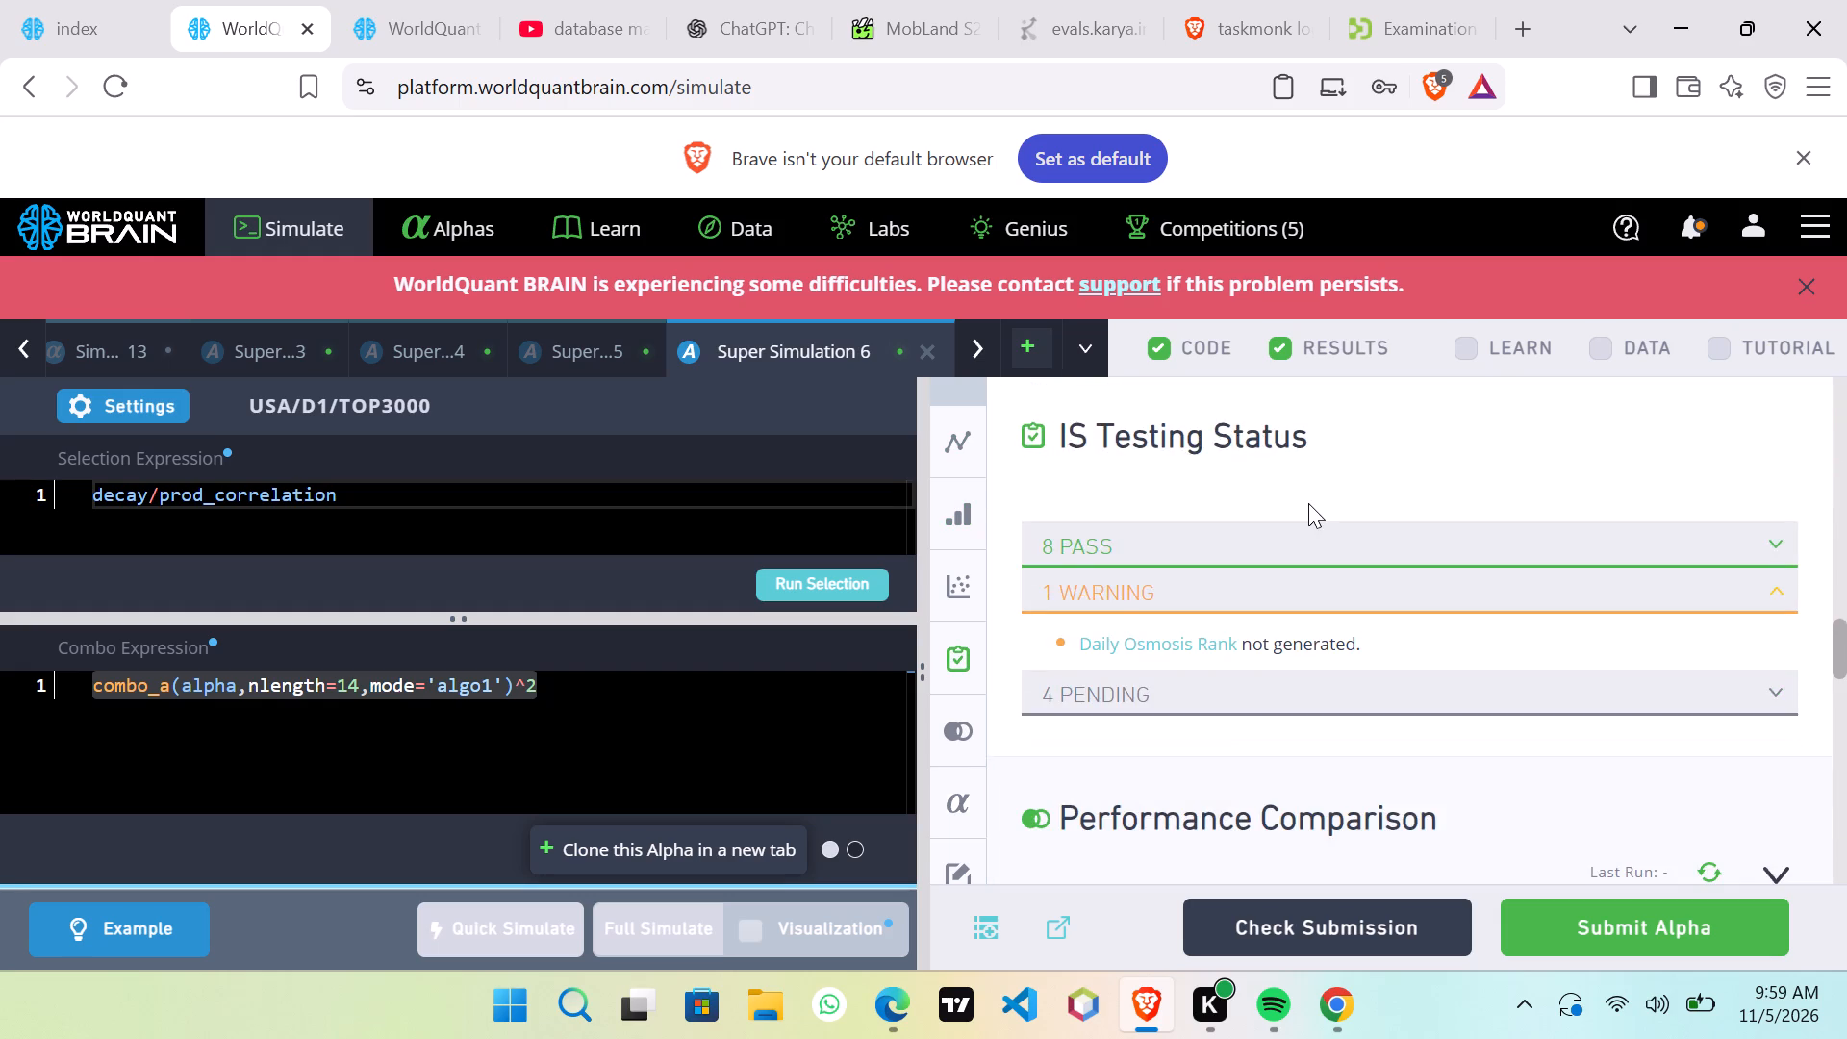
scroll(1308, 503, down, 12)
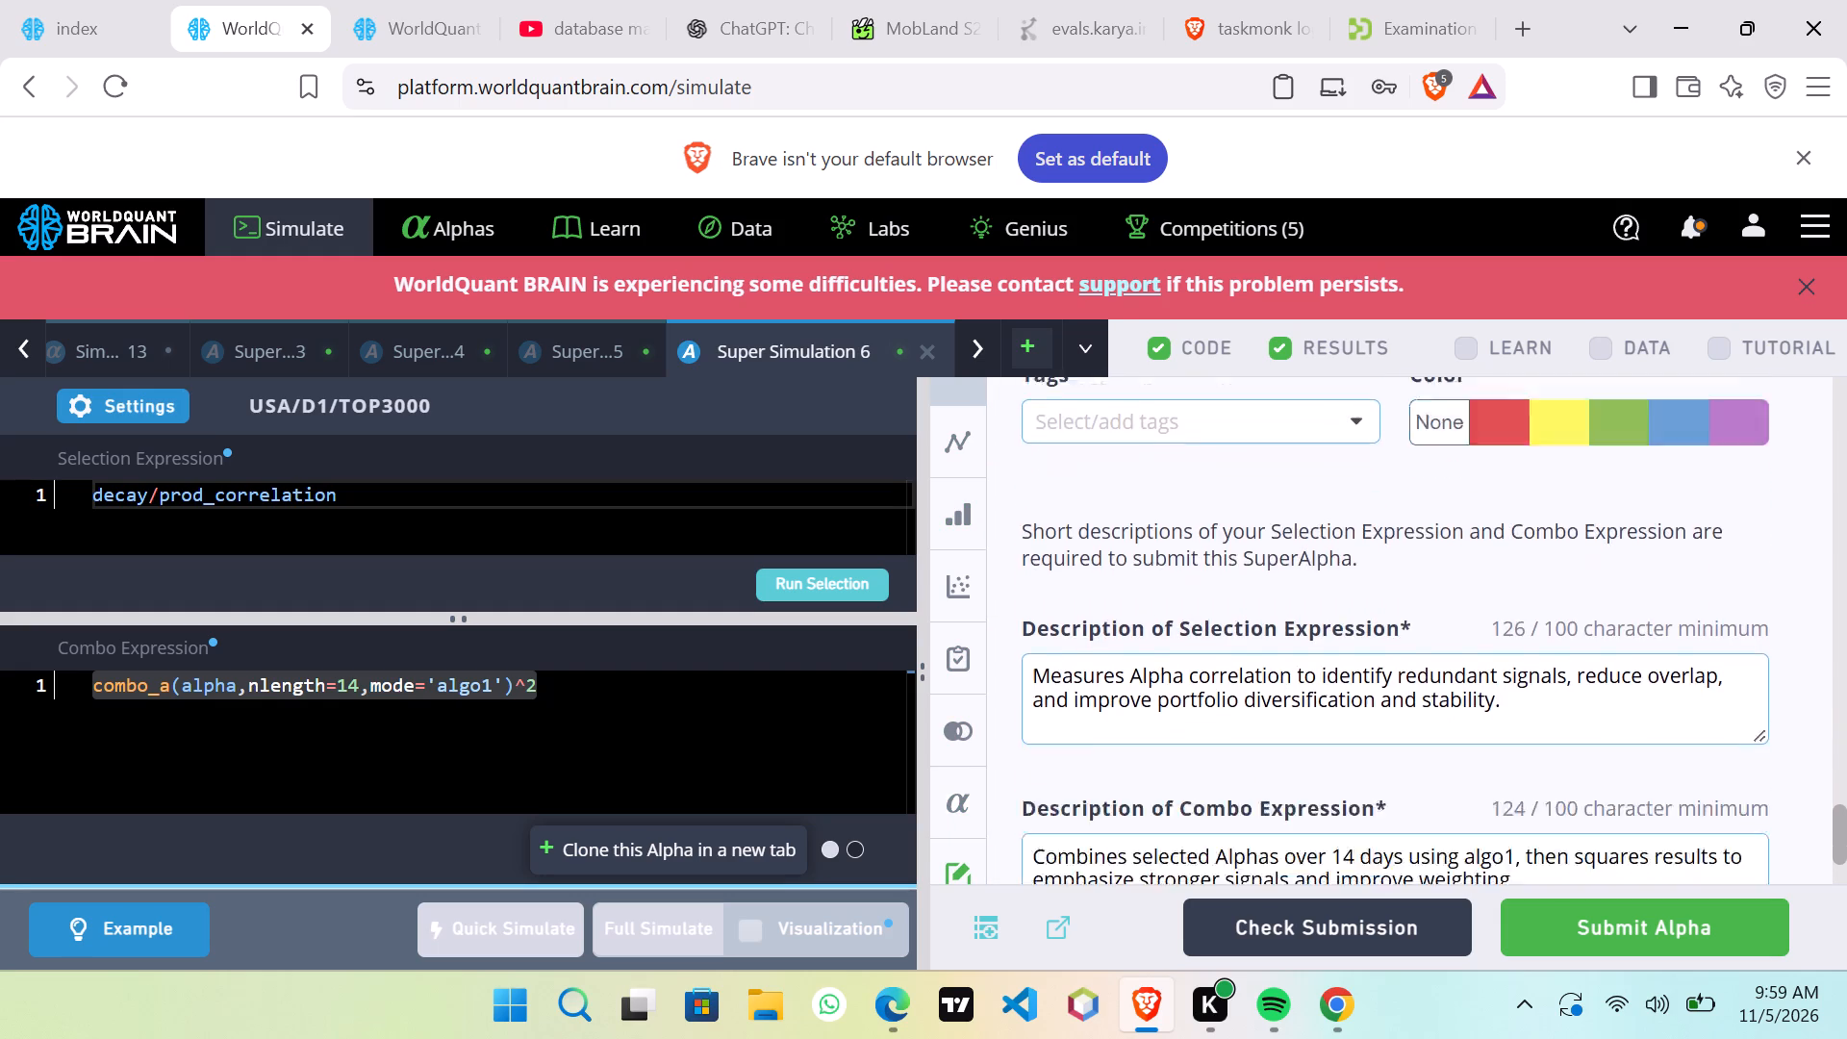
scroll(1308, 503, down, 1)
click(767, 682)
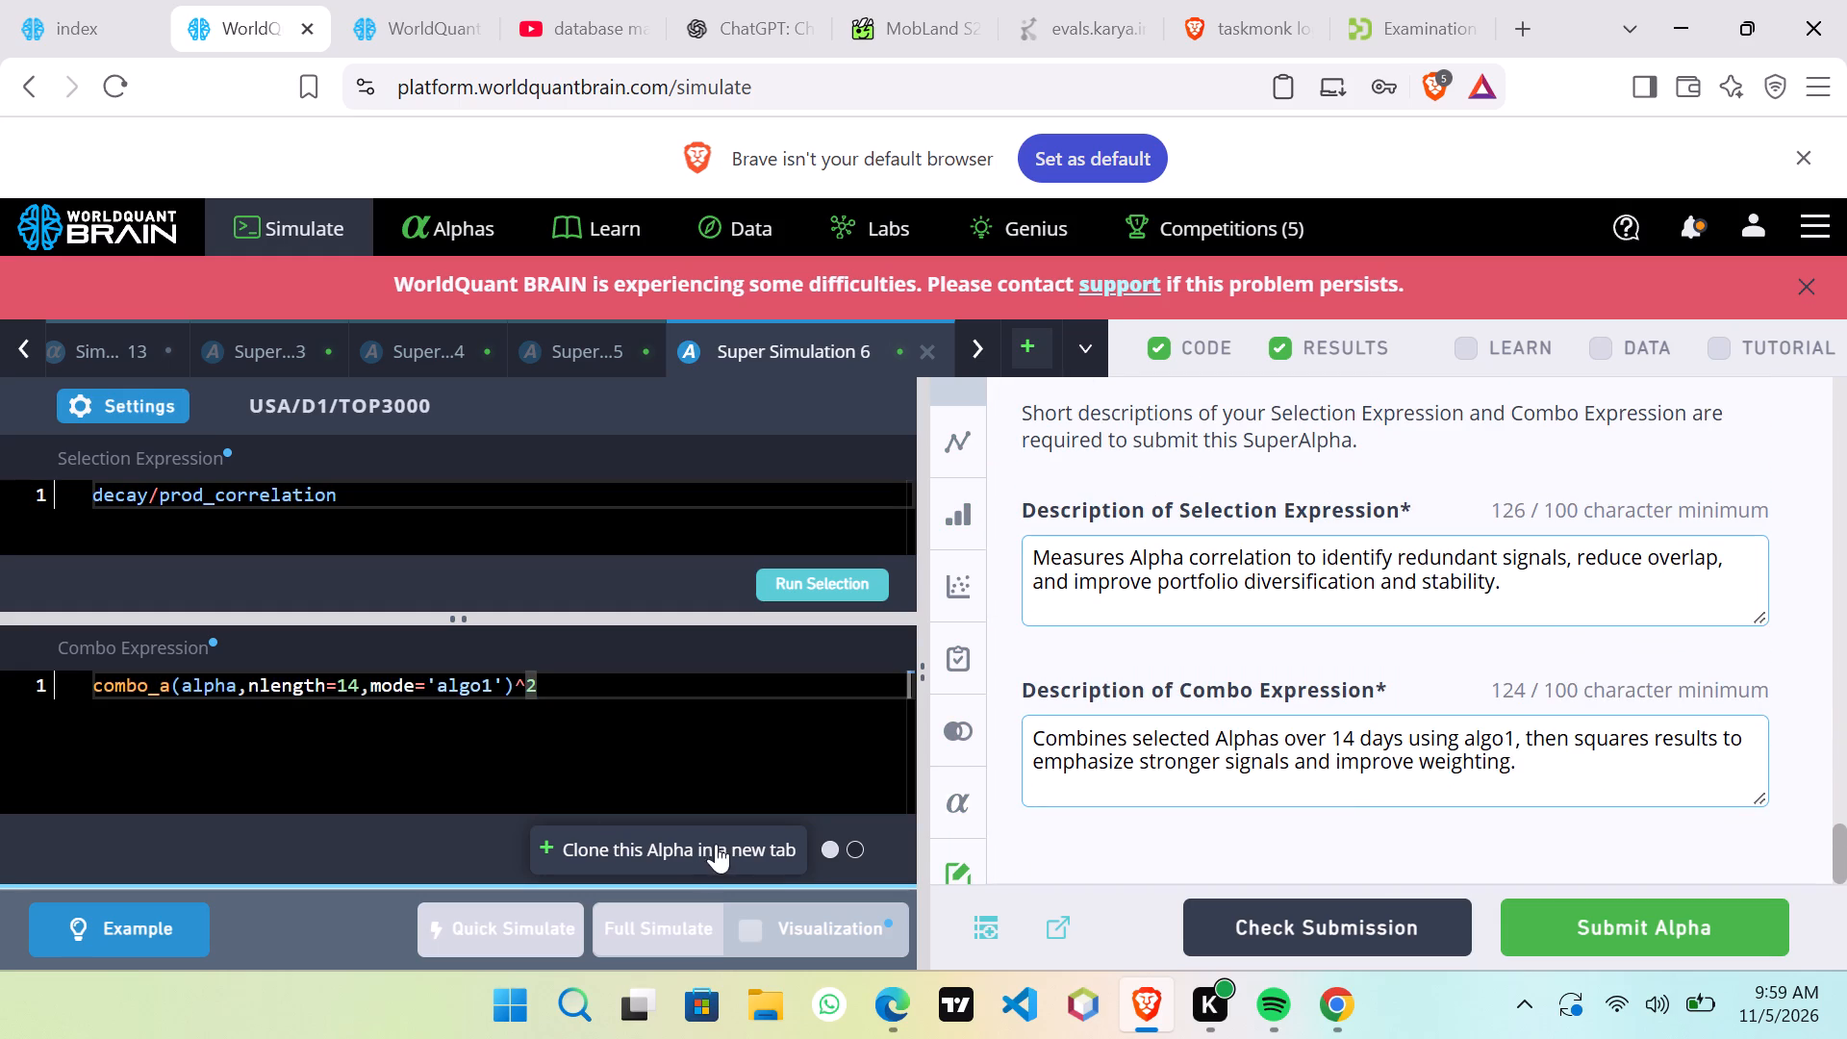
scroll(1377, 732, up, 8)
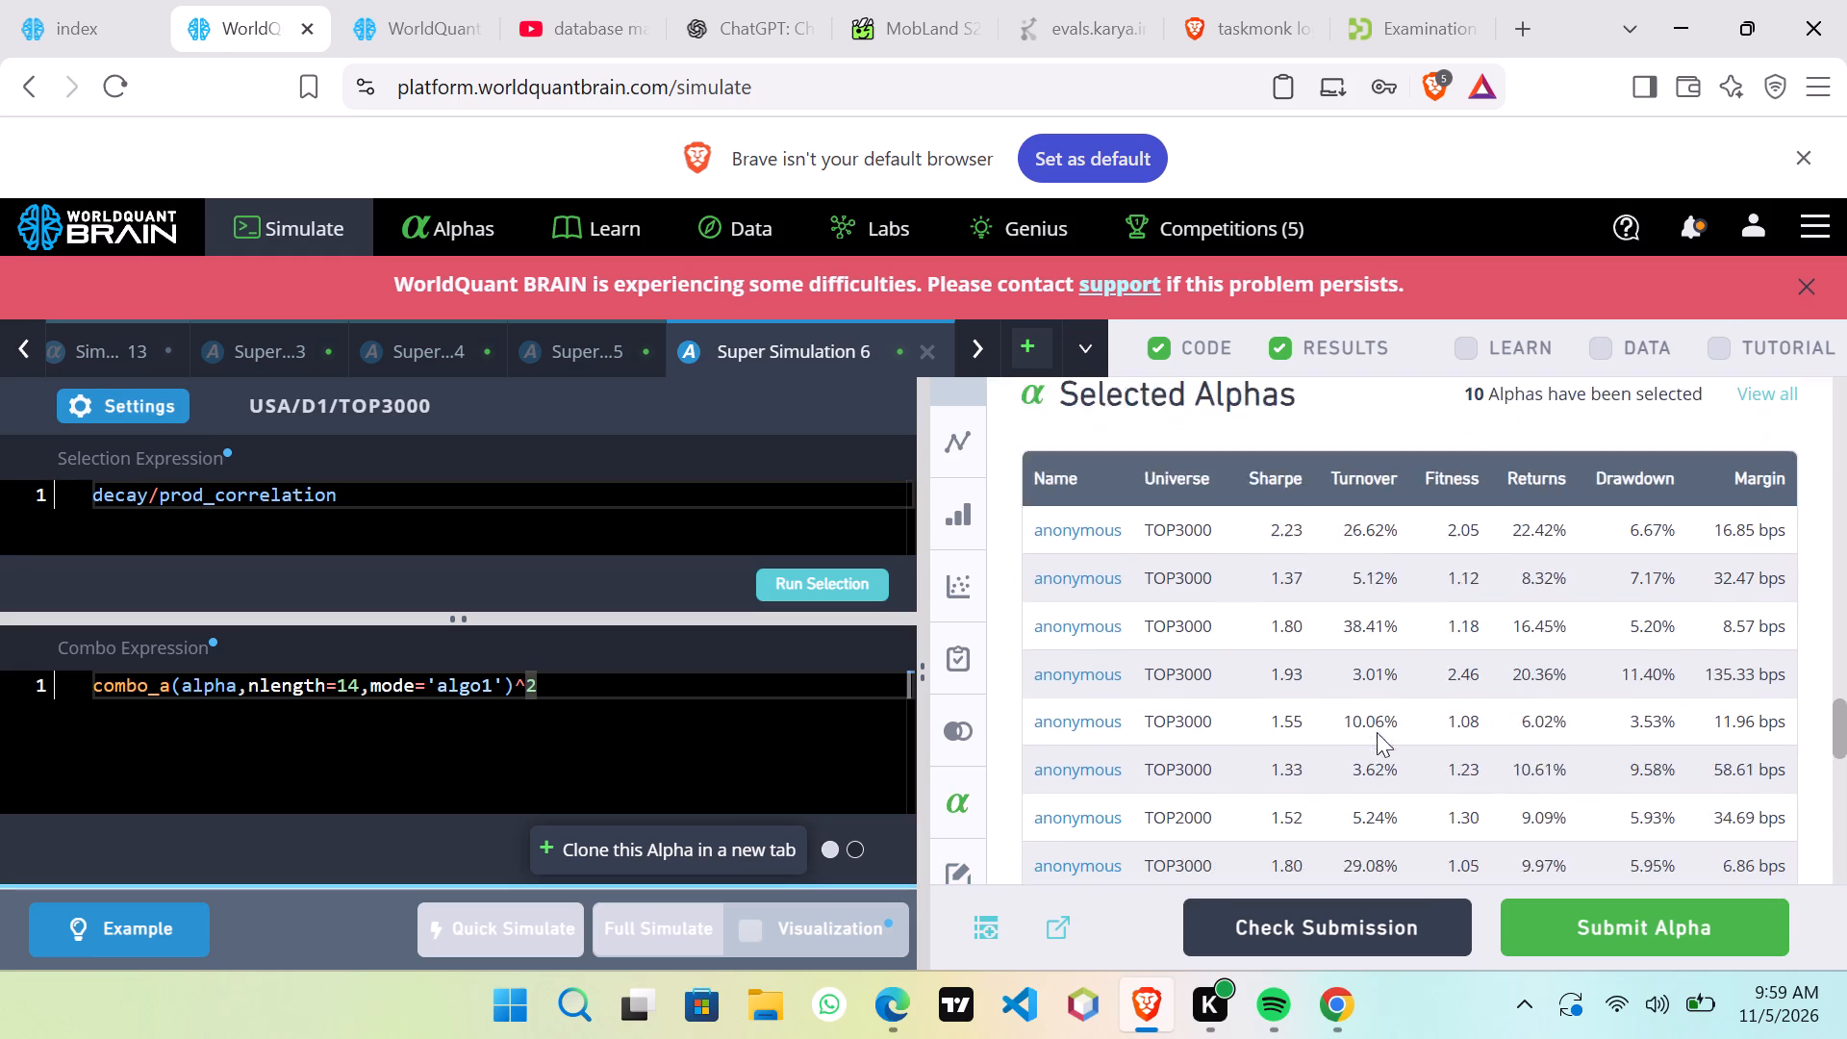
scroll(1377, 732, up, 5)
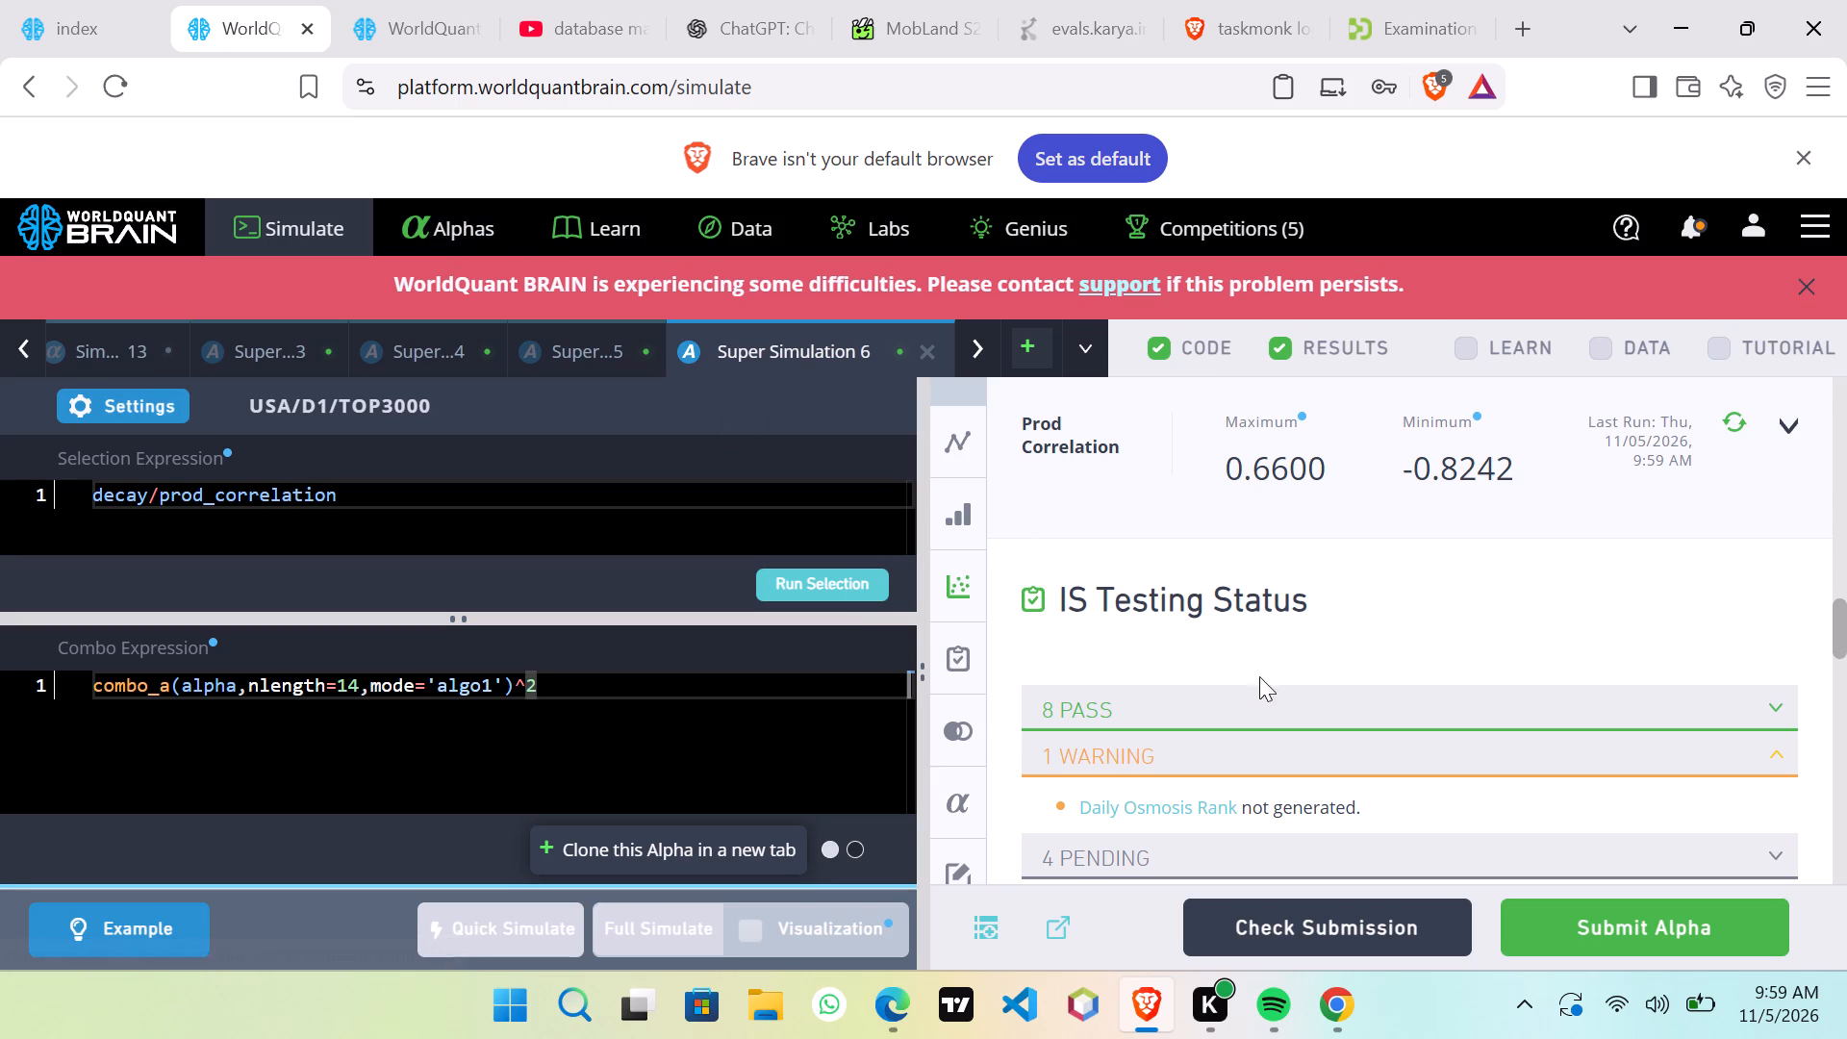
scroll(1265, 691, down, 10)
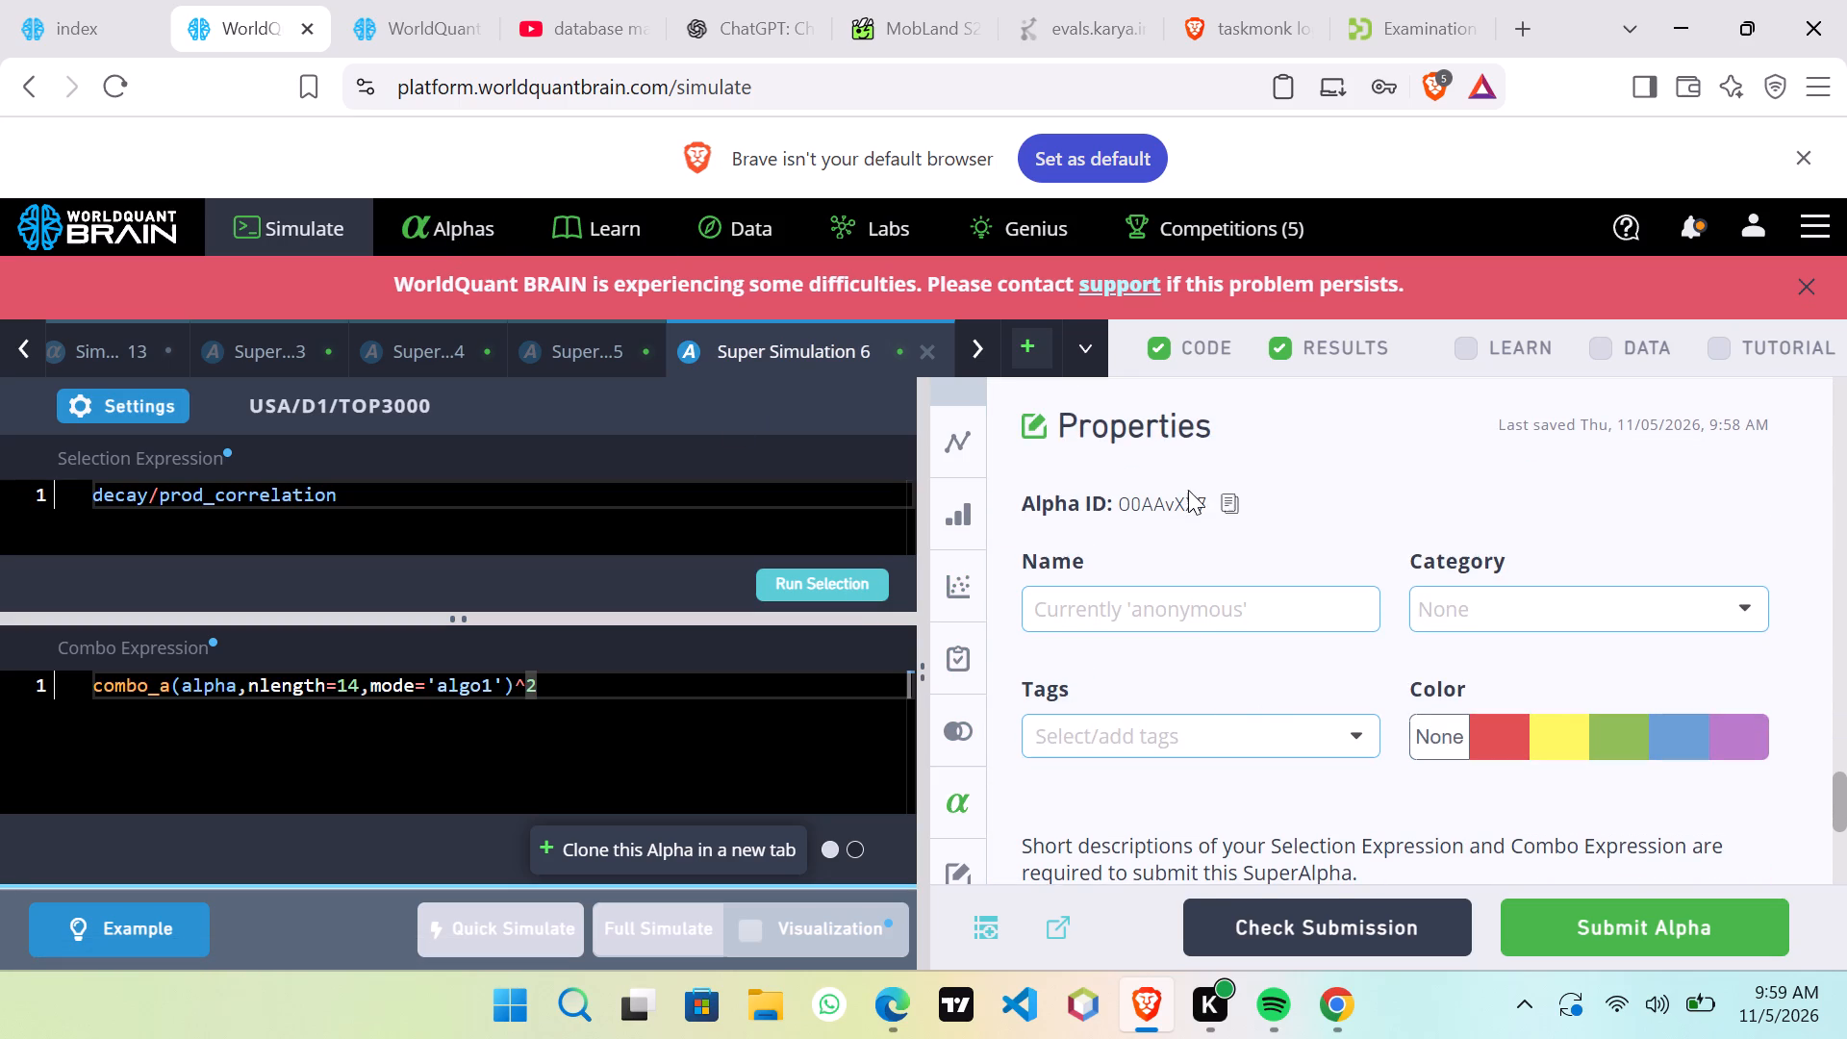
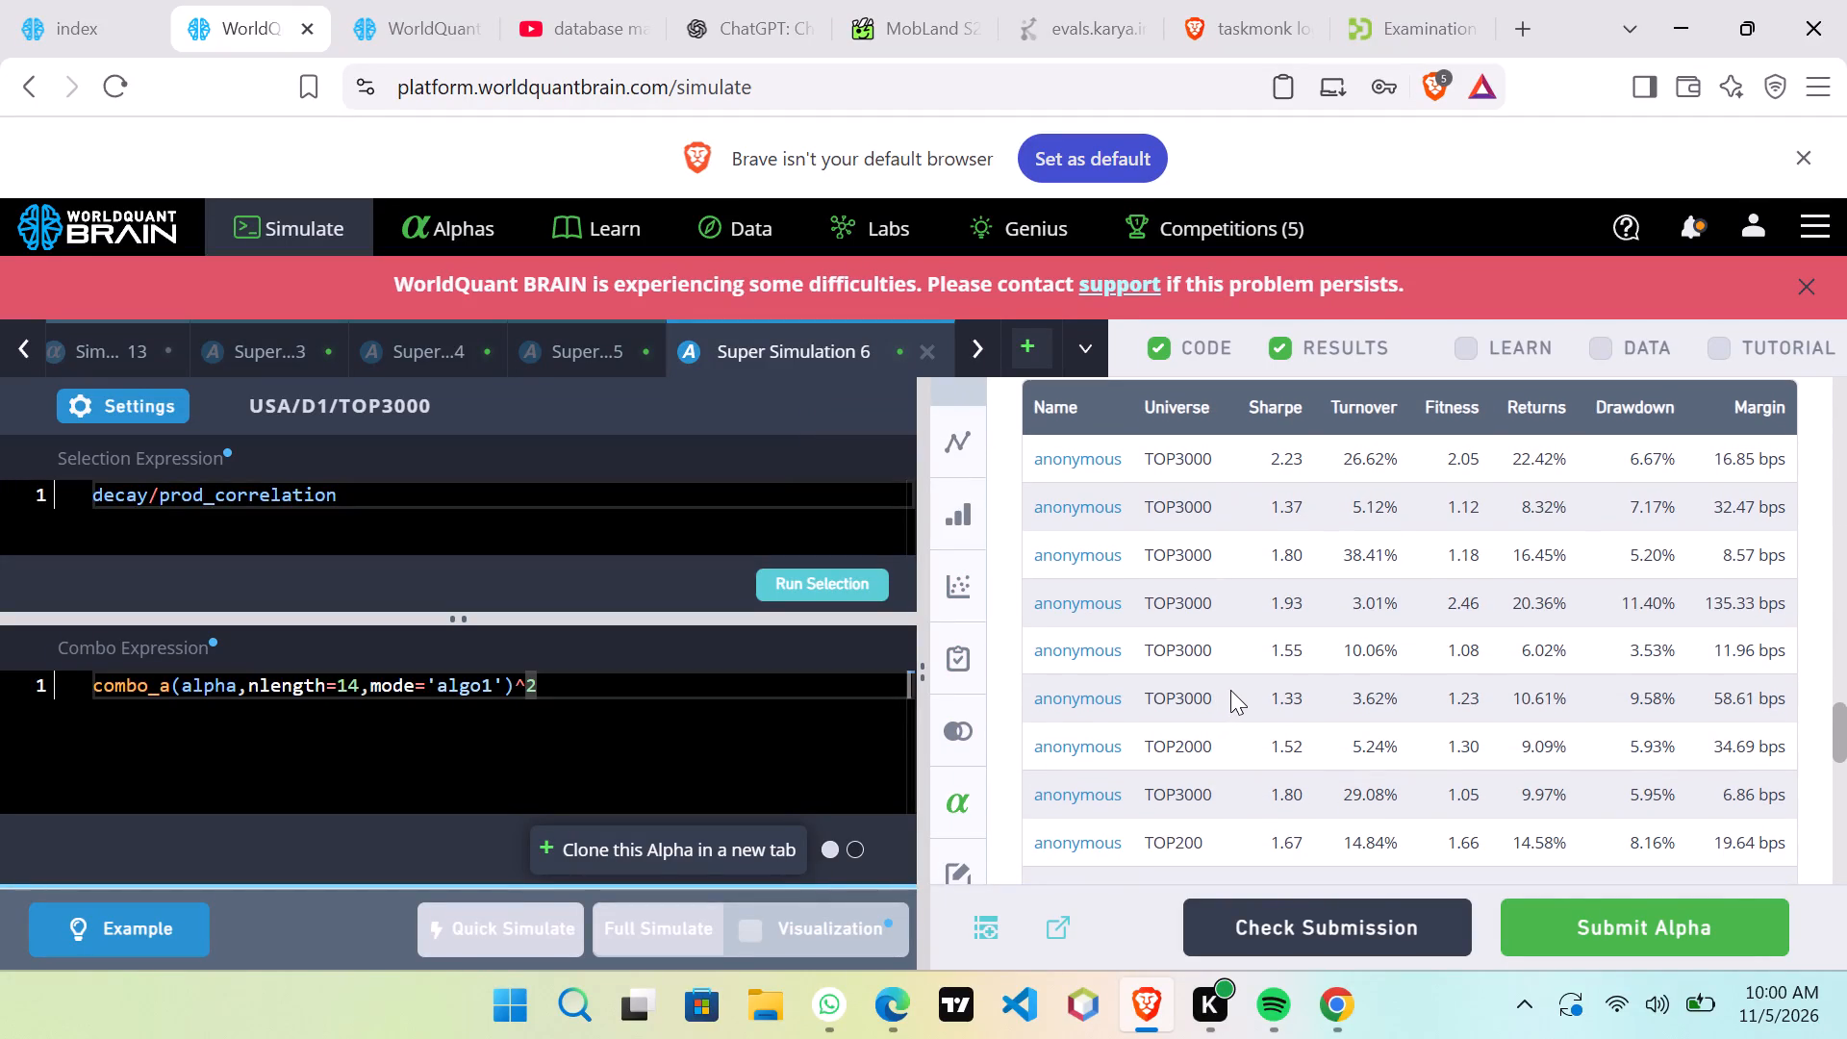
Review the remaining Selected Alphas of Super Simulation 6 and its Properties section.
scroll(1247, 693, down, 2)
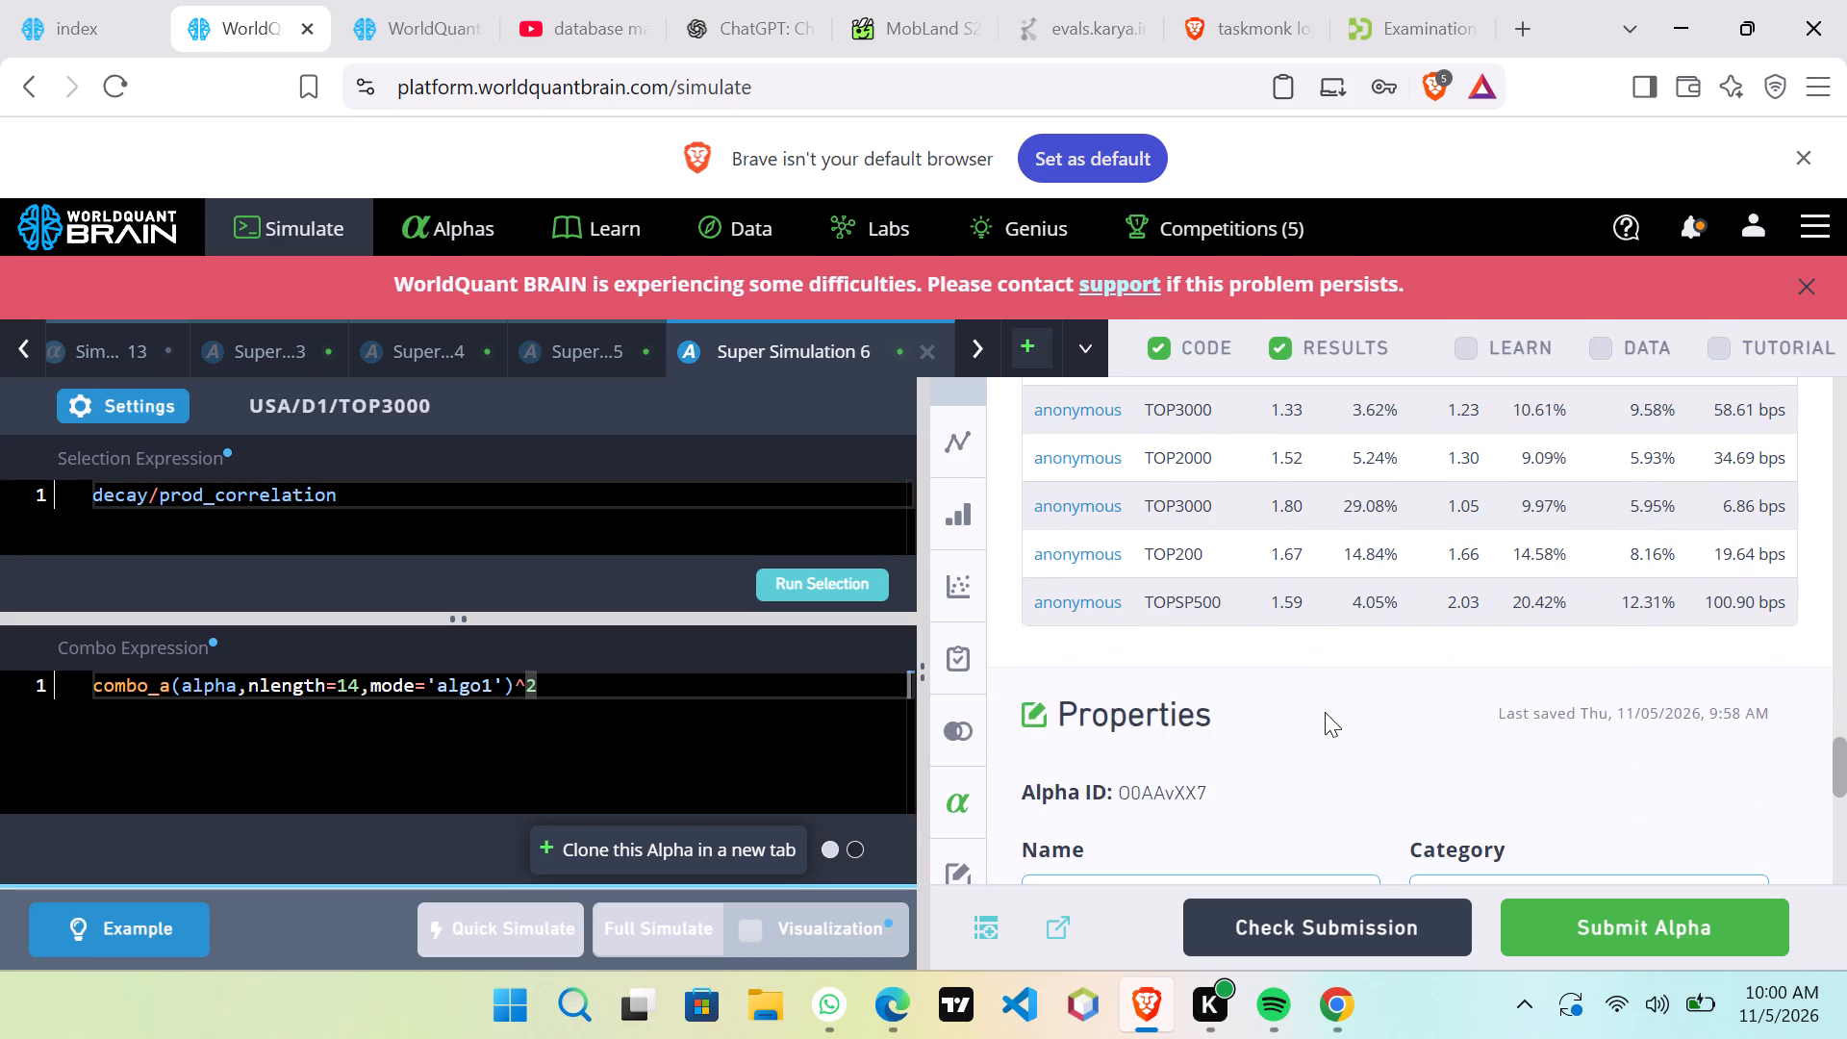
scroll(1325, 712, down, 2)
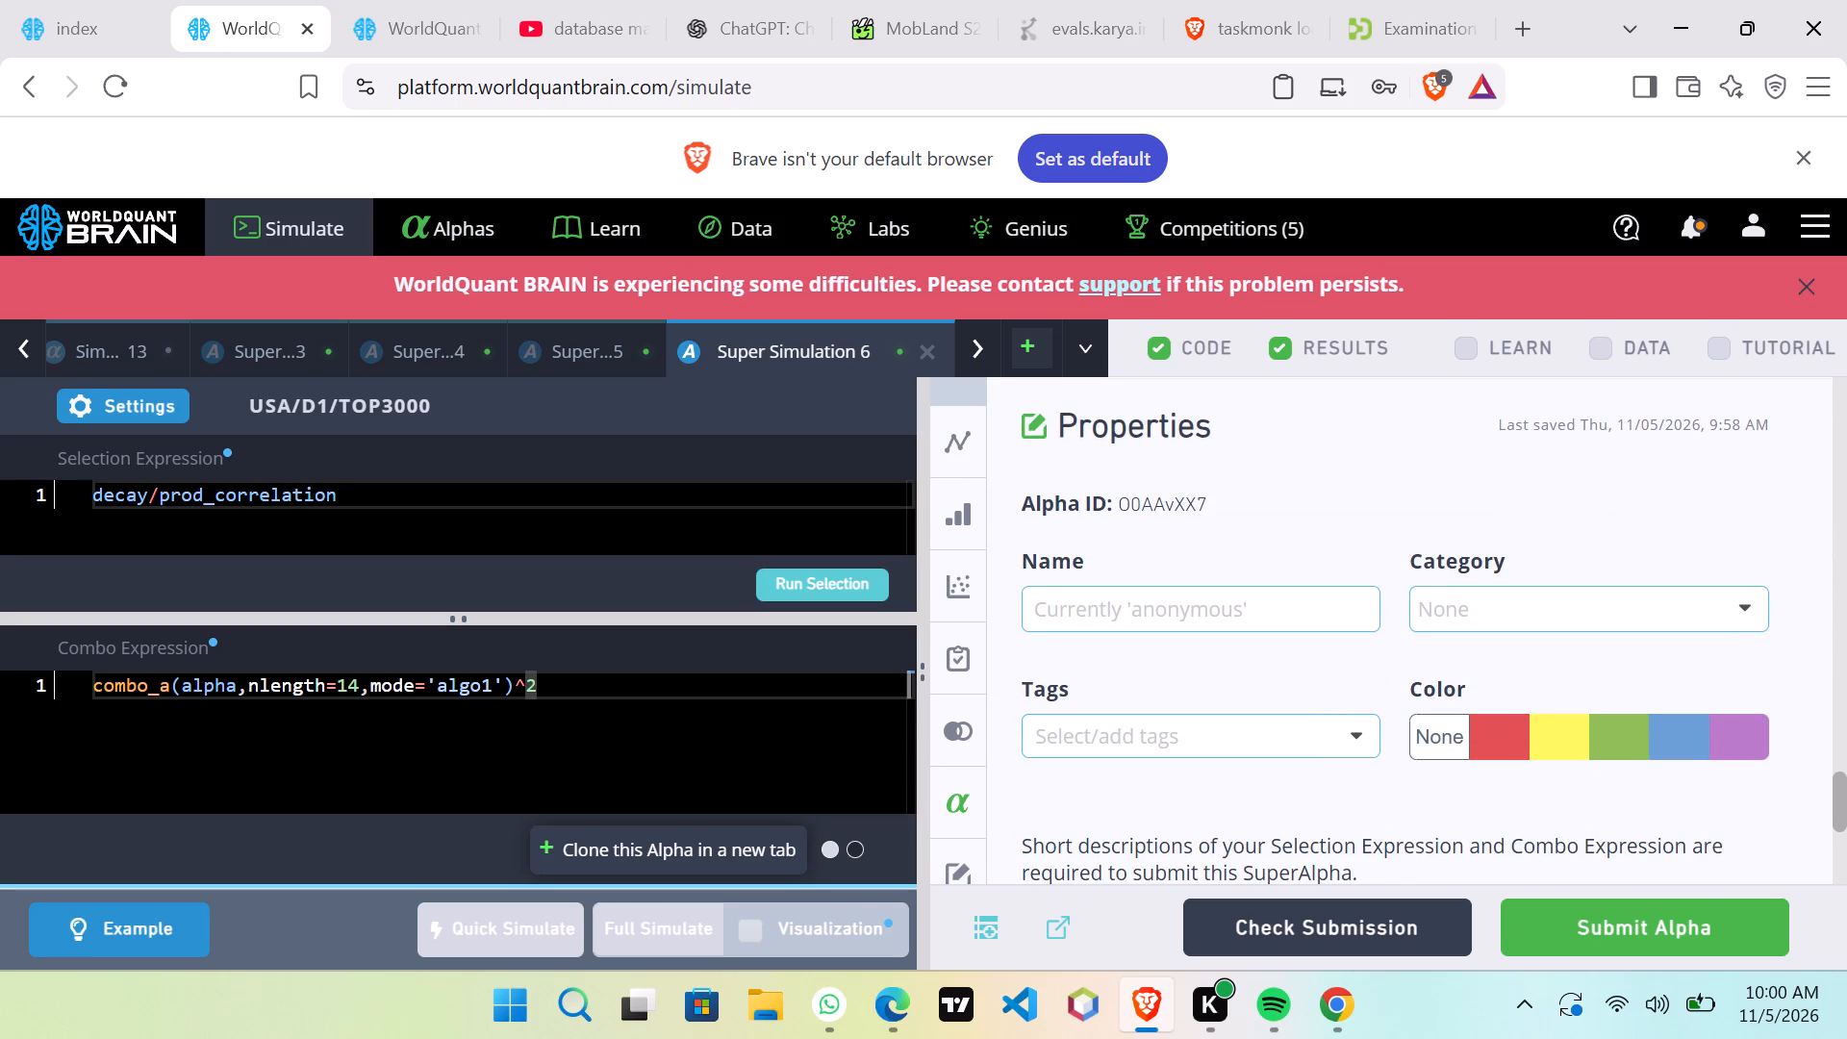
Switch to the Super Simulation 5 simulation.
click(580, 365)
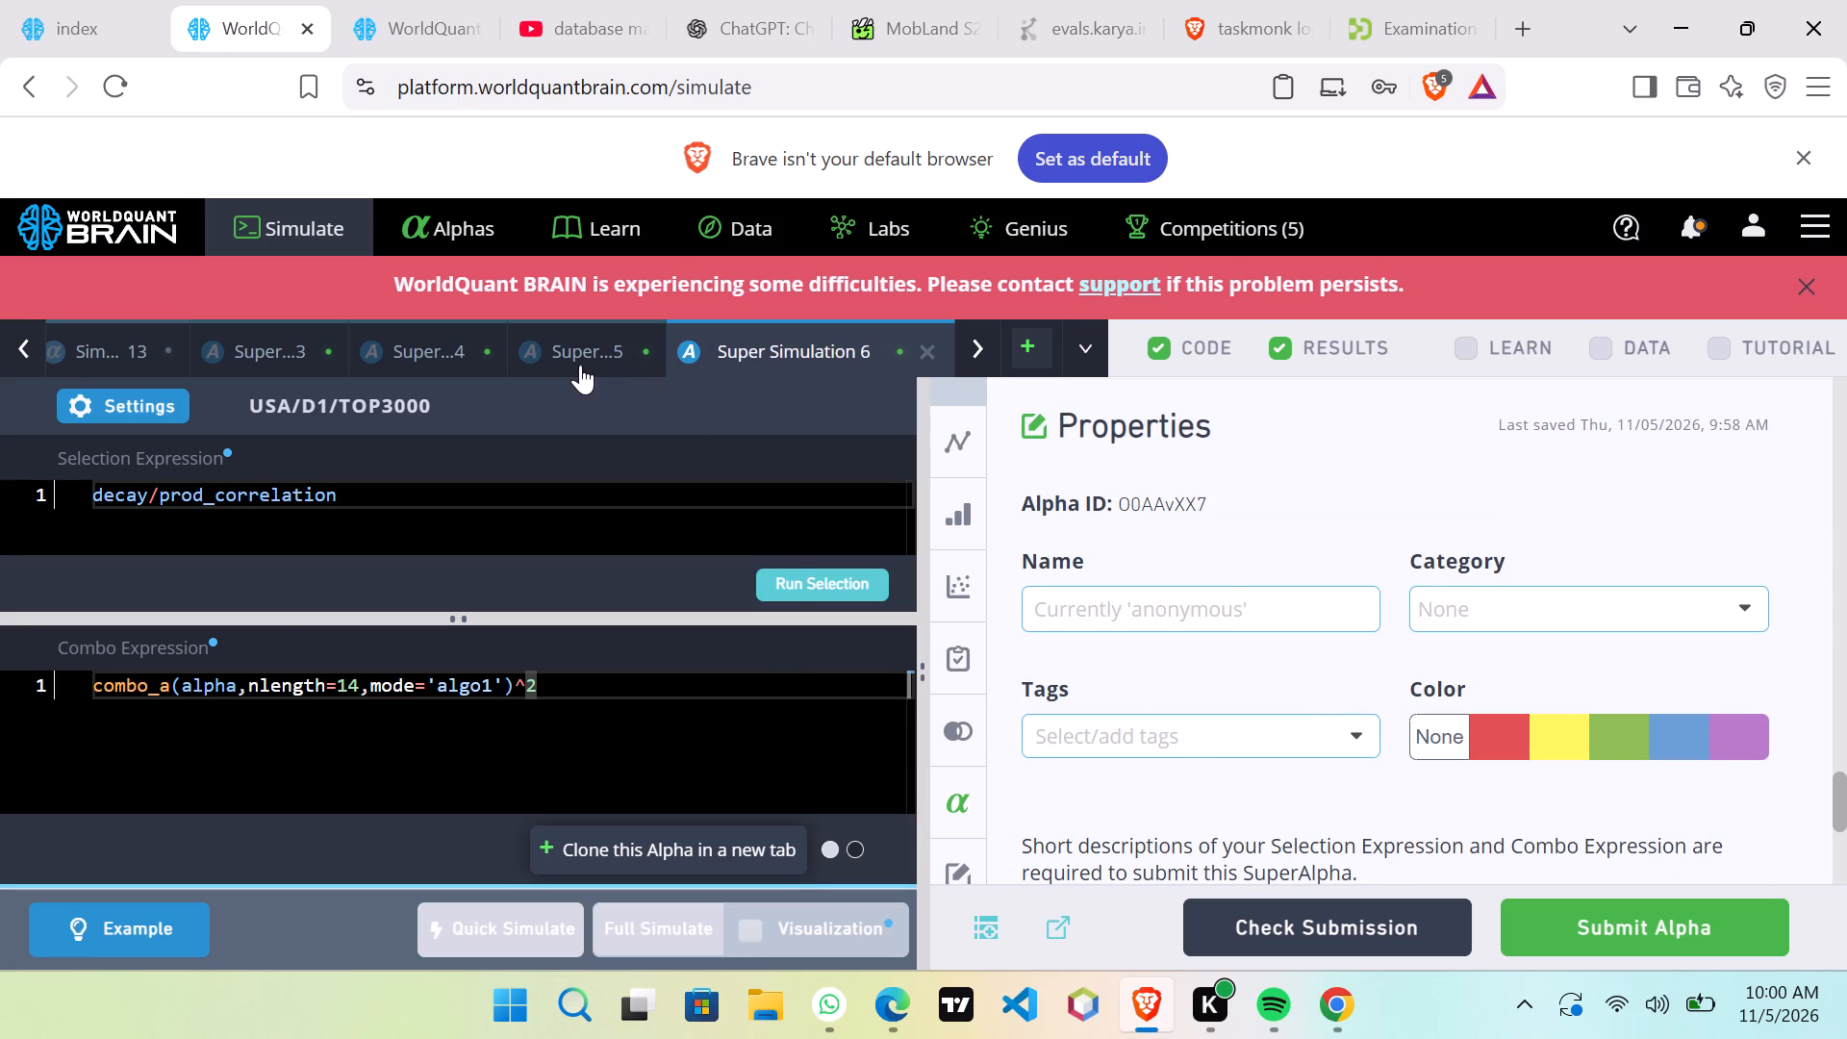